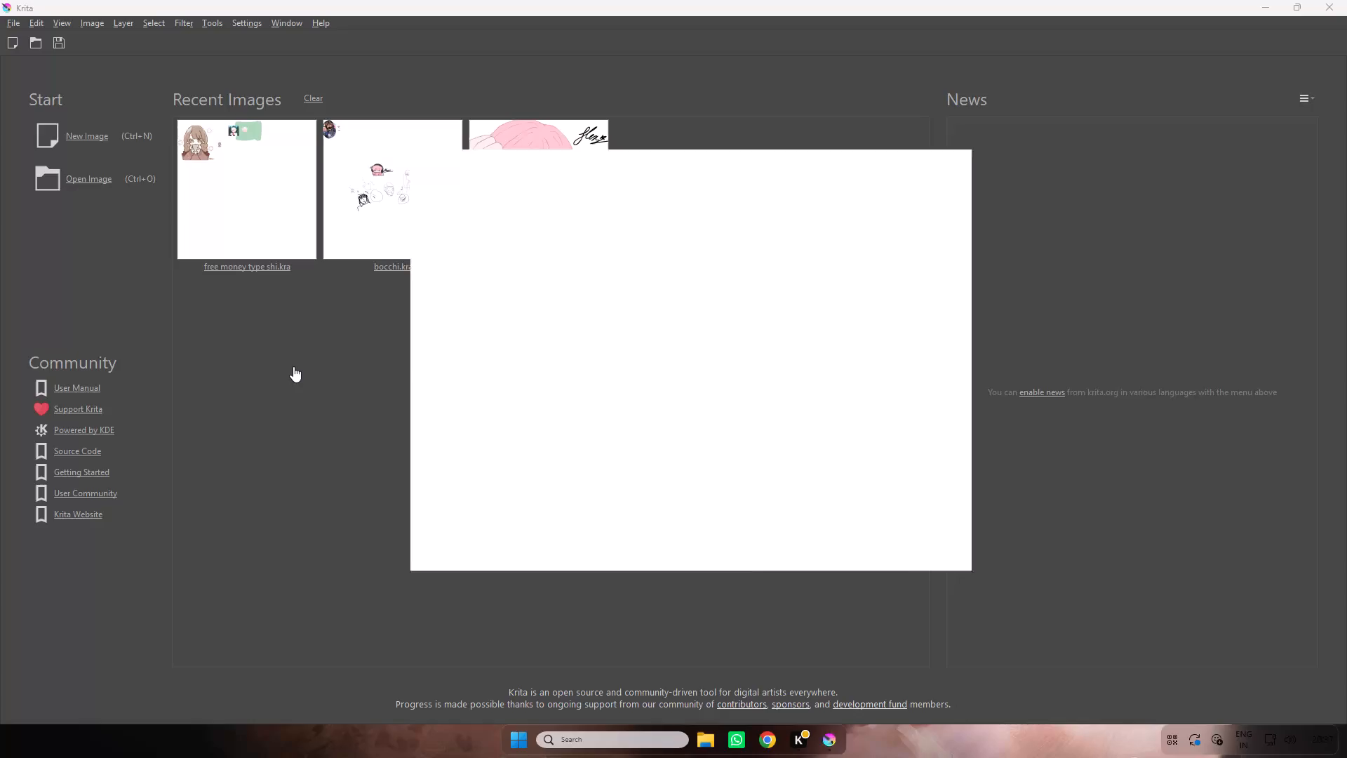
Create a new custom document of 10000 by 10000 px at 600 pixels/inch in RGB/Alpha.
{"action": "left_click", "coordinate": [293, 366]}
{"action": "left_click", "coordinate": [94, 131]}
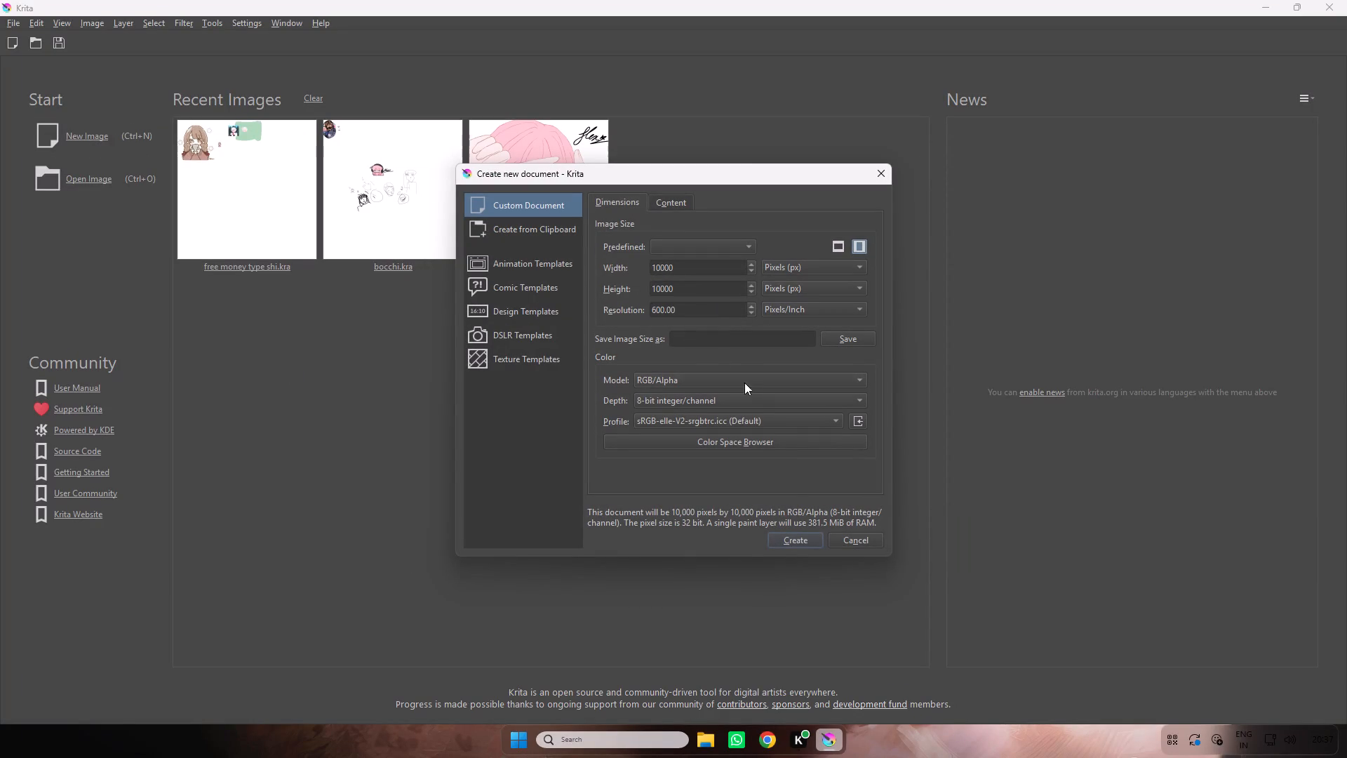
{"action": "left_click", "coordinate": [799, 538]}
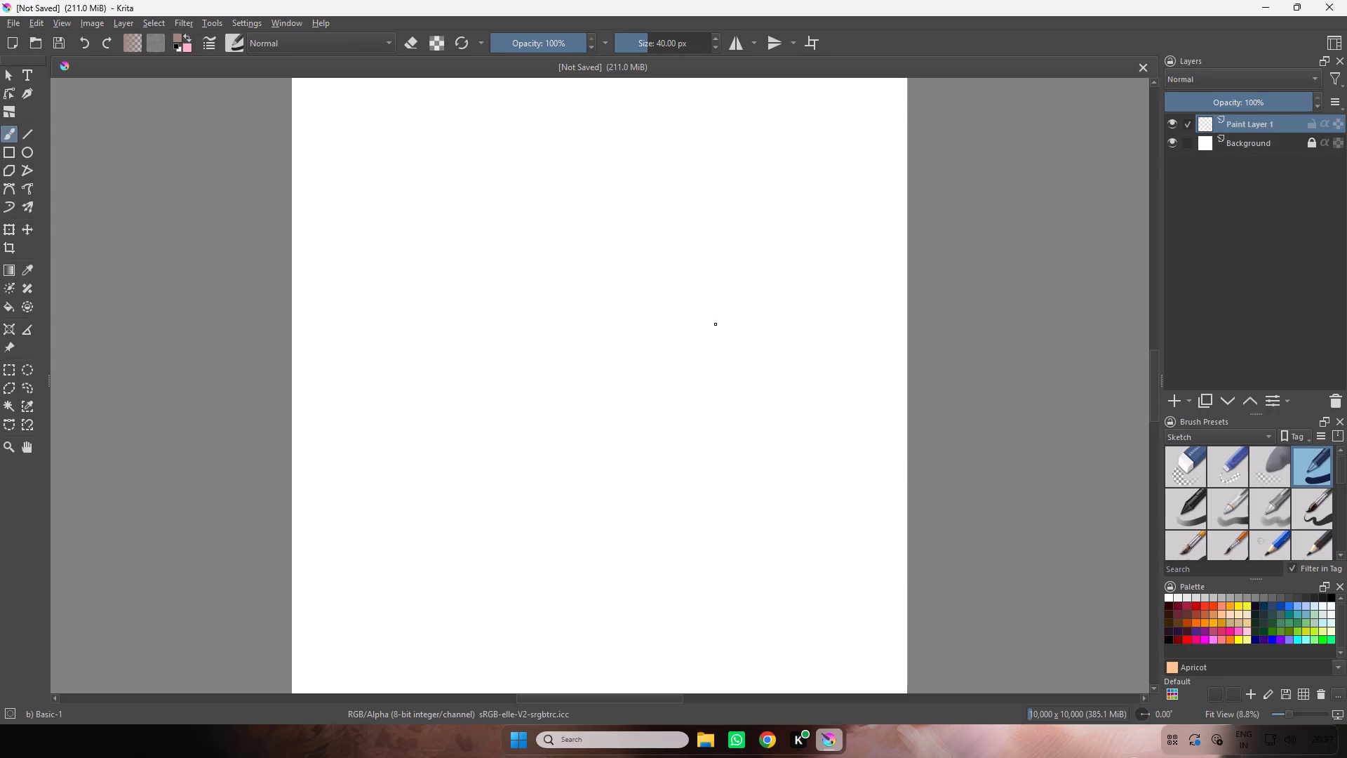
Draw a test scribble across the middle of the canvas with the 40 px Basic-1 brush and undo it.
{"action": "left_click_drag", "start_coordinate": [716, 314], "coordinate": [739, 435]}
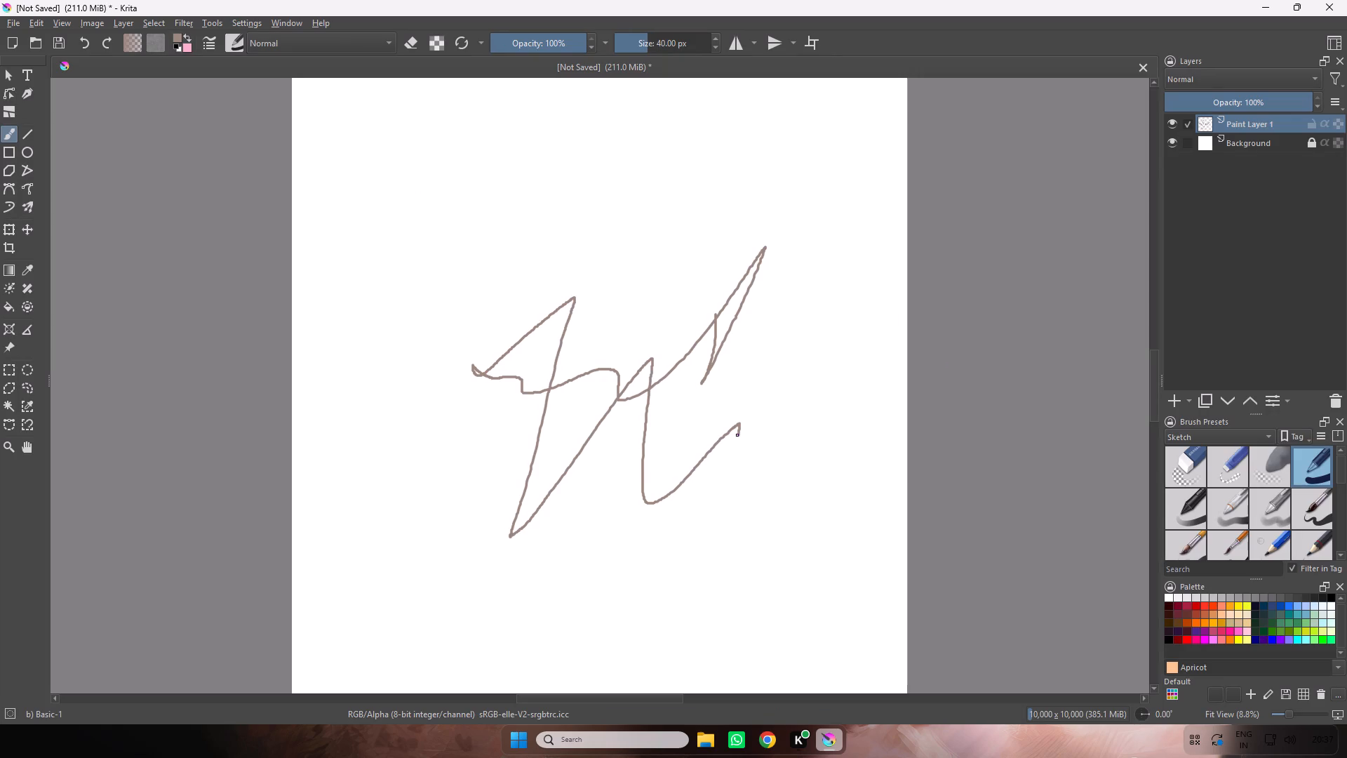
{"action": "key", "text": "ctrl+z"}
Set the brush size to 1000 px.
{"action": "left_click_drag", "start_coordinate": [650, 48], "coordinate": [661, 46]}
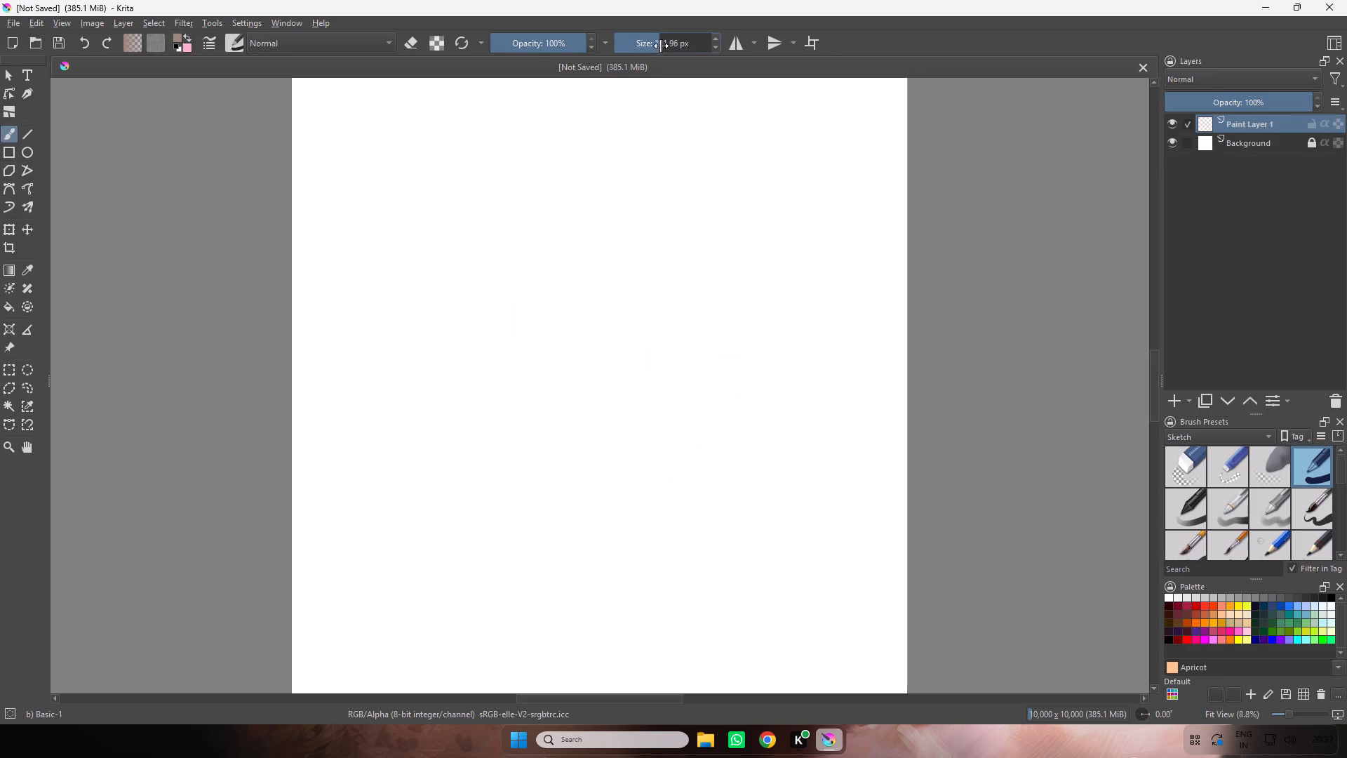
{"action": "left_click_drag", "start_coordinate": [661, 46], "coordinate": [702, 44]}
{"action": "left_click_drag", "start_coordinate": [684, 46], "coordinate": [699, 46]}
{"action": "left_click_drag", "start_coordinate": [699, 46], "coordinate": [724, 50]}
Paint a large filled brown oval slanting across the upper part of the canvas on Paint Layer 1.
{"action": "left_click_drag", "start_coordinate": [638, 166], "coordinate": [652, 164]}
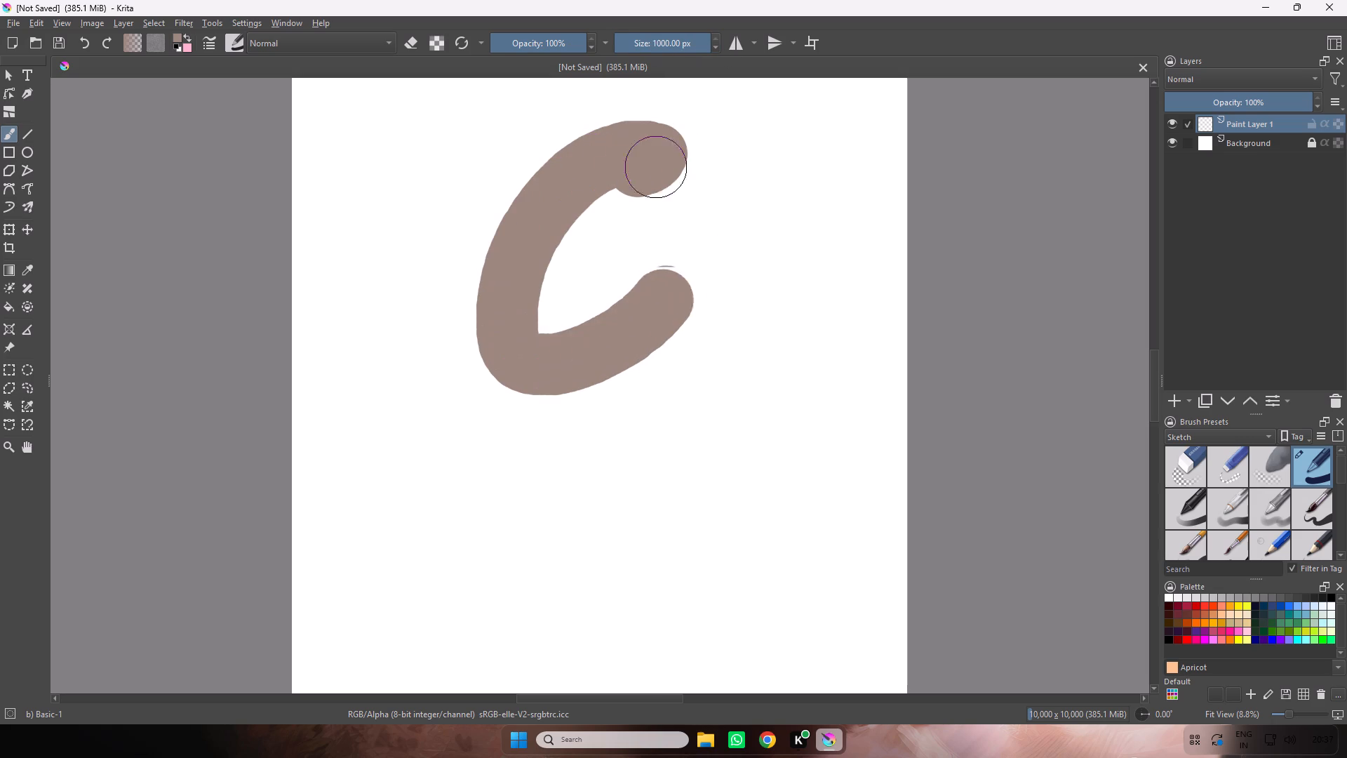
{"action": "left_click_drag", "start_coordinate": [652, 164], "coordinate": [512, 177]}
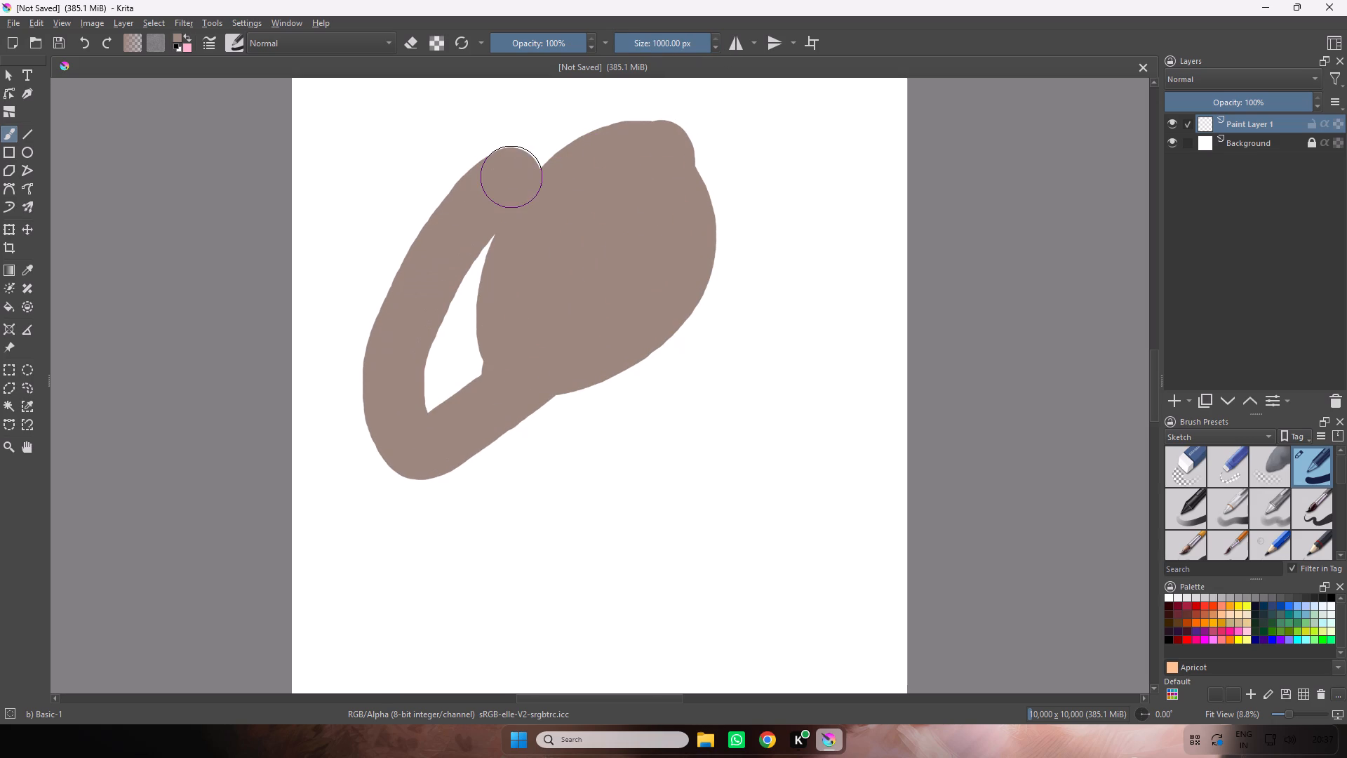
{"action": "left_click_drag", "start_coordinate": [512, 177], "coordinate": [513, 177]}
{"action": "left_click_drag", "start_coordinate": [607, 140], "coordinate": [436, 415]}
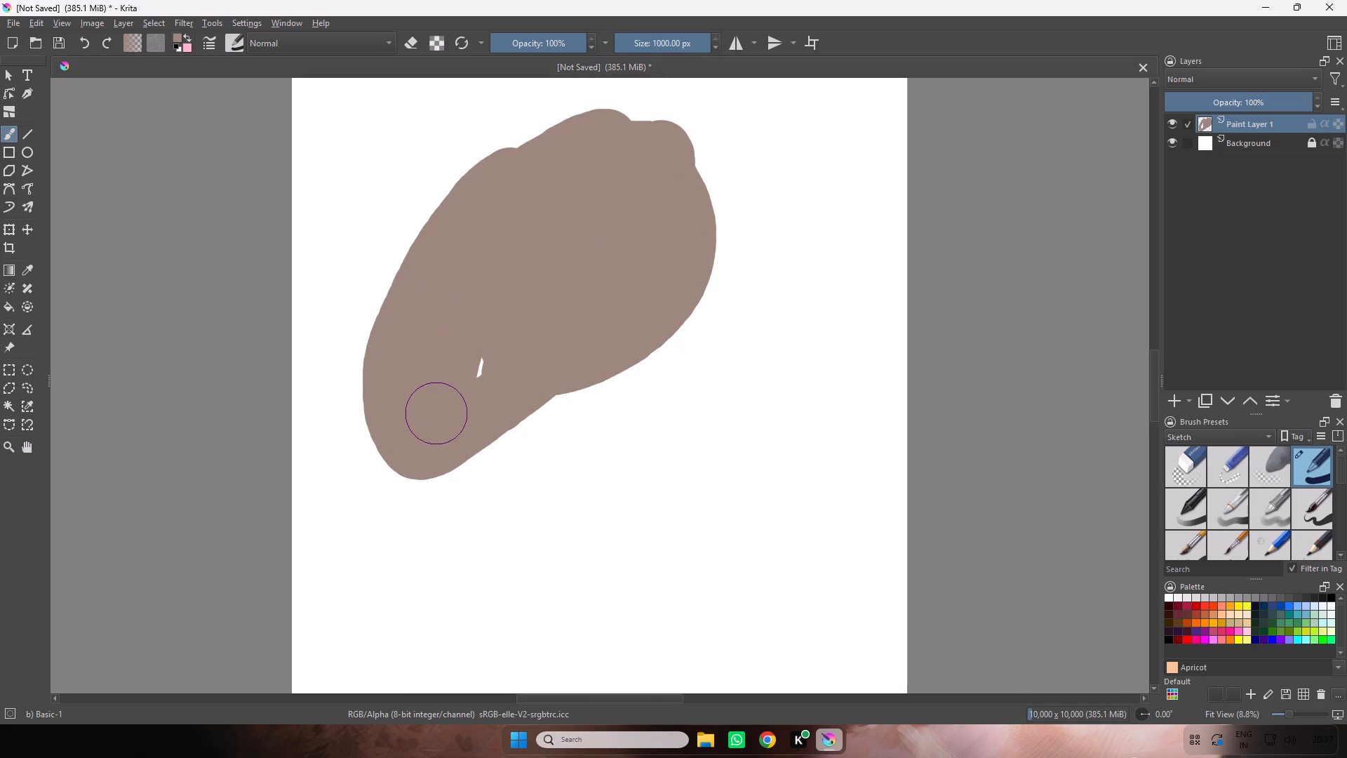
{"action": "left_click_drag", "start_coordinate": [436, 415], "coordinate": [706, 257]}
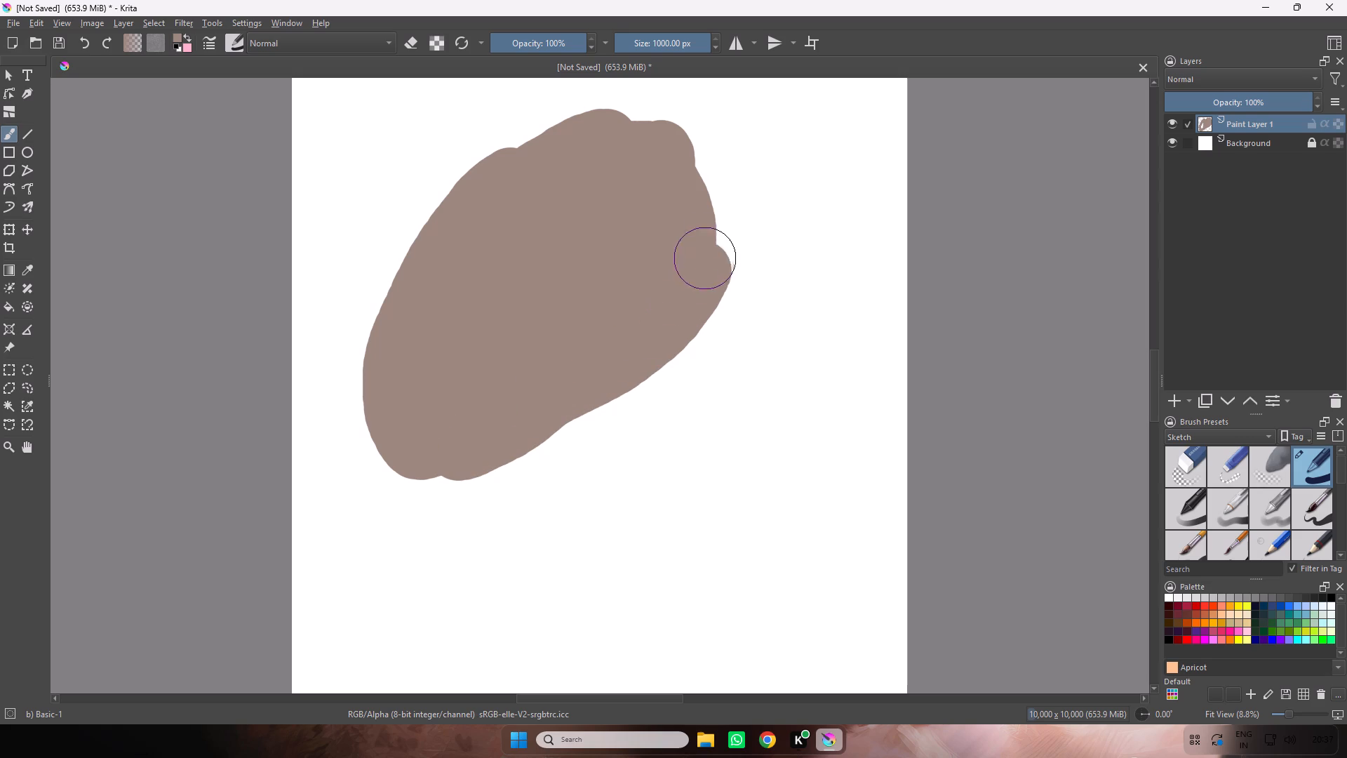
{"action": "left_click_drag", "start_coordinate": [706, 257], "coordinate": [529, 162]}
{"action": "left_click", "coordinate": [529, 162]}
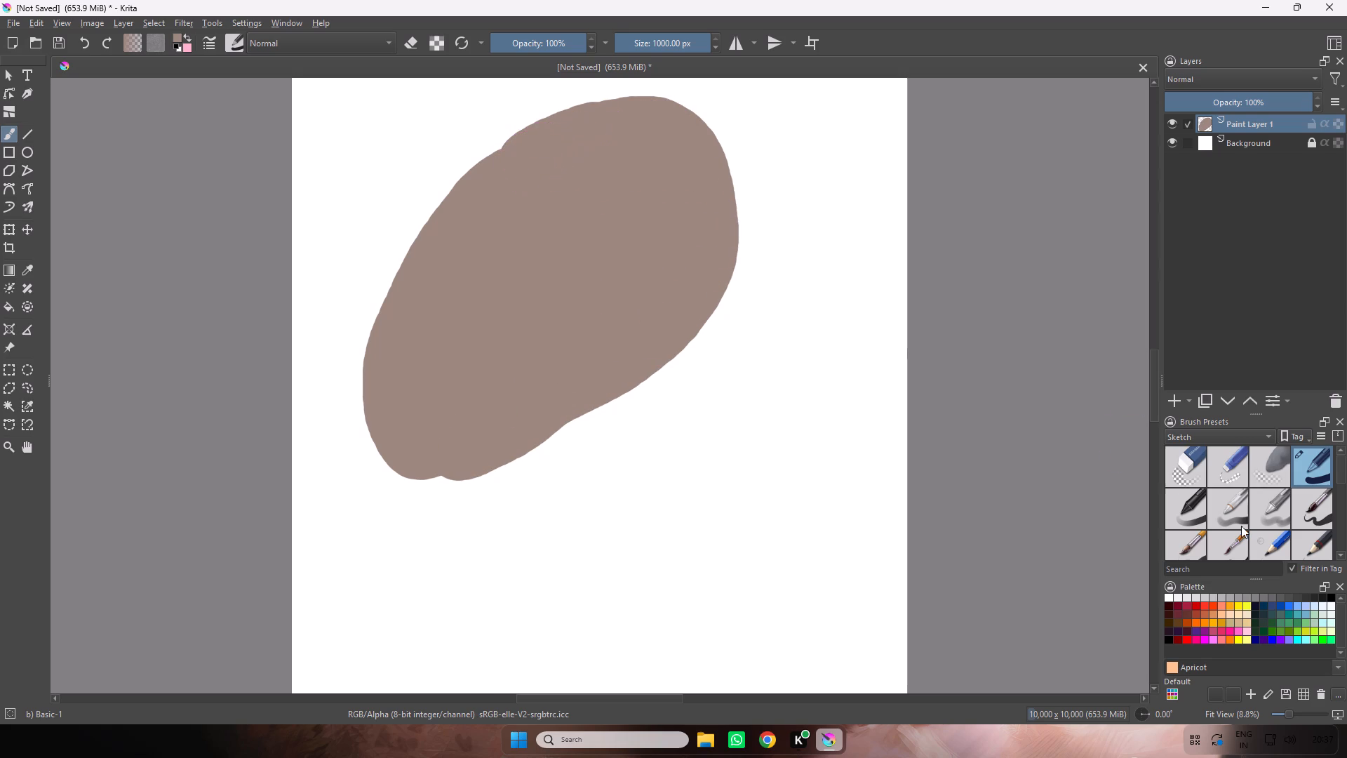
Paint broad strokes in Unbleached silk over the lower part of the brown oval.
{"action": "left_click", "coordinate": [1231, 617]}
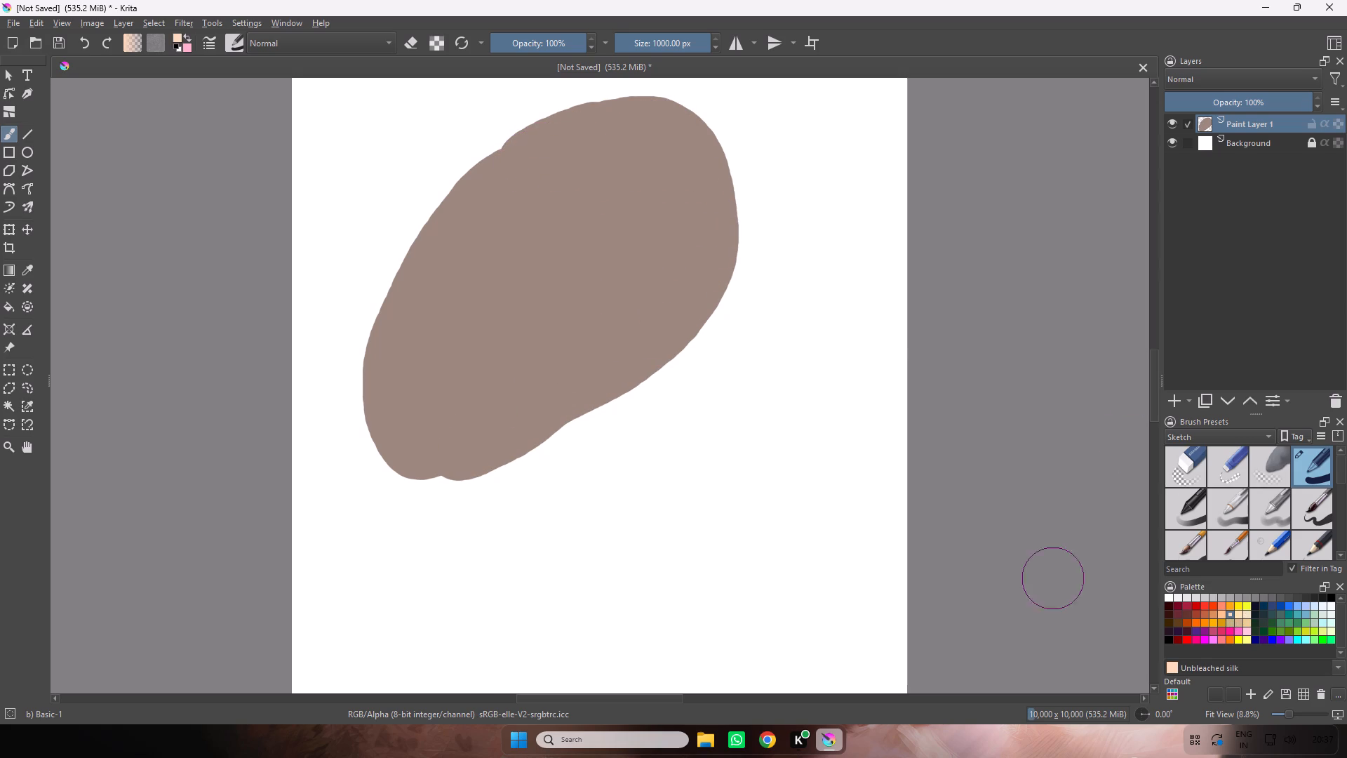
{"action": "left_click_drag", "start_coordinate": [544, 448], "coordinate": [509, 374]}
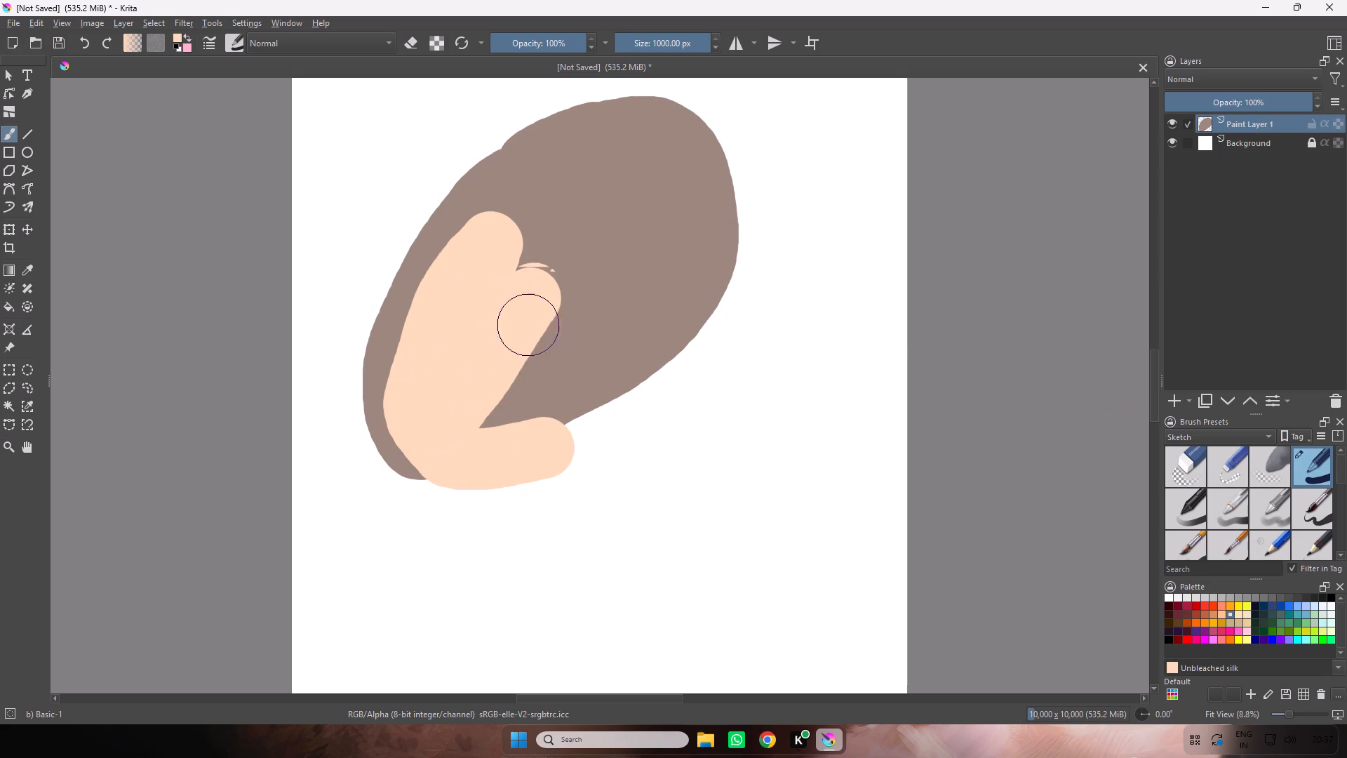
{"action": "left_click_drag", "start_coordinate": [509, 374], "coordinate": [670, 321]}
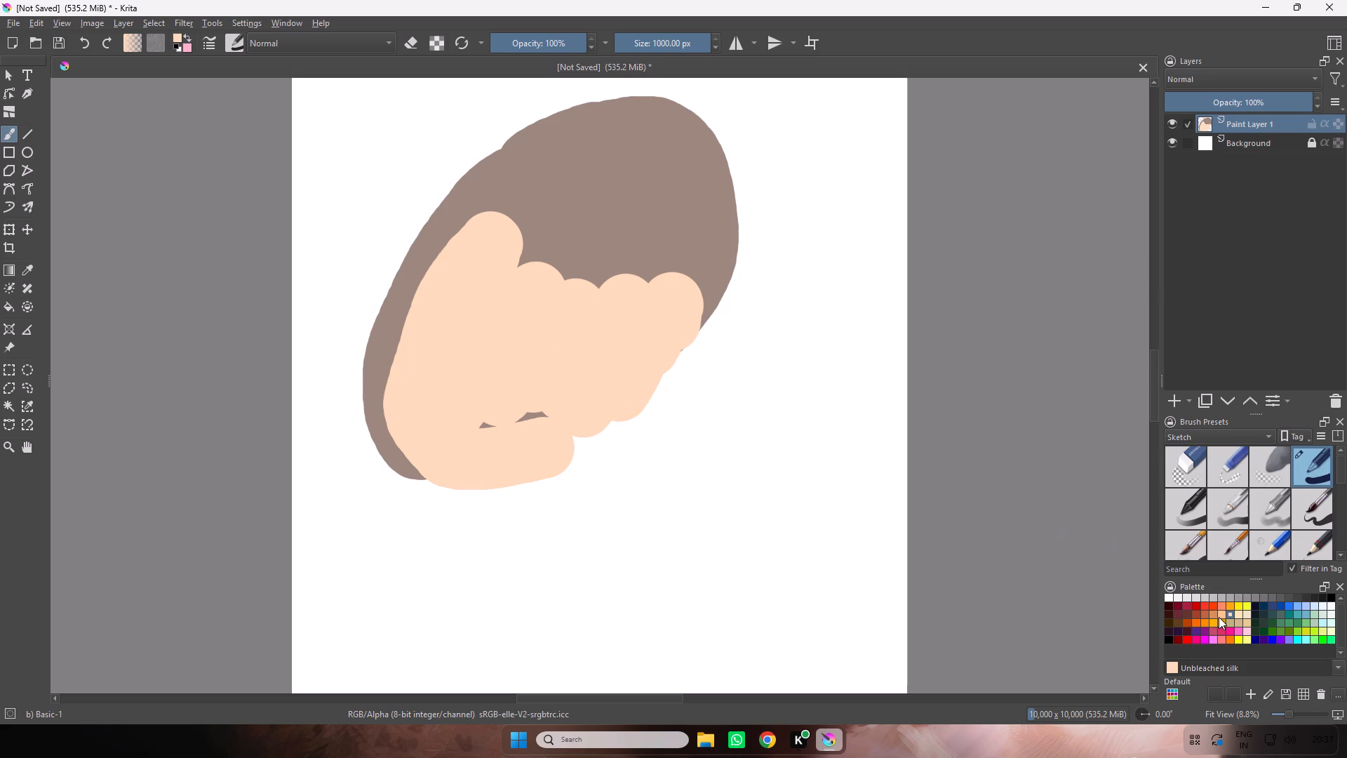
Switch the colour palette to Concept-cookie.
{"action": "left_click", "coordinate": [1170, 691]}
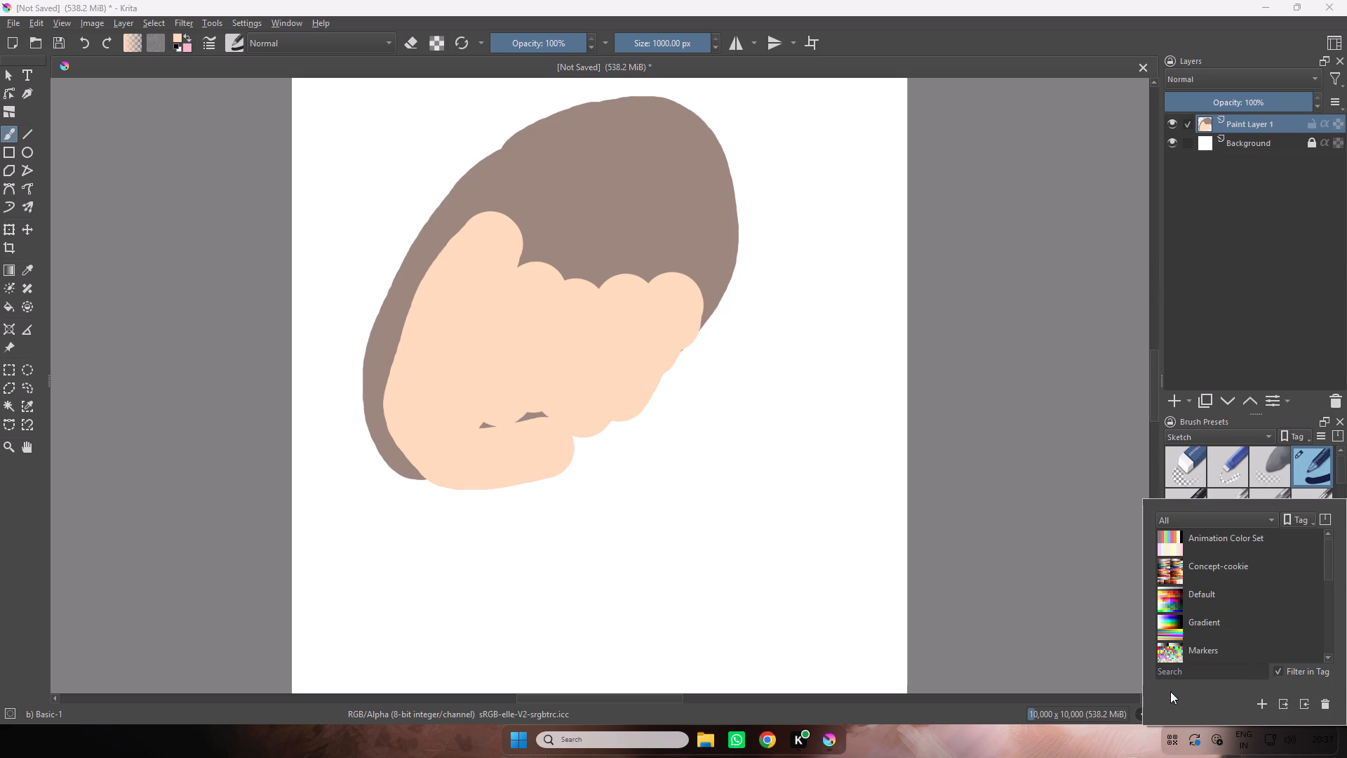
{"action": "triple_click", "coordinate": [1173, 565]}
{"action": "triple_click", "coordinate": [1173, 565]}
{"action": "key", "text": "Return"}
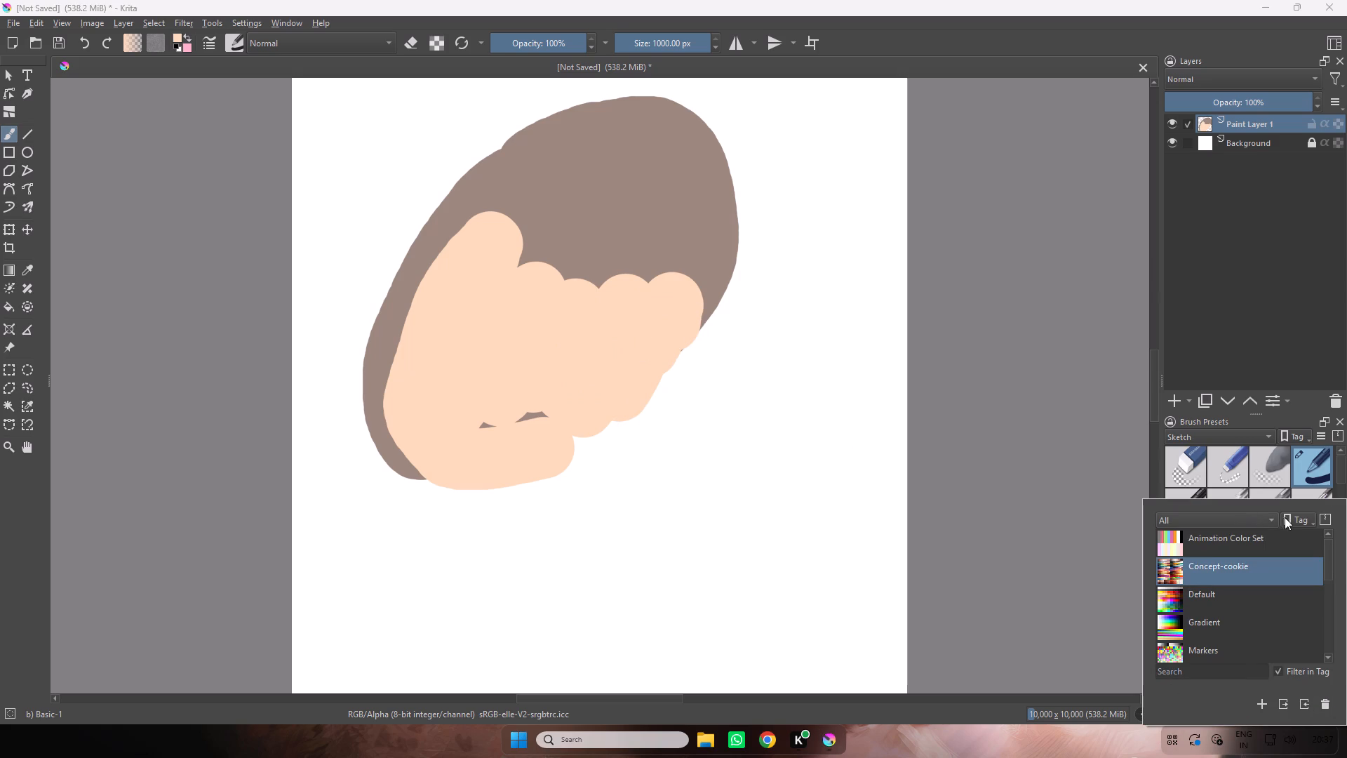
{"action": "left_click_drag", "start_coordinate": [1342, 505], "coordinate": [1345, 524]}
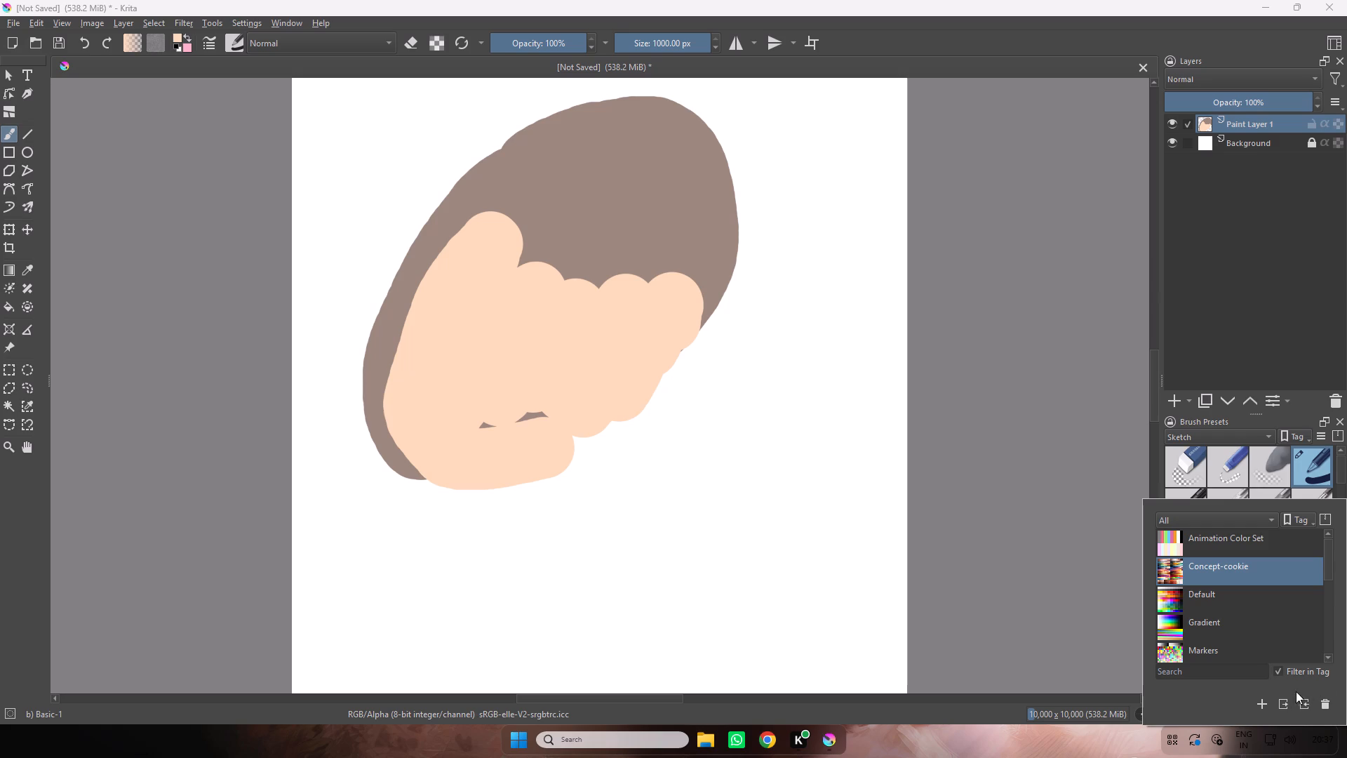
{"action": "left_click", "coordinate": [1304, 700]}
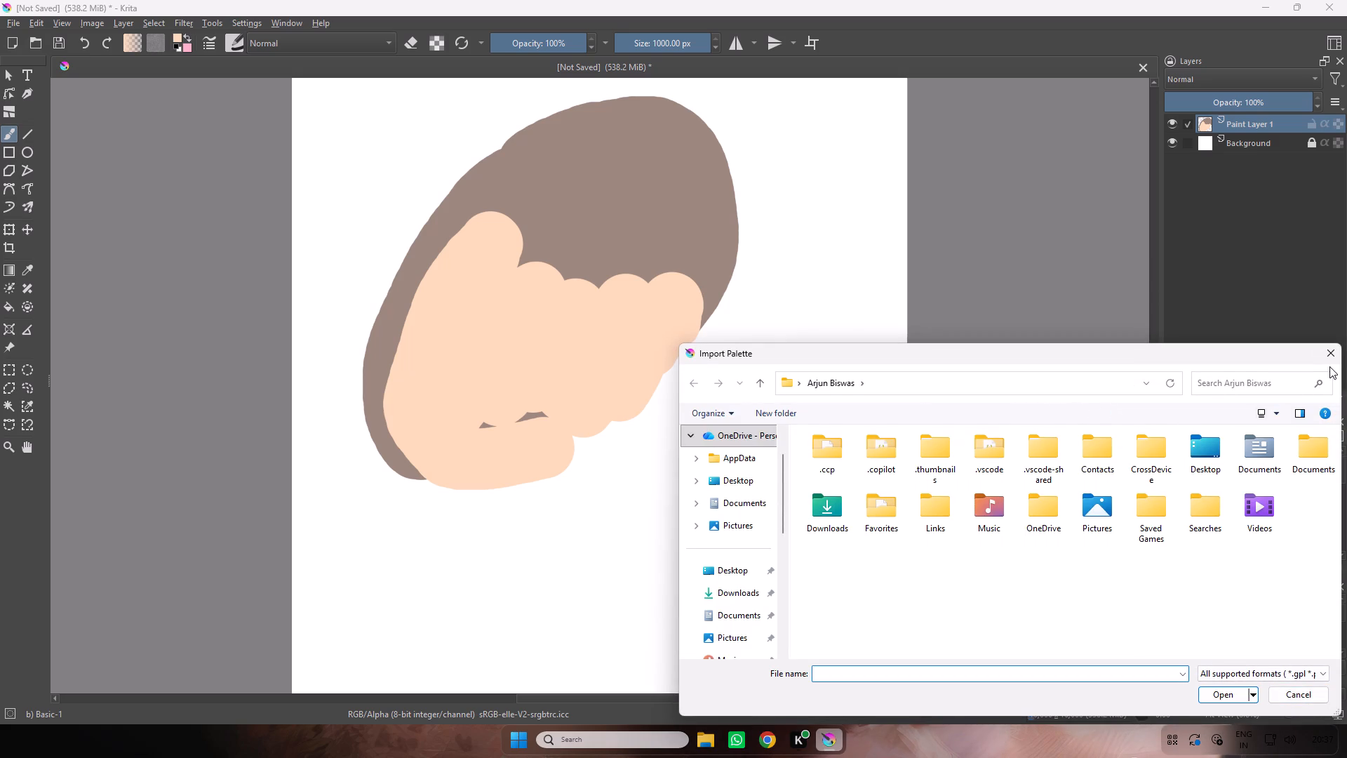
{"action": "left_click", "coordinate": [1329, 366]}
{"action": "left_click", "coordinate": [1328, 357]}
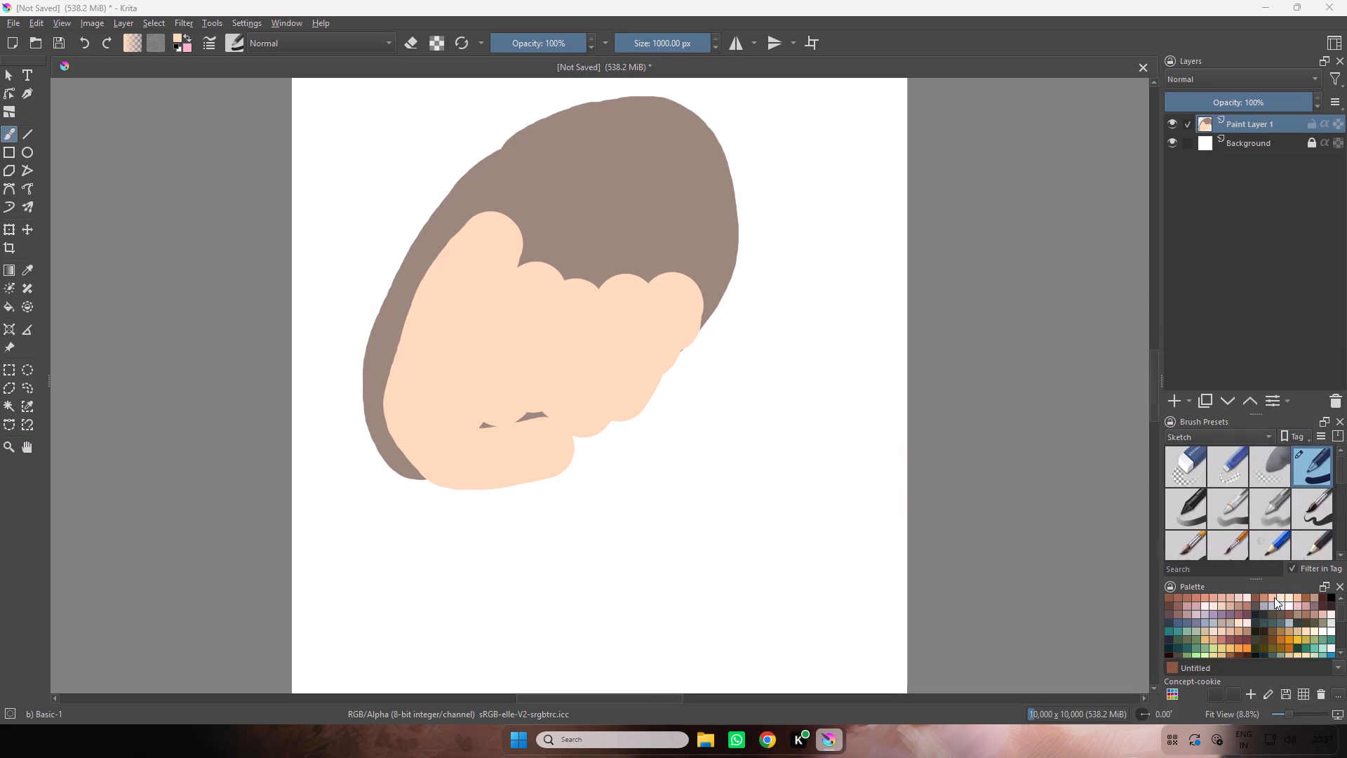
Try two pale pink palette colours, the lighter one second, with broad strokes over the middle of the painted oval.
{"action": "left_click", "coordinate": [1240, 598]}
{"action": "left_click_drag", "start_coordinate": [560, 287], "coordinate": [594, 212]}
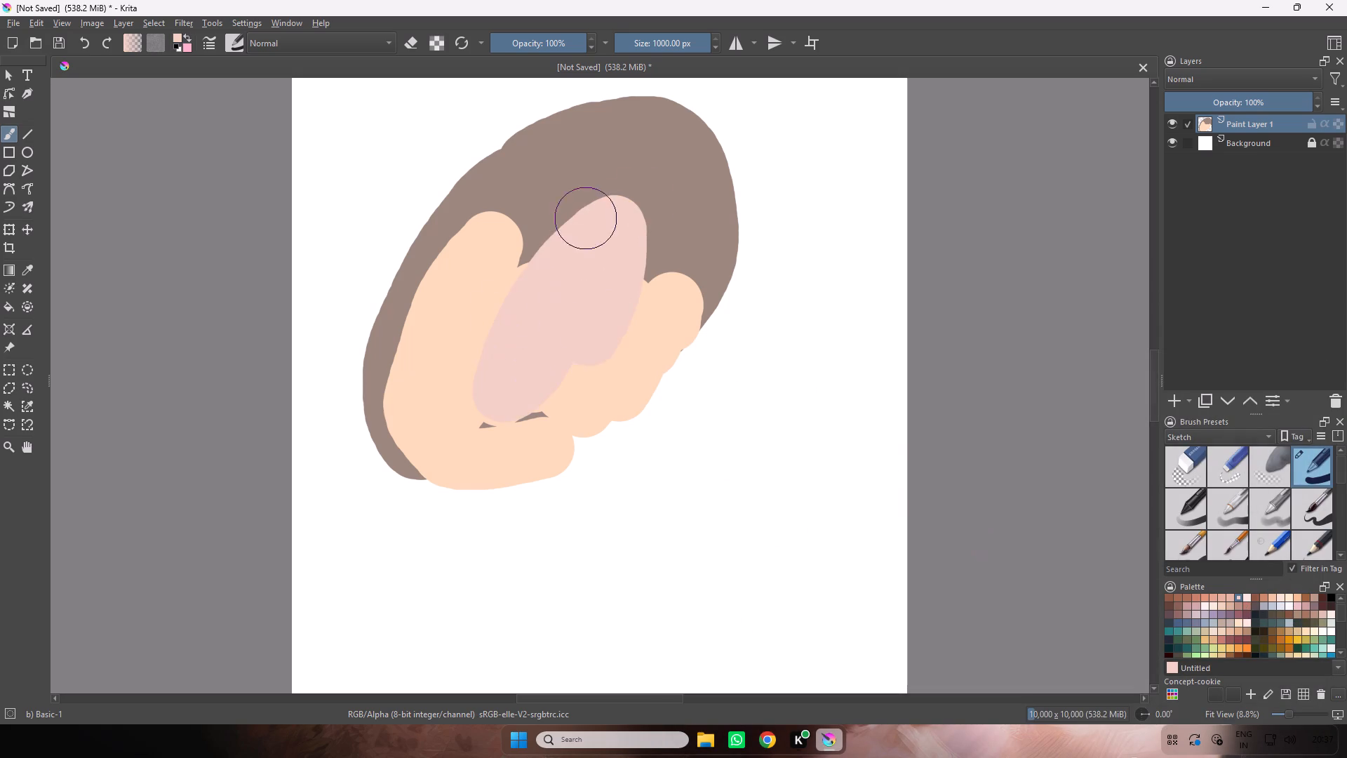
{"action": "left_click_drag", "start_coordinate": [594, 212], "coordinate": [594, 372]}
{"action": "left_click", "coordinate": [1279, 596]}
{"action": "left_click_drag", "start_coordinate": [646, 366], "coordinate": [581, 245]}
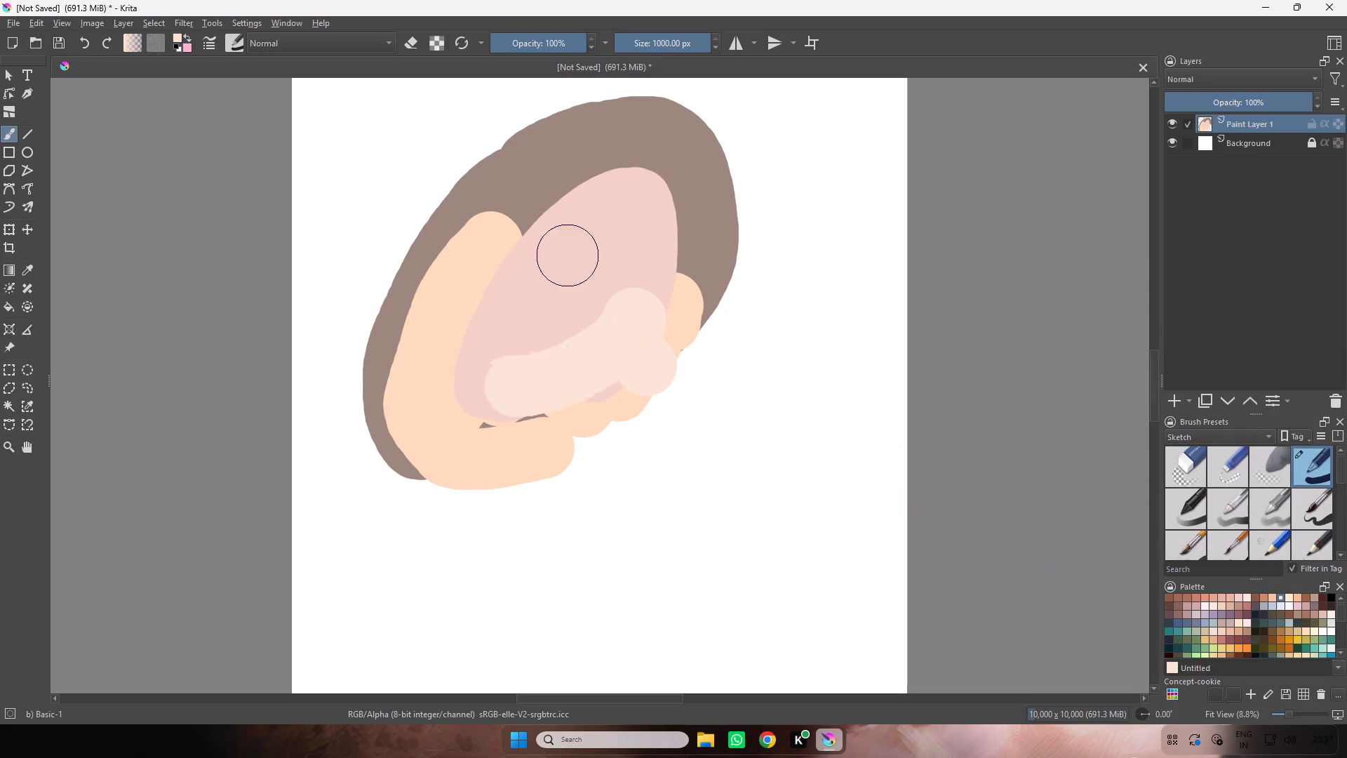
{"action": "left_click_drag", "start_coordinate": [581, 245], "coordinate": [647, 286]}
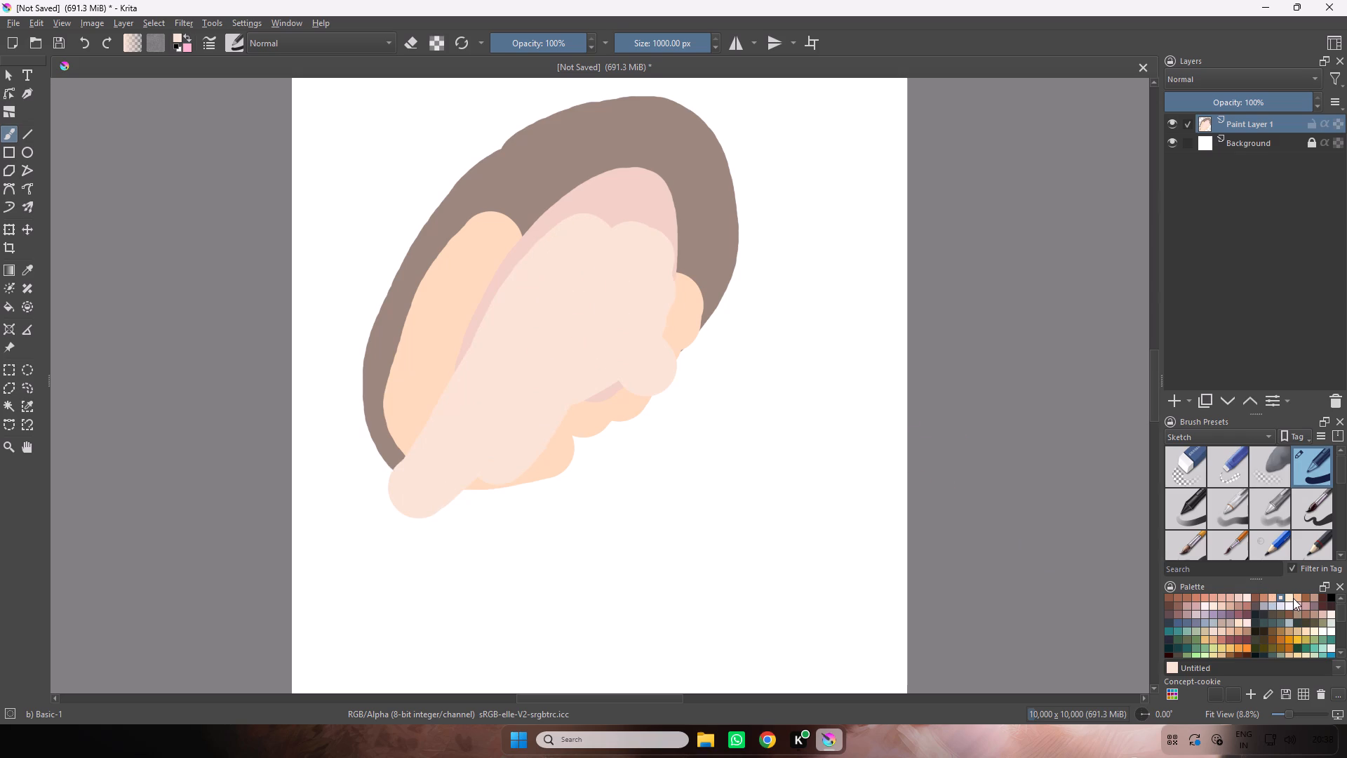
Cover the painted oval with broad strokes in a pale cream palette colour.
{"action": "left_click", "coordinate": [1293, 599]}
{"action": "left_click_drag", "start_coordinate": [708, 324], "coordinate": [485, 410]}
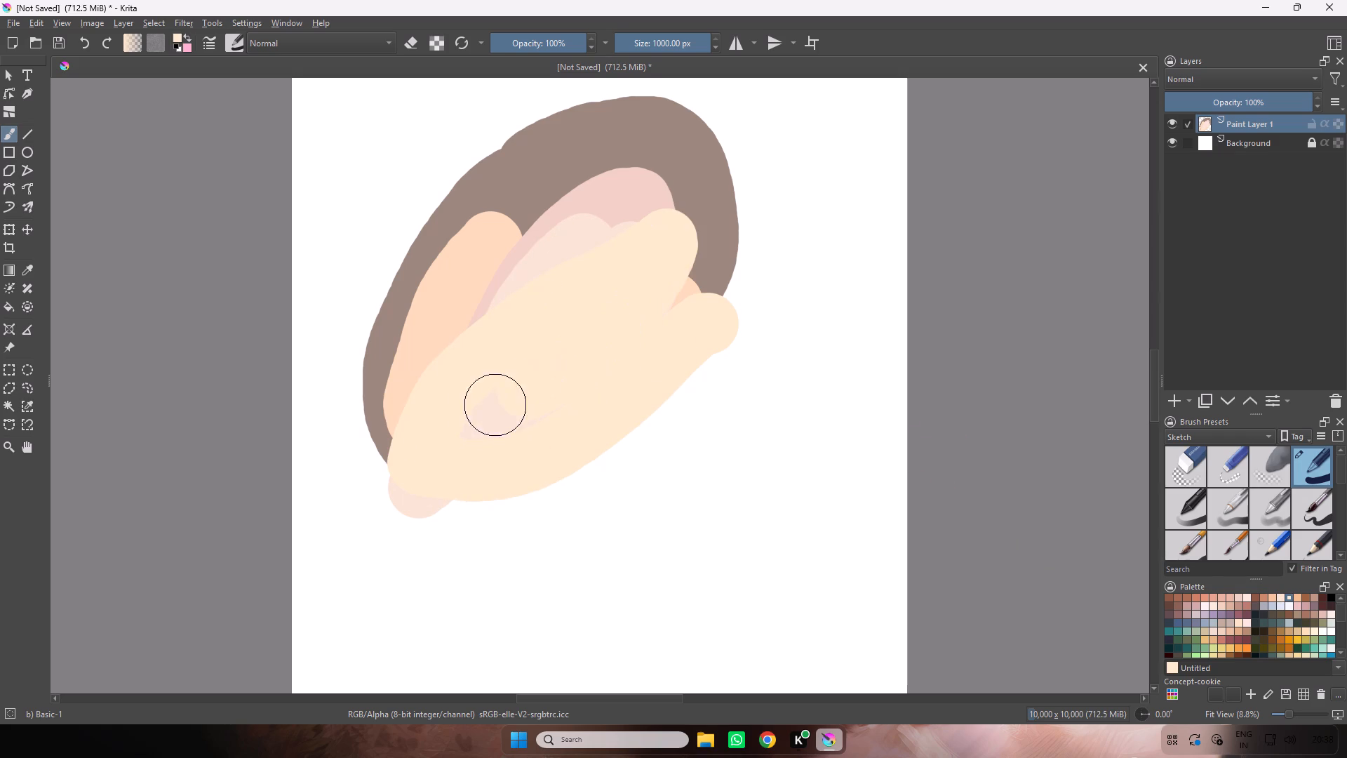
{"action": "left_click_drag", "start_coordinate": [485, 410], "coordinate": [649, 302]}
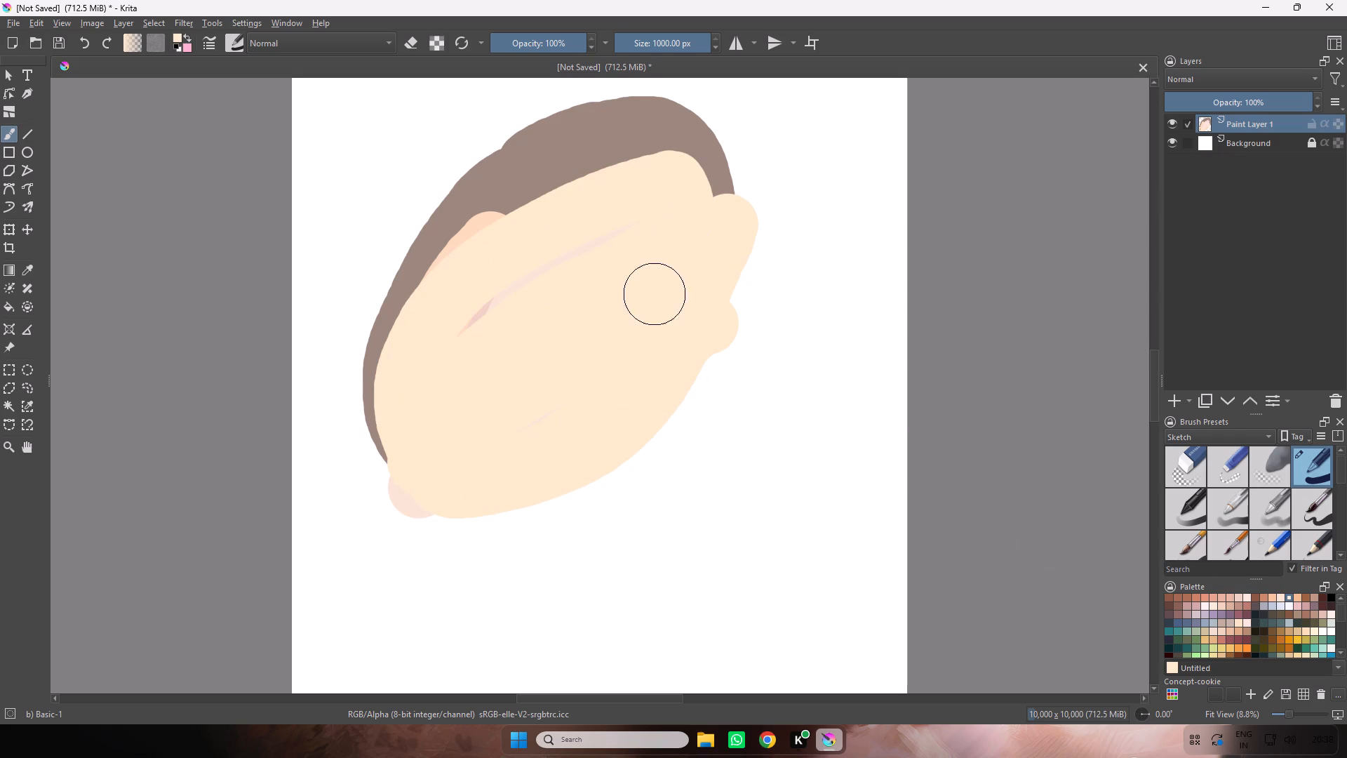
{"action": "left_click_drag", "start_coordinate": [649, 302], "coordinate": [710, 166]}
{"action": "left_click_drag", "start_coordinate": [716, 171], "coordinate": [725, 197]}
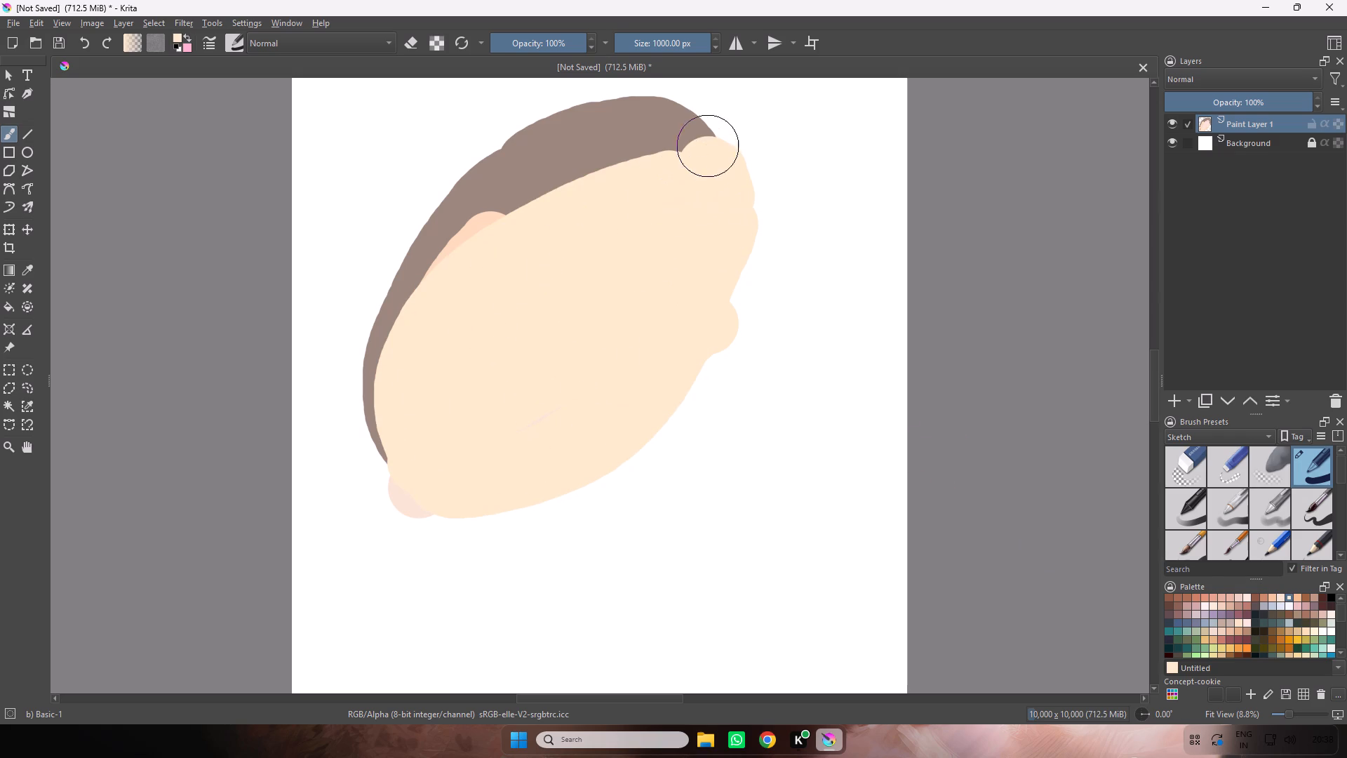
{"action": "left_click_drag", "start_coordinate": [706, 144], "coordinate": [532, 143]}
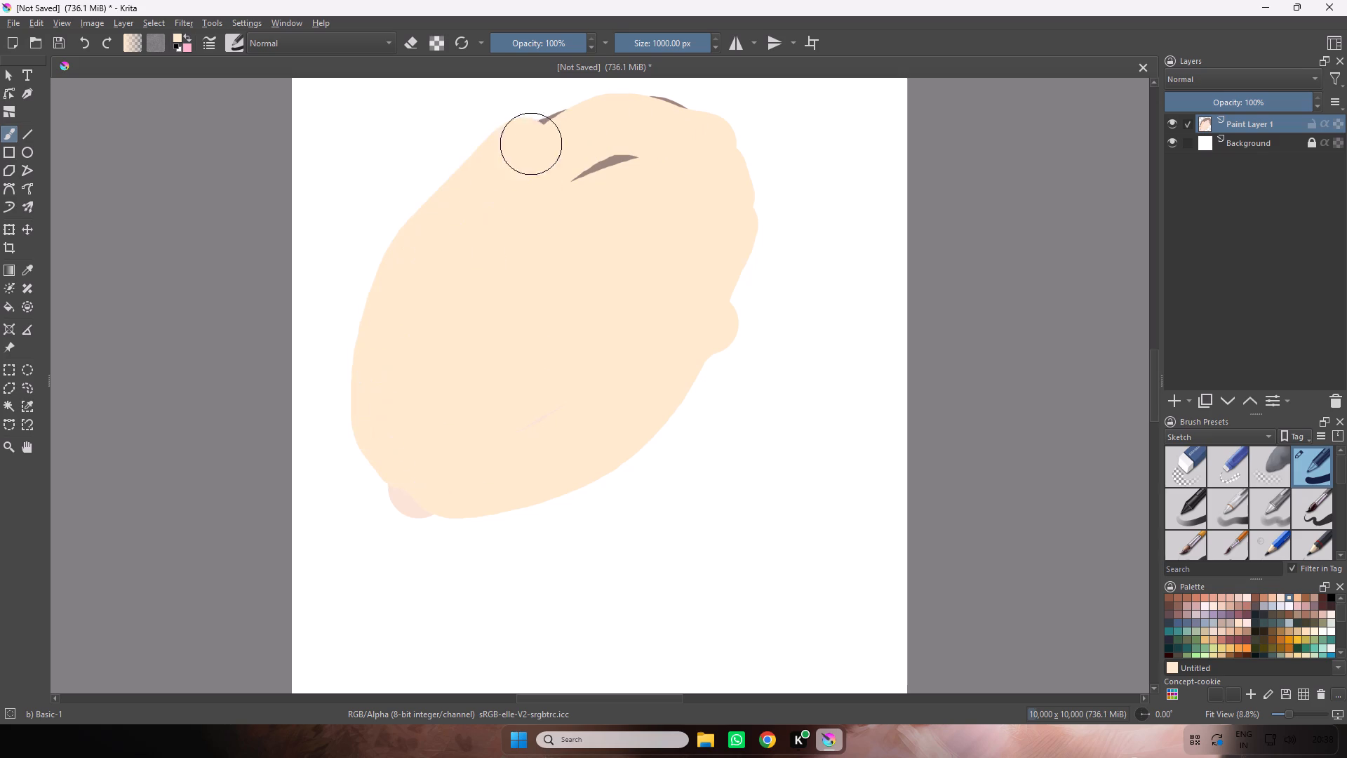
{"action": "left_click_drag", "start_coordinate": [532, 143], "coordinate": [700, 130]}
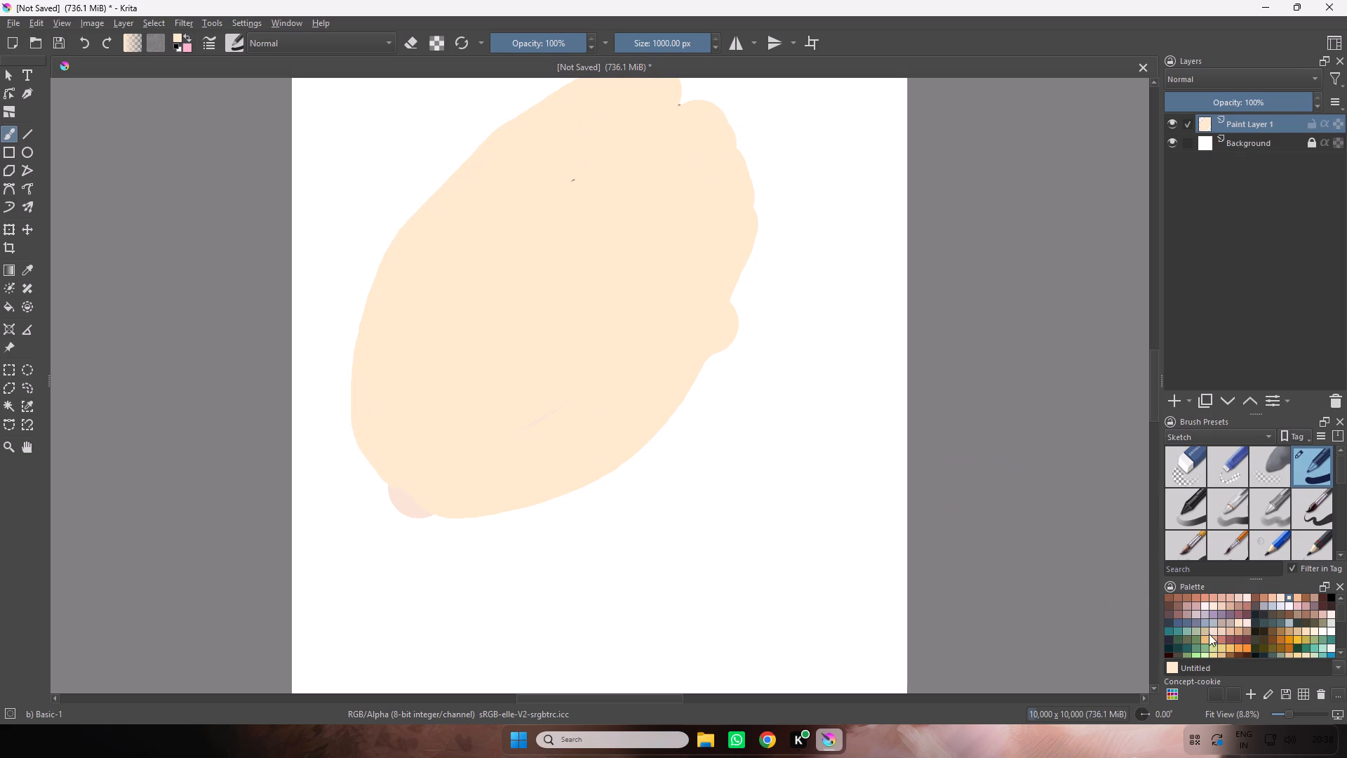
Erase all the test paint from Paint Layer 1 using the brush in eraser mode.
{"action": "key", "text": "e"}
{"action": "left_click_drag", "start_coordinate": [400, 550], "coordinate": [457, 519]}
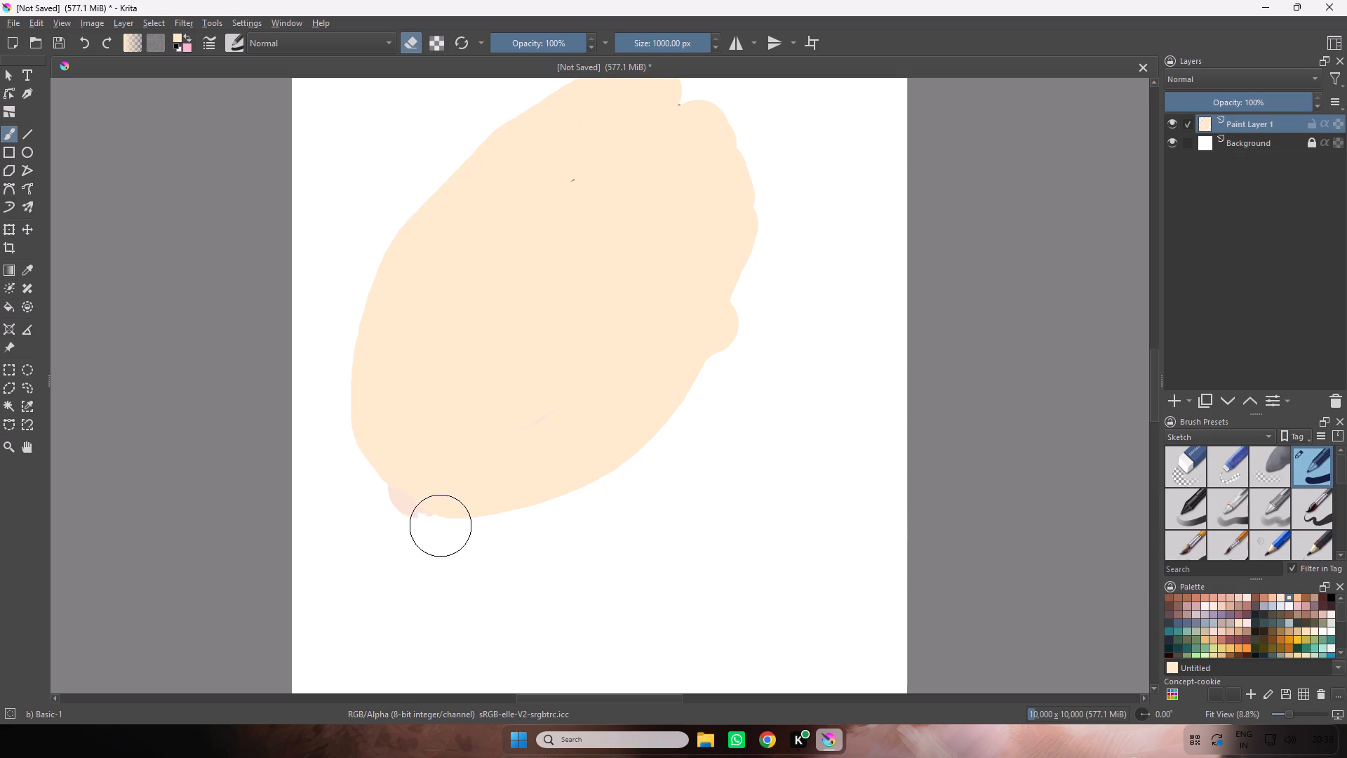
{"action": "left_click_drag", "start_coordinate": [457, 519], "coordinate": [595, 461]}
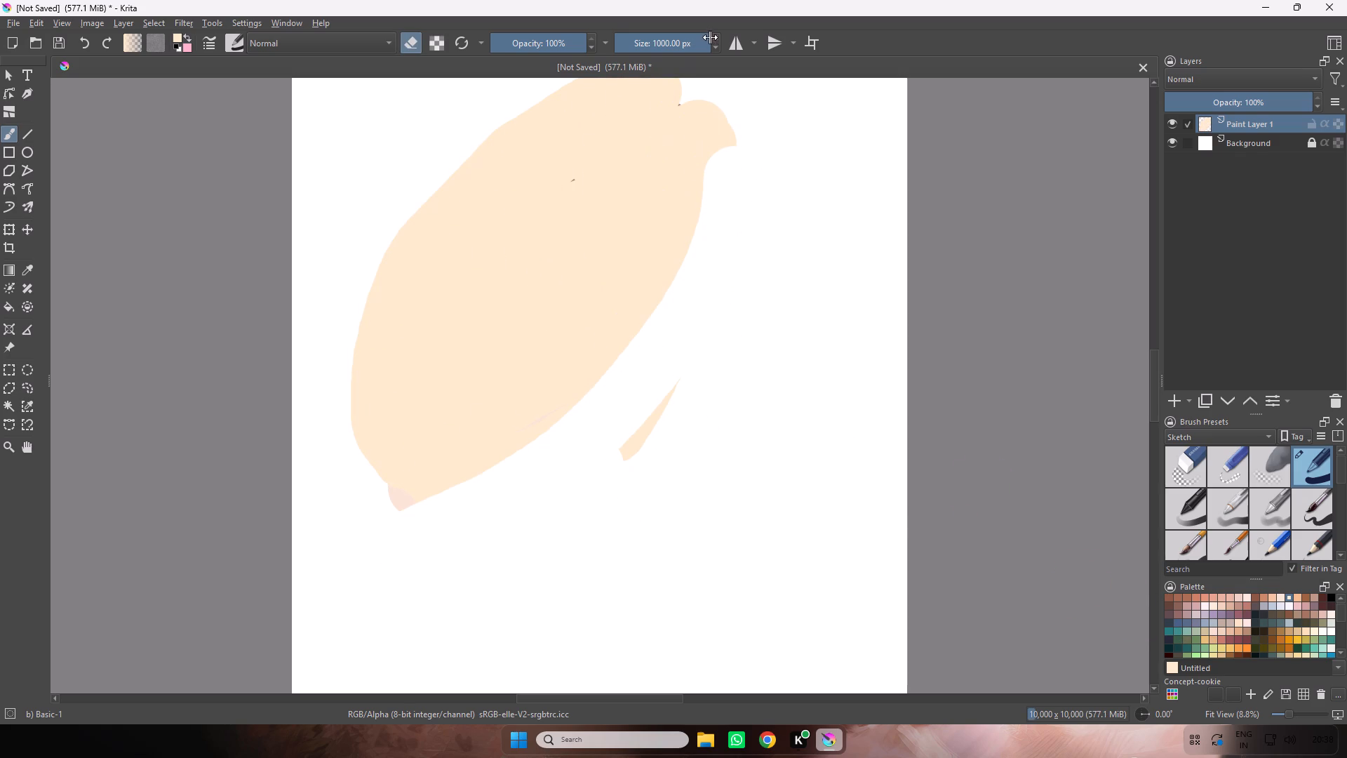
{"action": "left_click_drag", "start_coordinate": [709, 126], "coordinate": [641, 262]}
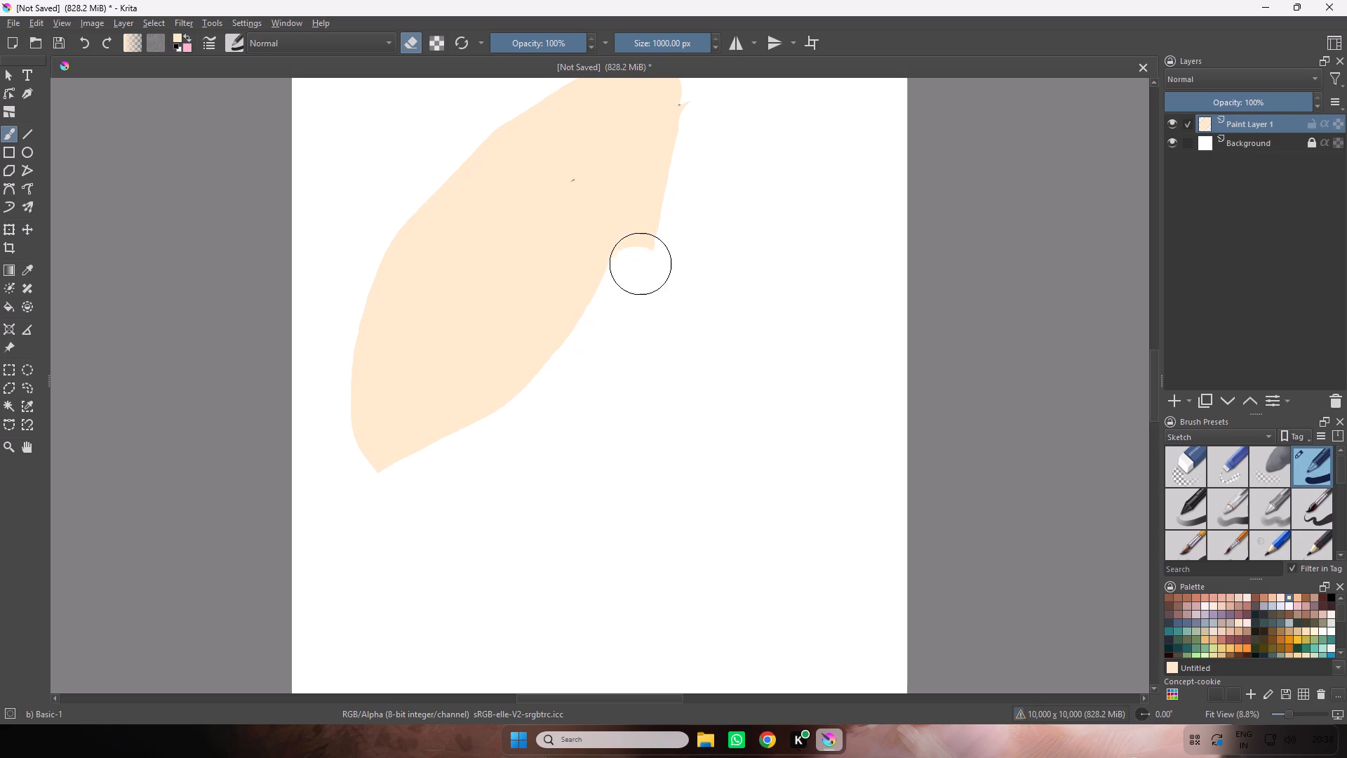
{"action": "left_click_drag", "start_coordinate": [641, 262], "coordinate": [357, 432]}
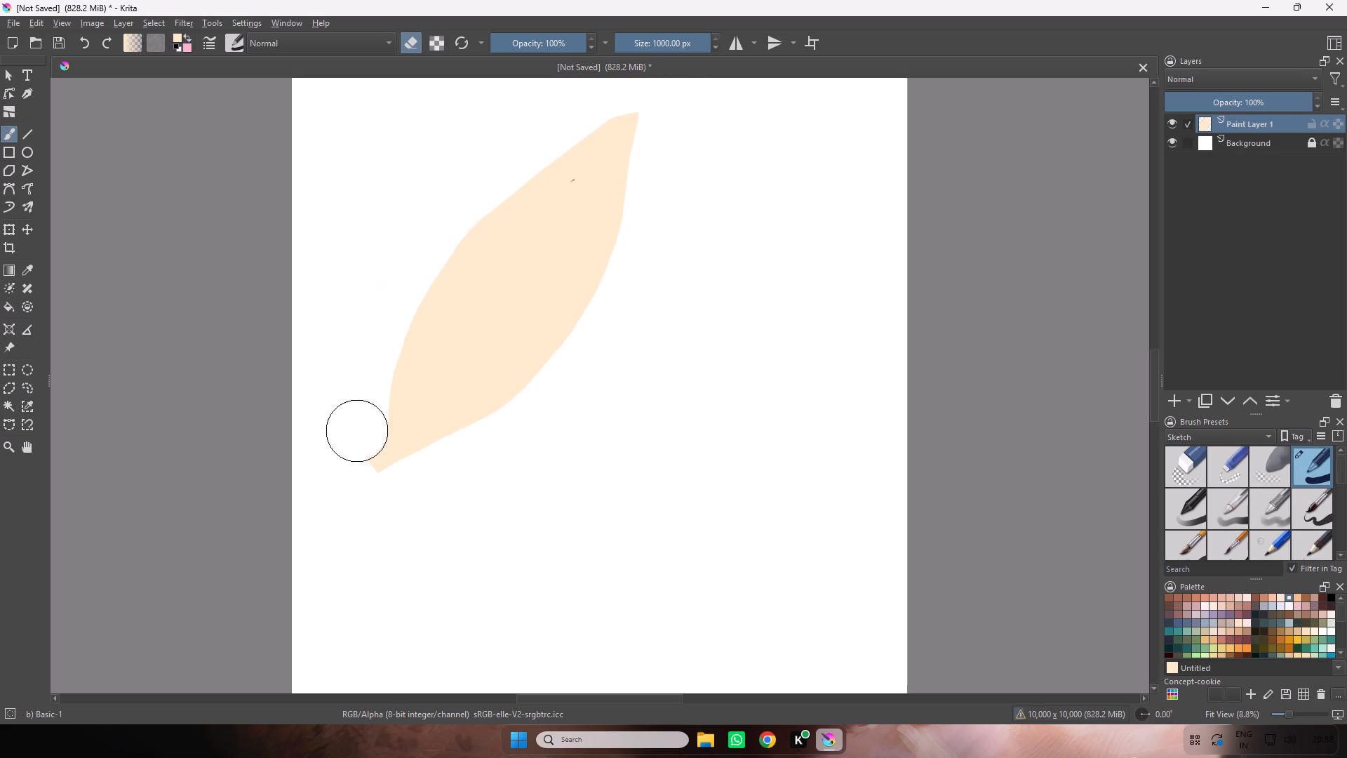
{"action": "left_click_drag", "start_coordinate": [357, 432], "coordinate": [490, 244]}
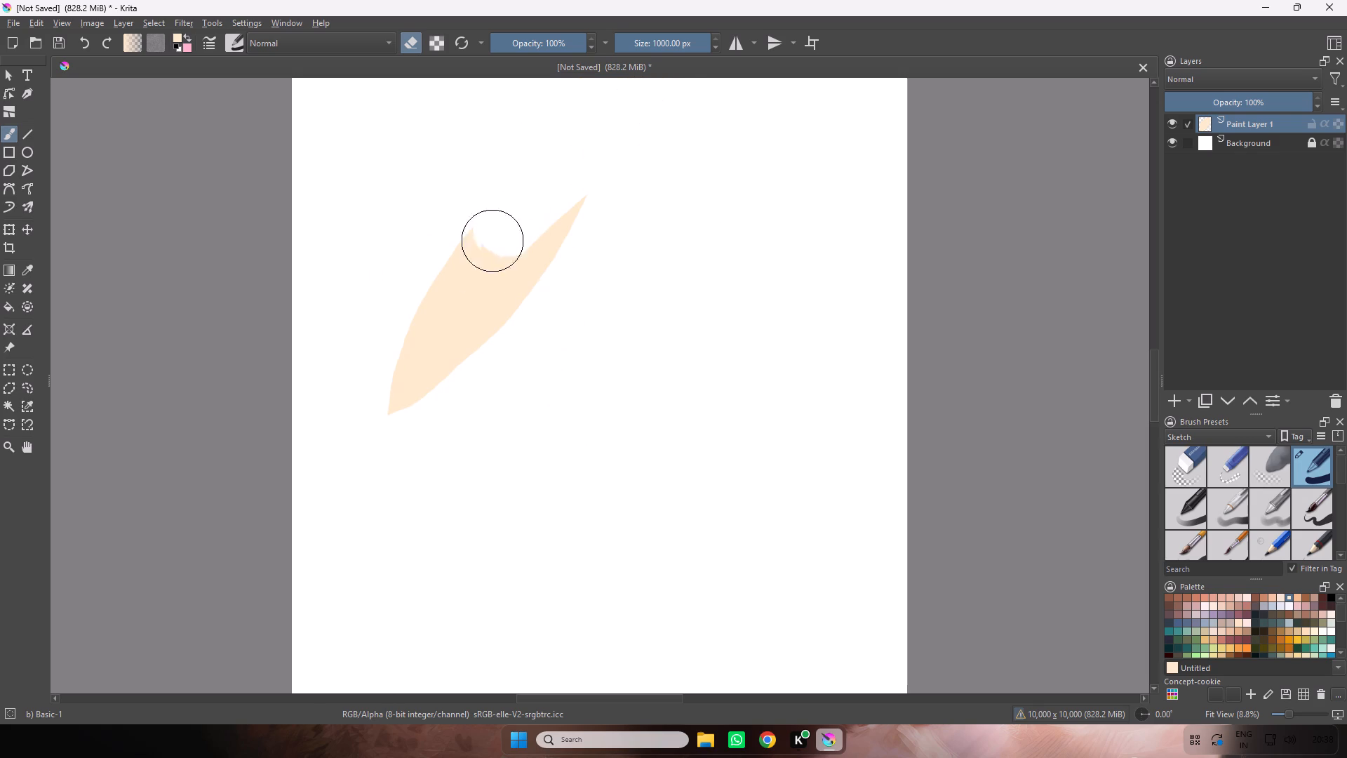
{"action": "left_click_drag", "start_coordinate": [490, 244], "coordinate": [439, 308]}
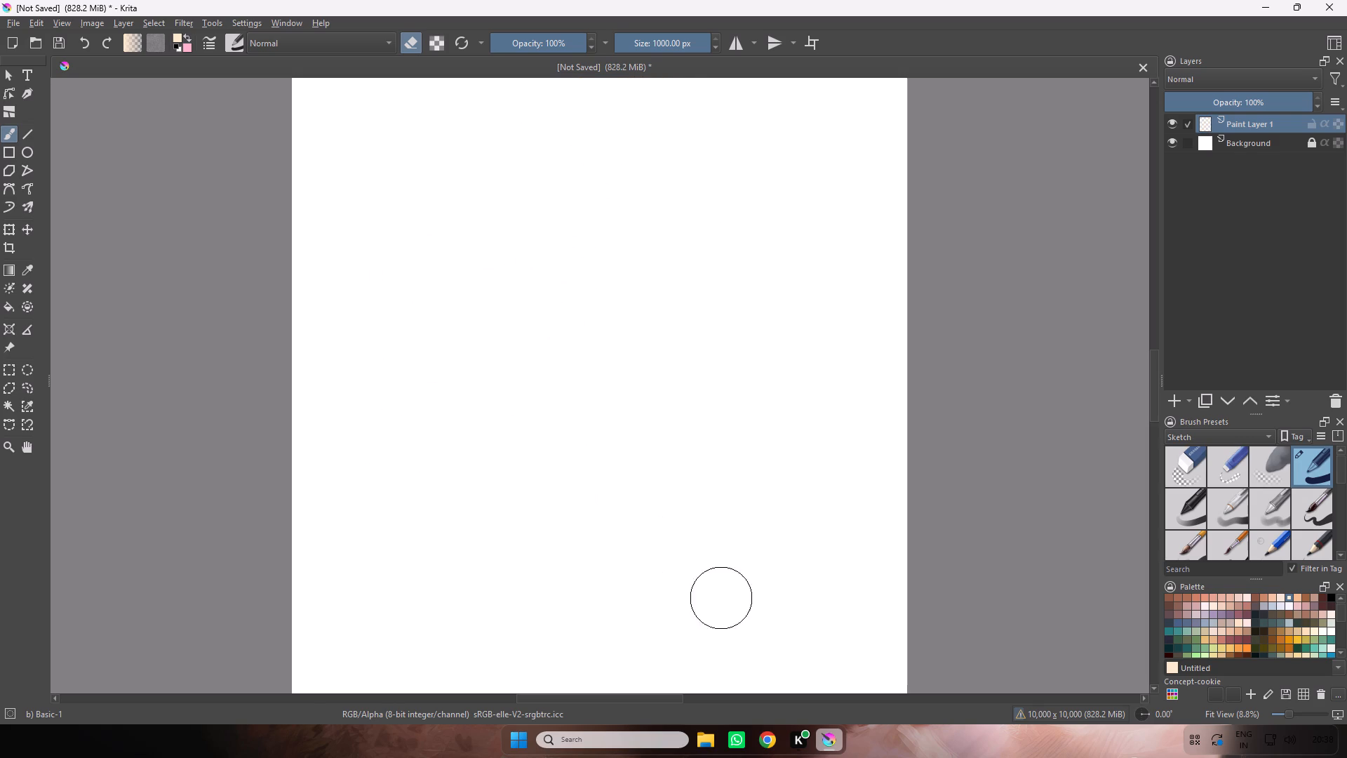
Switch to Google Chrome, search the web for "pintrest" and open the Pinterest site.
{"action": "left_click", "coordinate": [775, 731]}
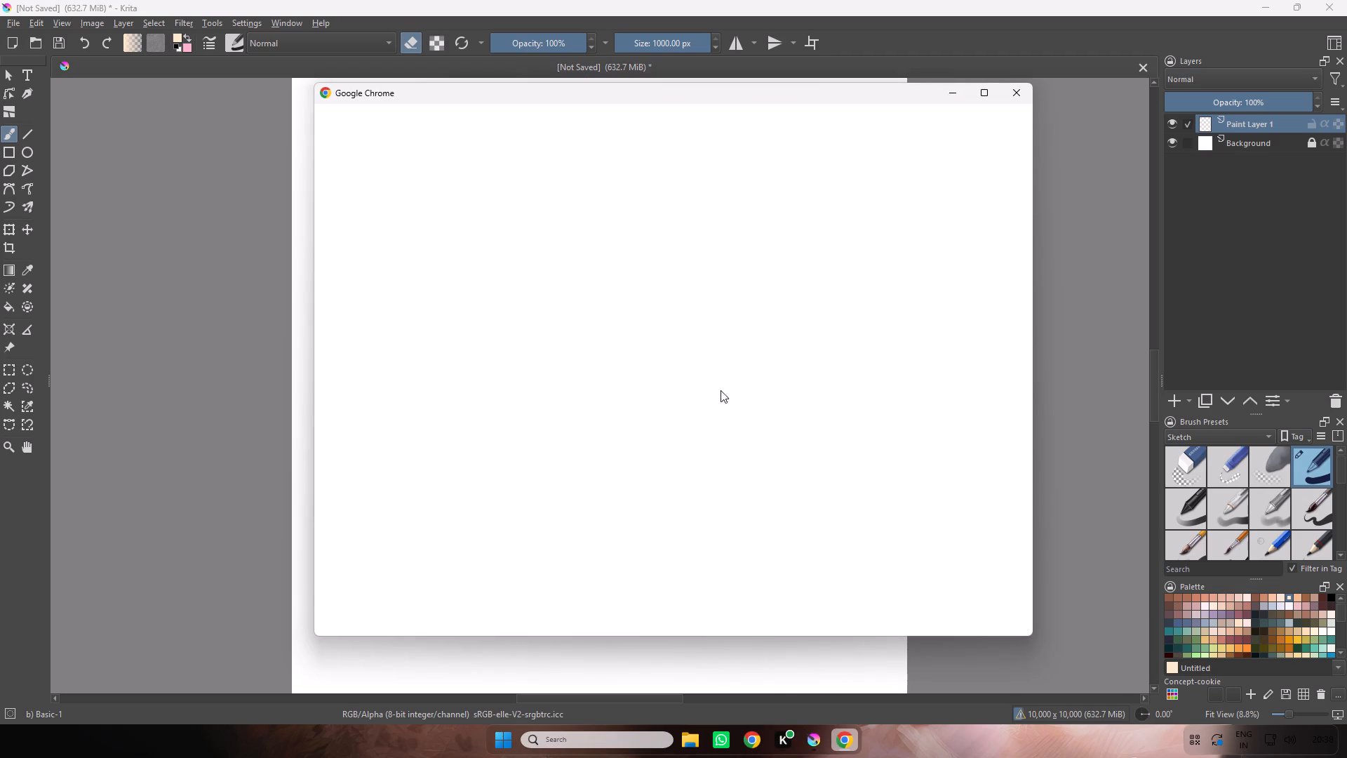
{"action": "left_click", "coordinate": [726, 421]}
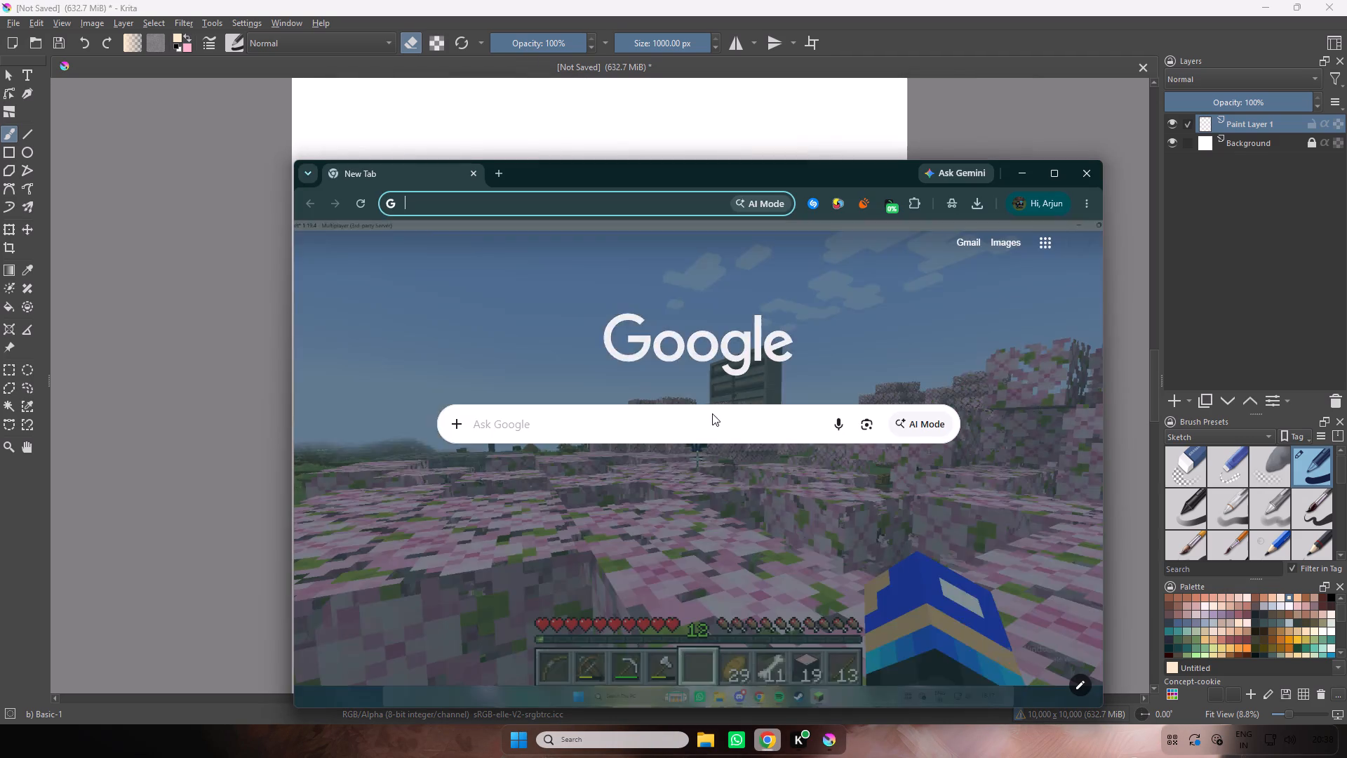
{"action": "type", "text": "pintrest"}
{"action": "key", "text": "Return"}
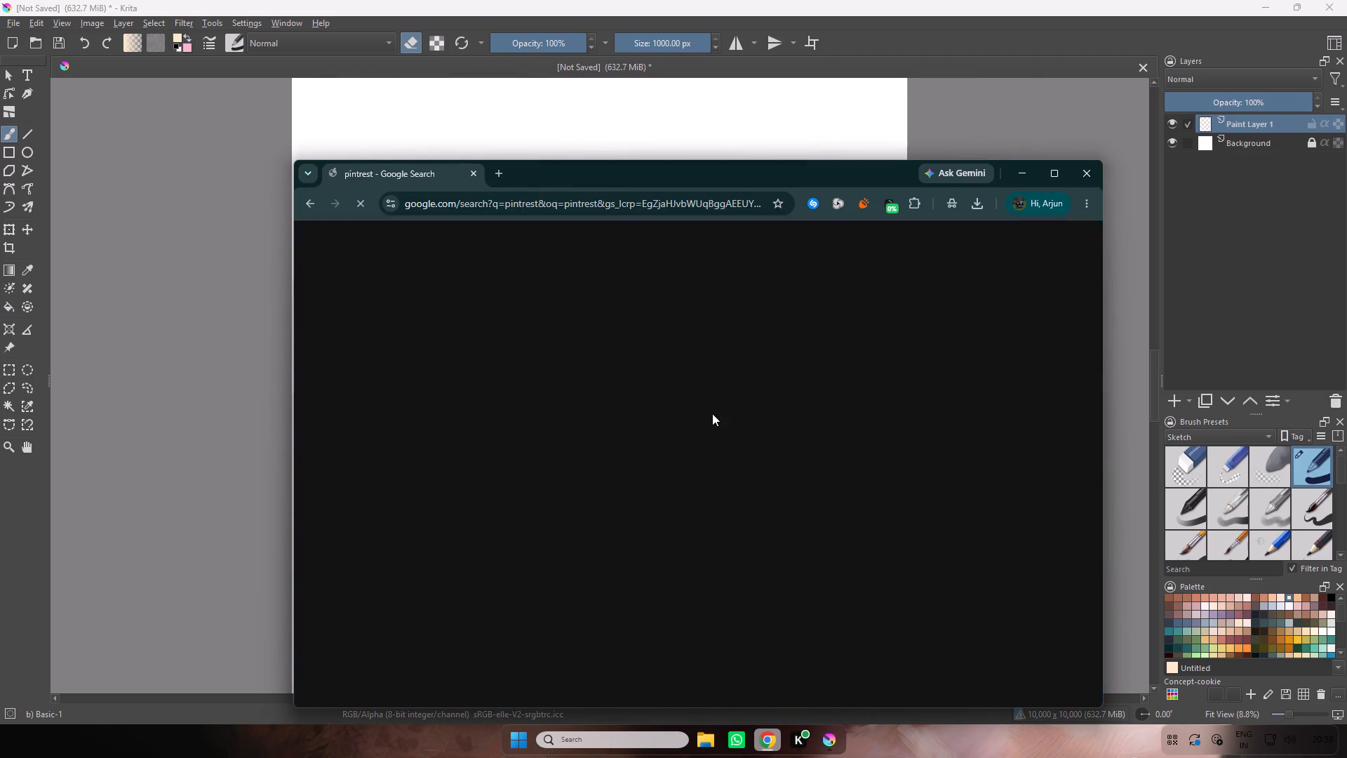
{"action": "left_click", "coordinate": [429, 439]}
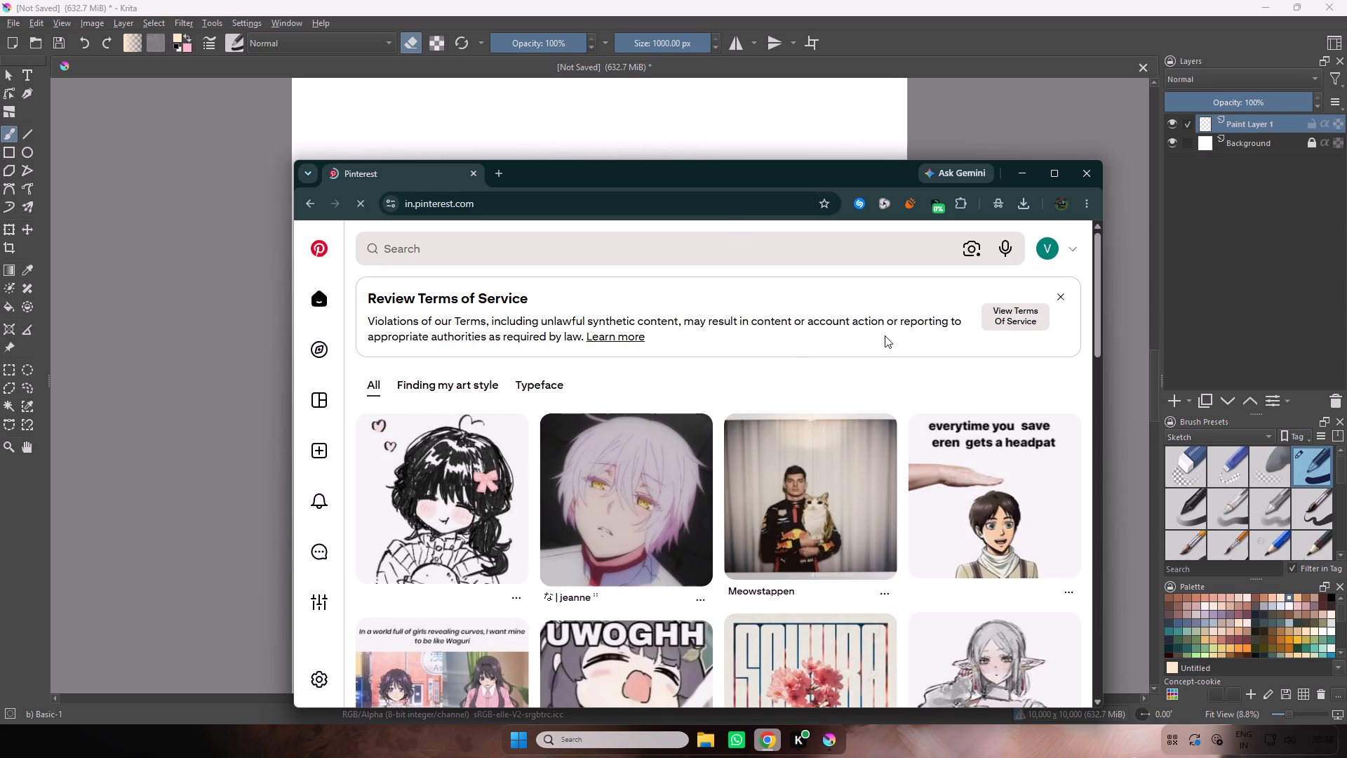
Look through the Pinterest home feed for drawing reference images.
{"action": "left_click_drag", "start_coordinate": [1096, 306], "coordinate": [1101, 368]}
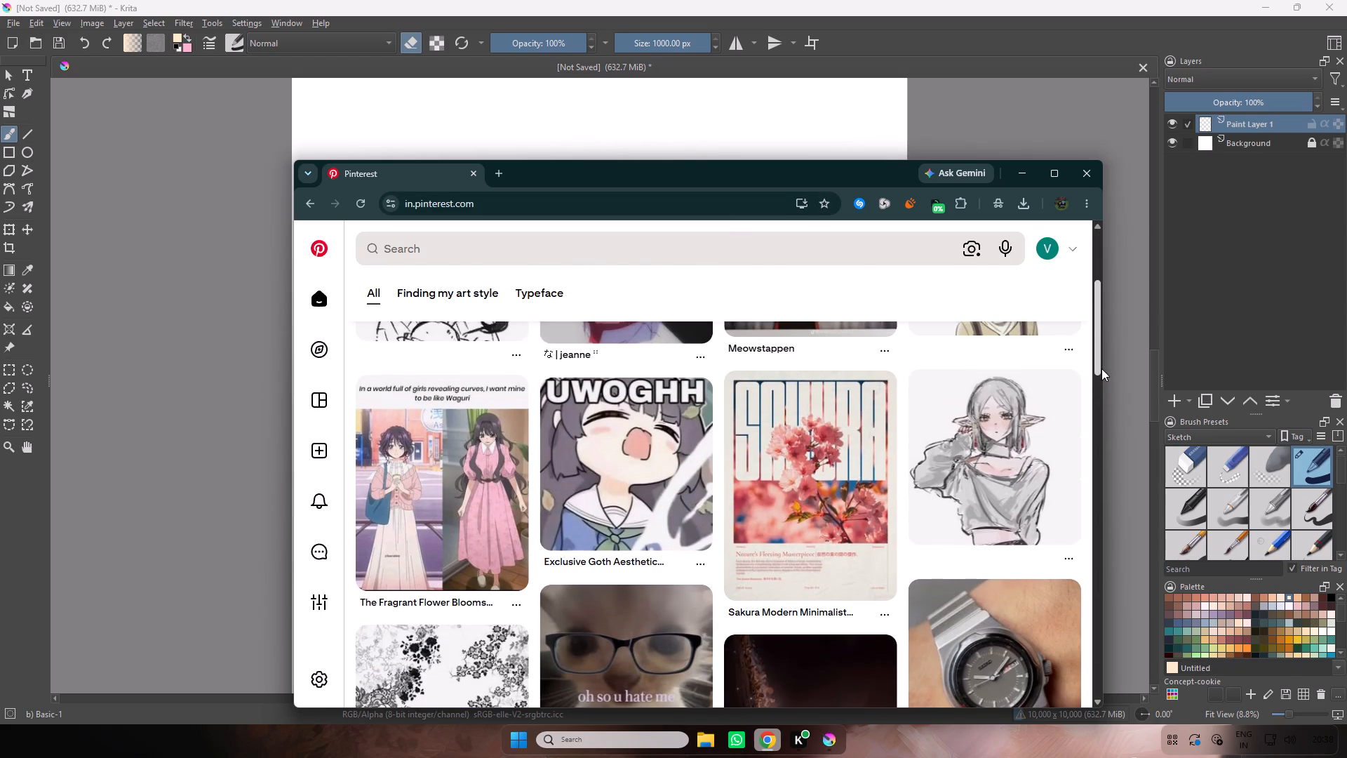
{"action": "left_click_drag", "start_coordinate": [1101, 368], "coordinate": [1118, 474]}
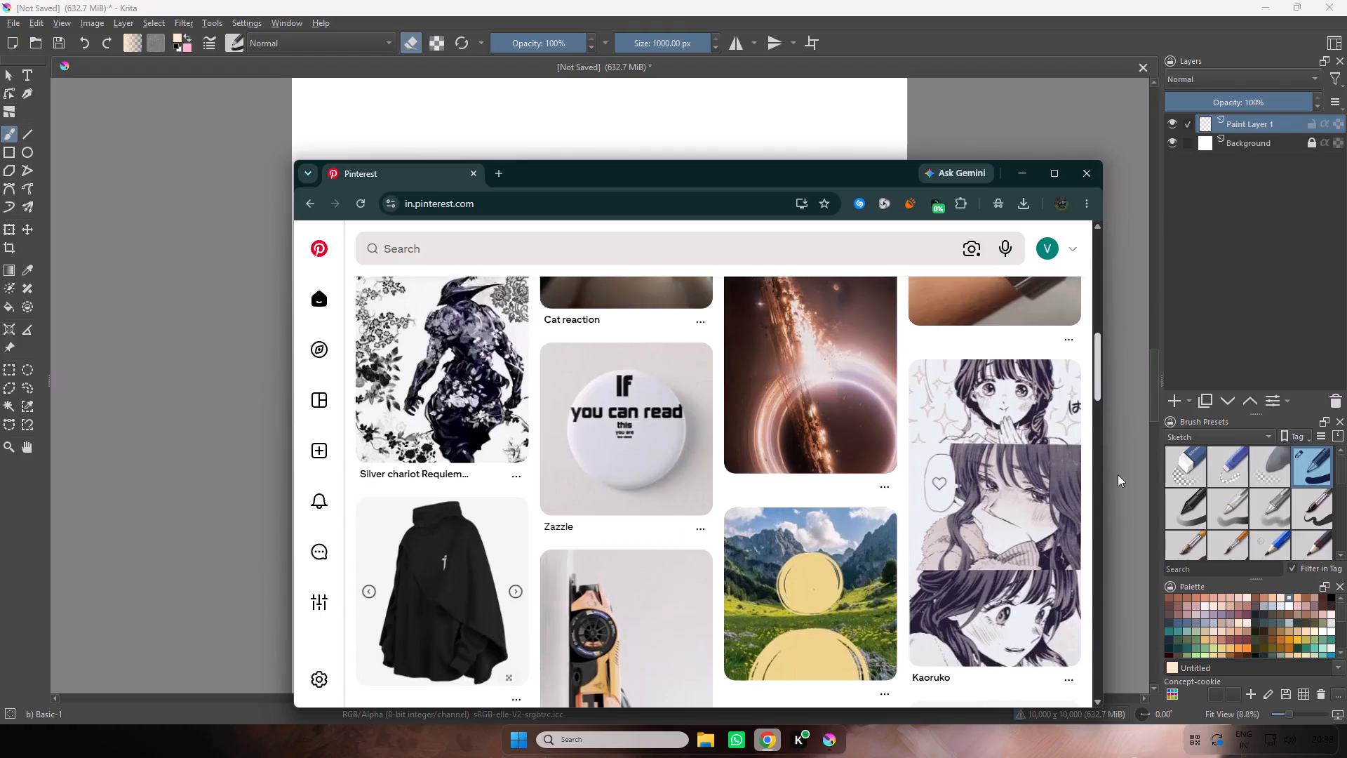
{"action": "left_click_drag", "start_coordinate": [1118, 474], "coordinate": [1106, 546]}
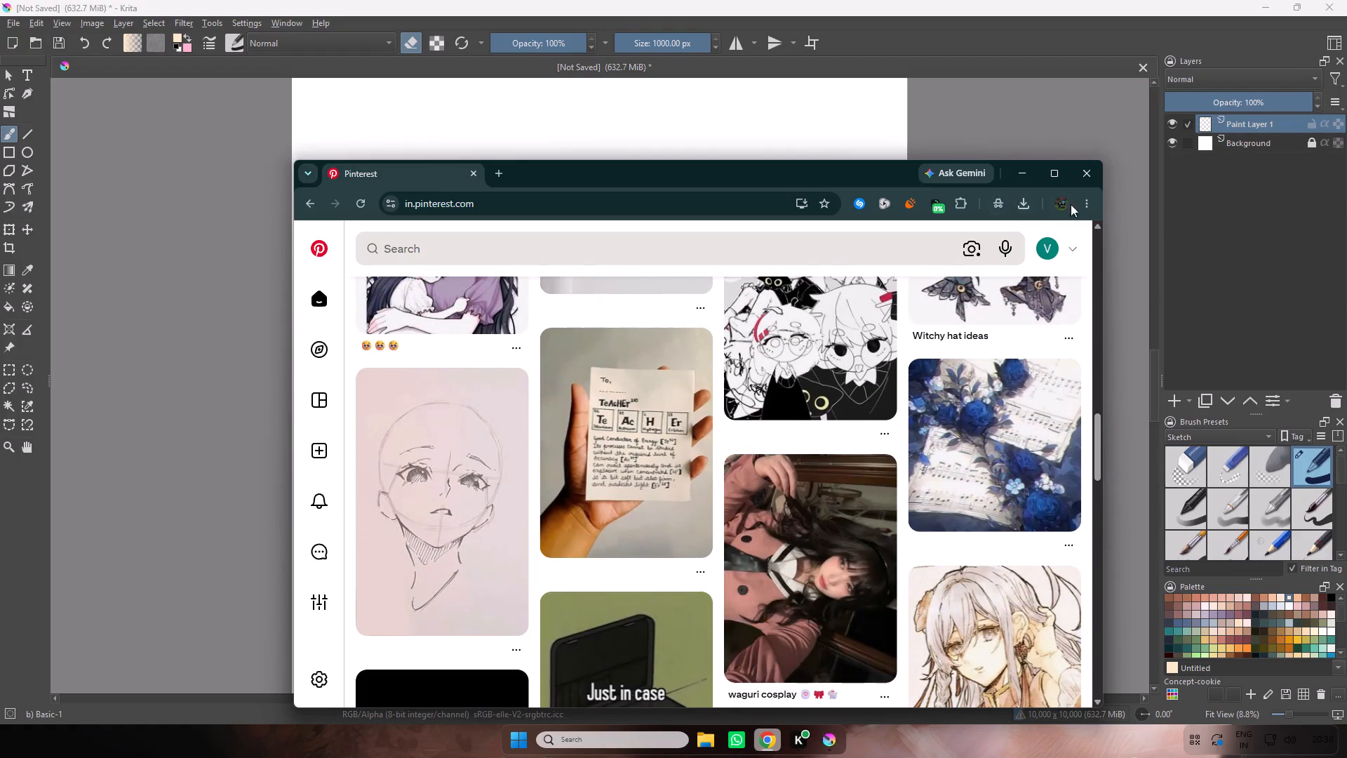
Open the Pinterest profile's saved ideas and examine the pins in the suggested Cute drawings board.
{"action": "left_click", "coordinate": [1061, 206]}
{"action": "left_click", "coordinate": [771, 182]}
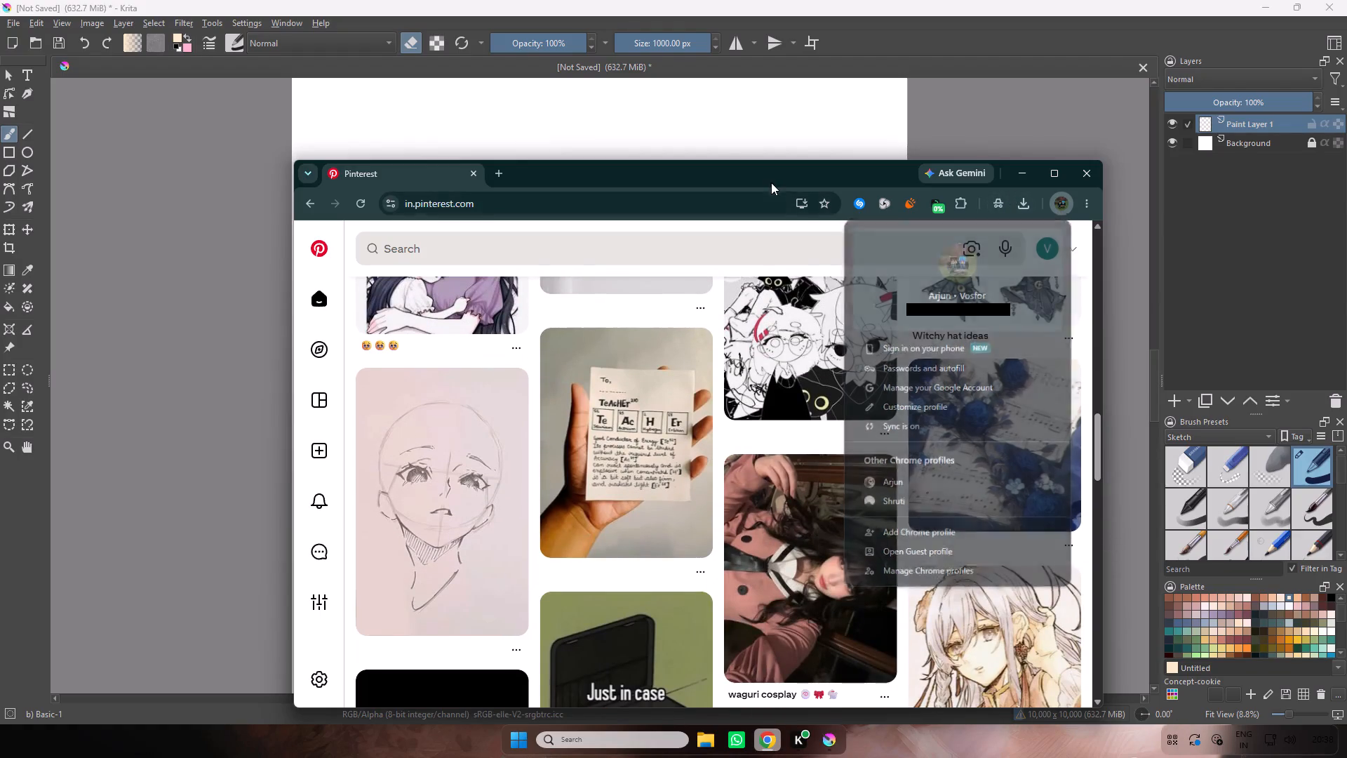
{"action": "left_click", "coordinate": [1036, 251]}
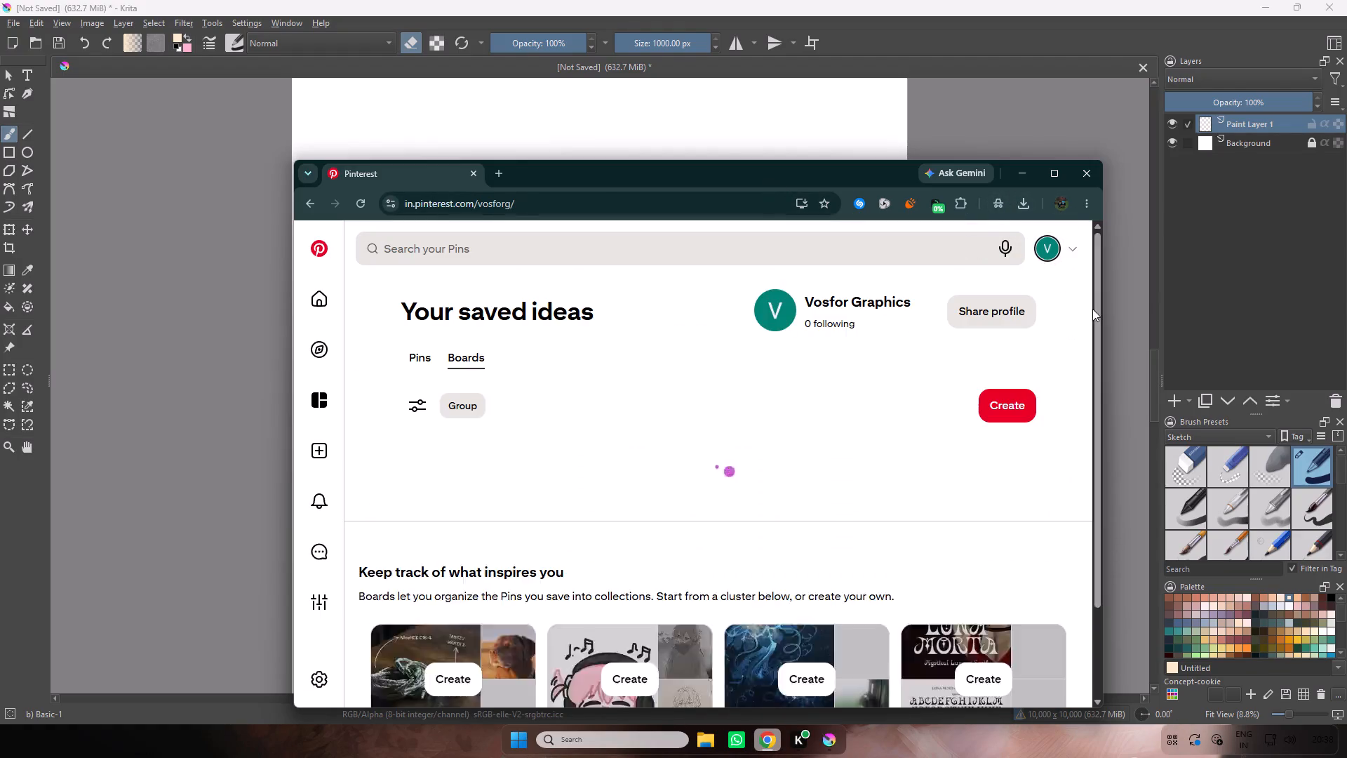
{"action": "left_click_drag", "start_coordinate": [1095, 310], "coordinate": [1096, 345]}
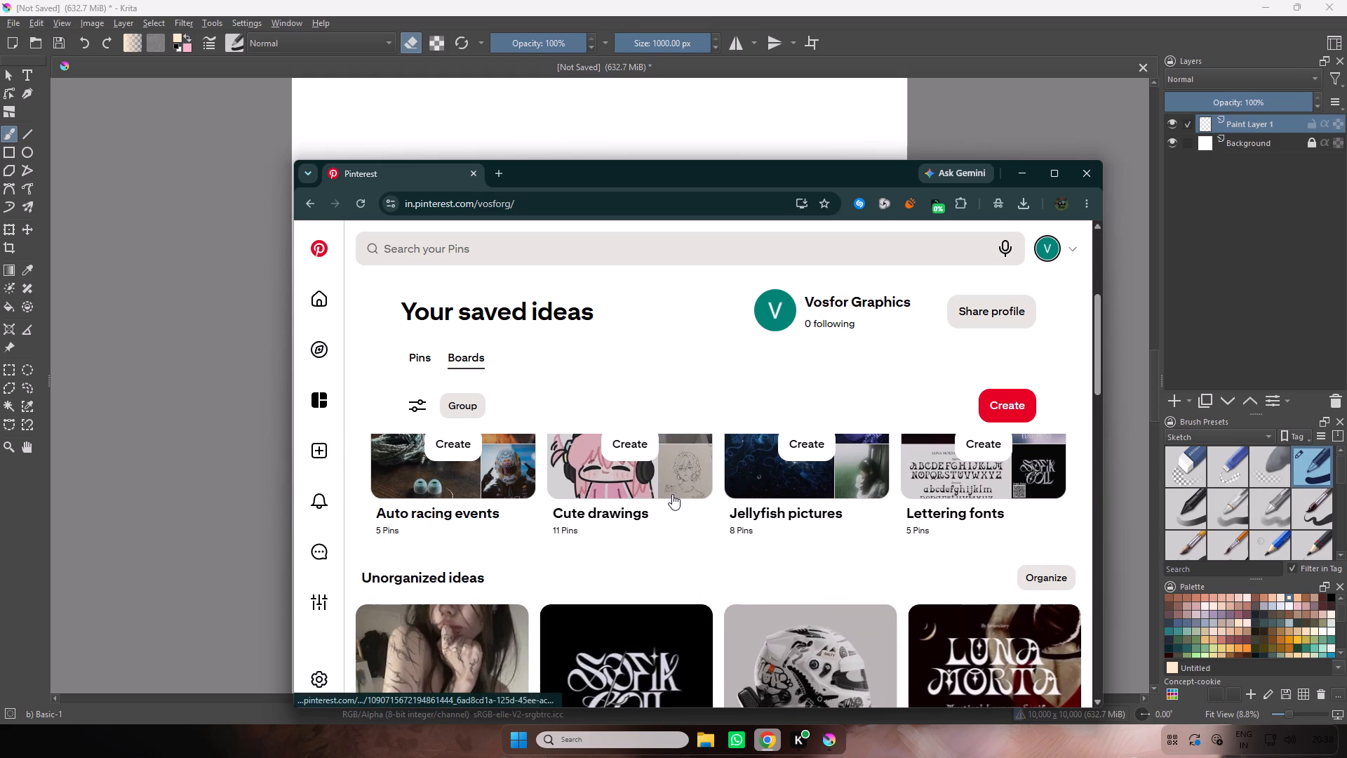
{"action": "left_click", "coordinate": [672, 494]}
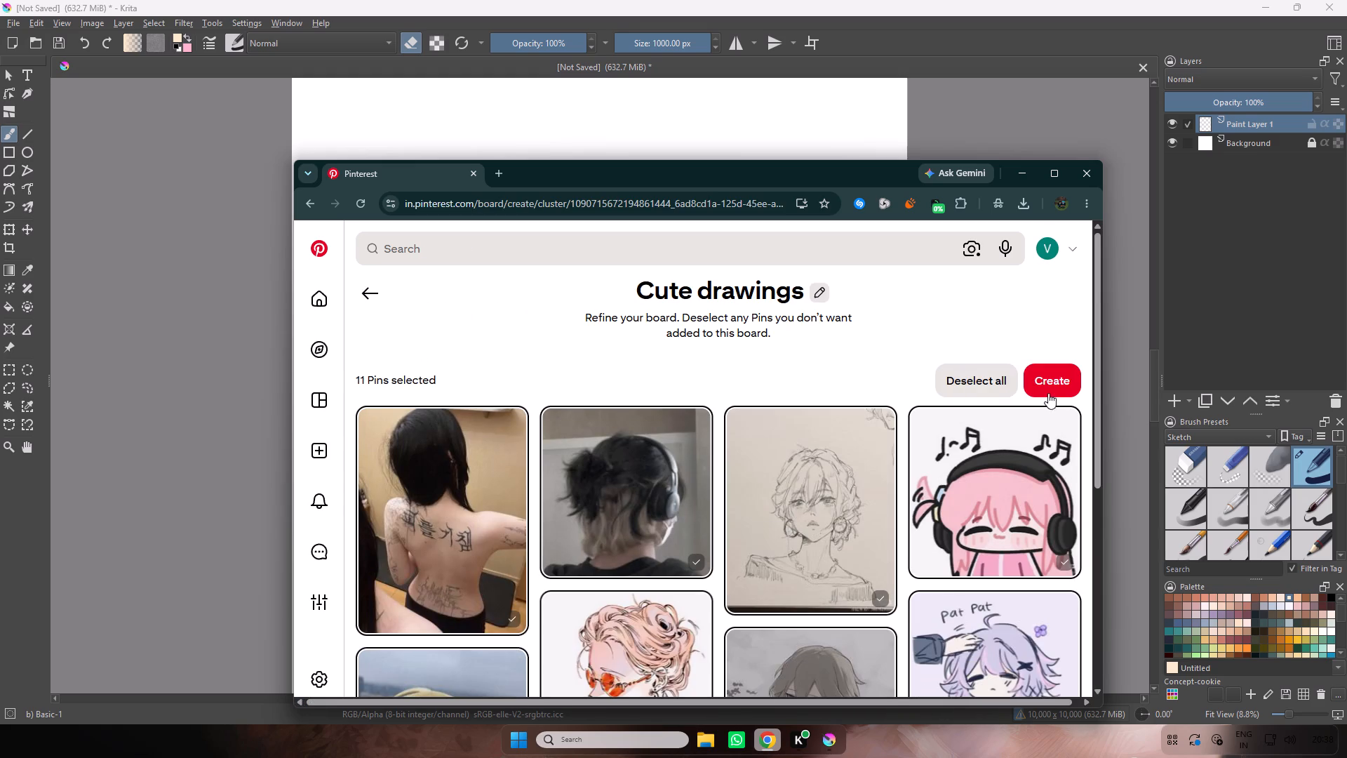
{"action": "left_click_drag", "start_coordinate": [1096, 310], "coordinate": [1096, 405]}
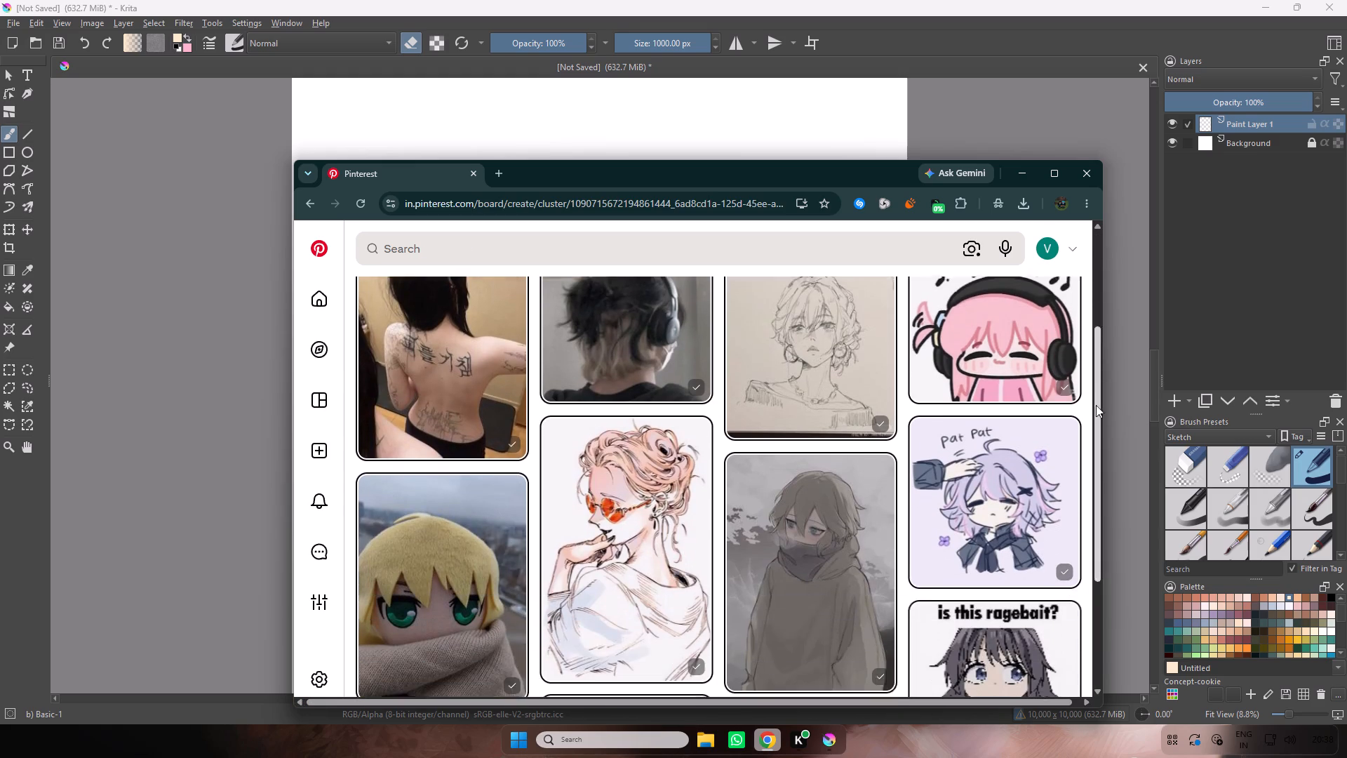
{"action": "left_click_drag", "start_coordinate": [1096, 405], "coordinate": [1090, 430]}
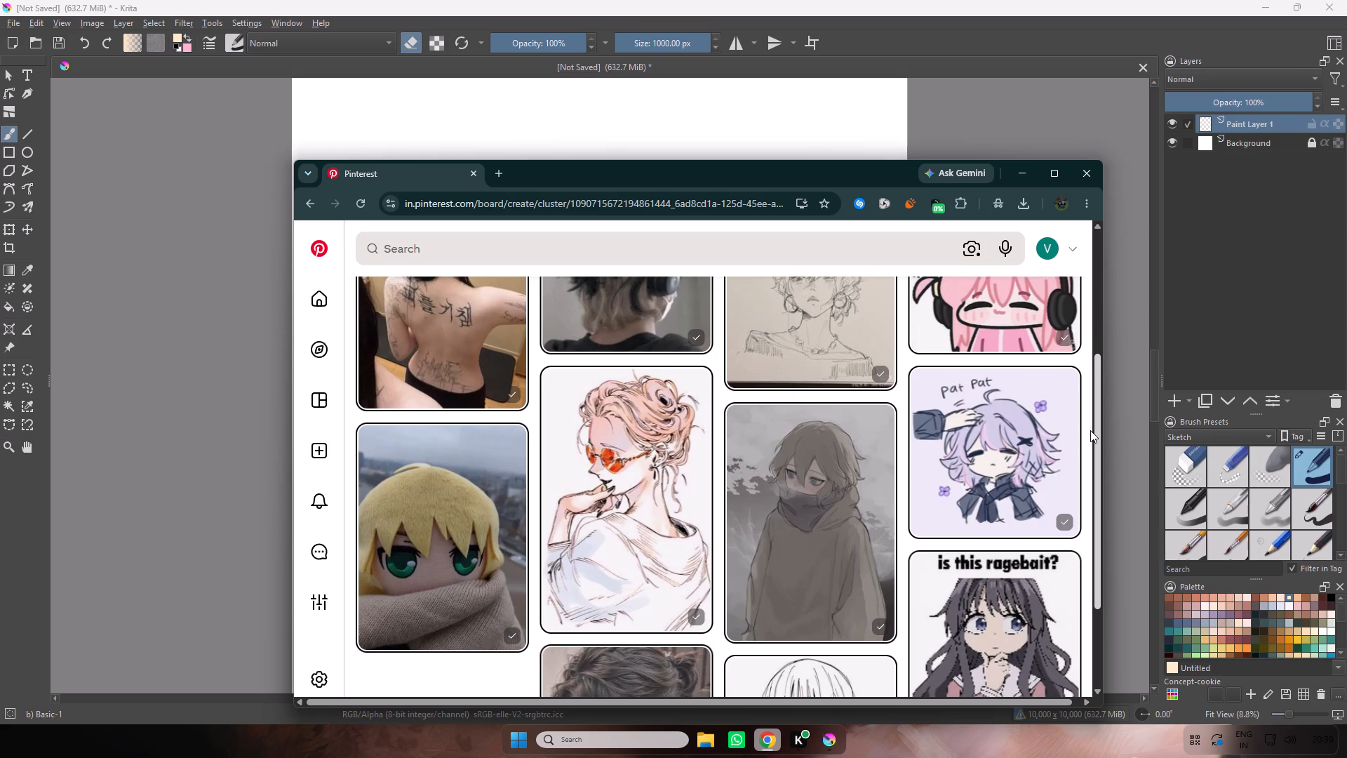
{"action": "left_click_drag", "start_coordinate": [1090, 430], "coordinate": [1091, 536]}
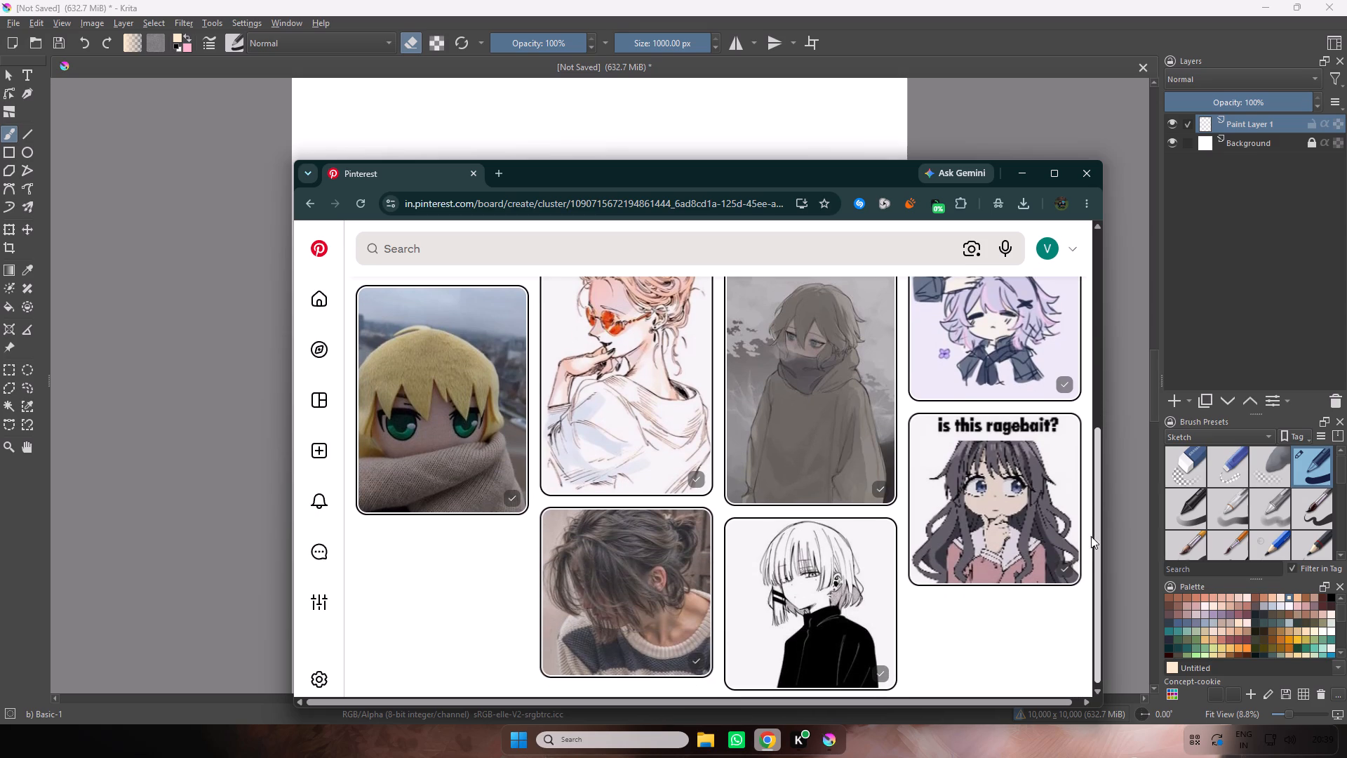
{"action": "left_click_drag", "start_coordinate": [1091, 536], "coordinate": [1101, 622]}
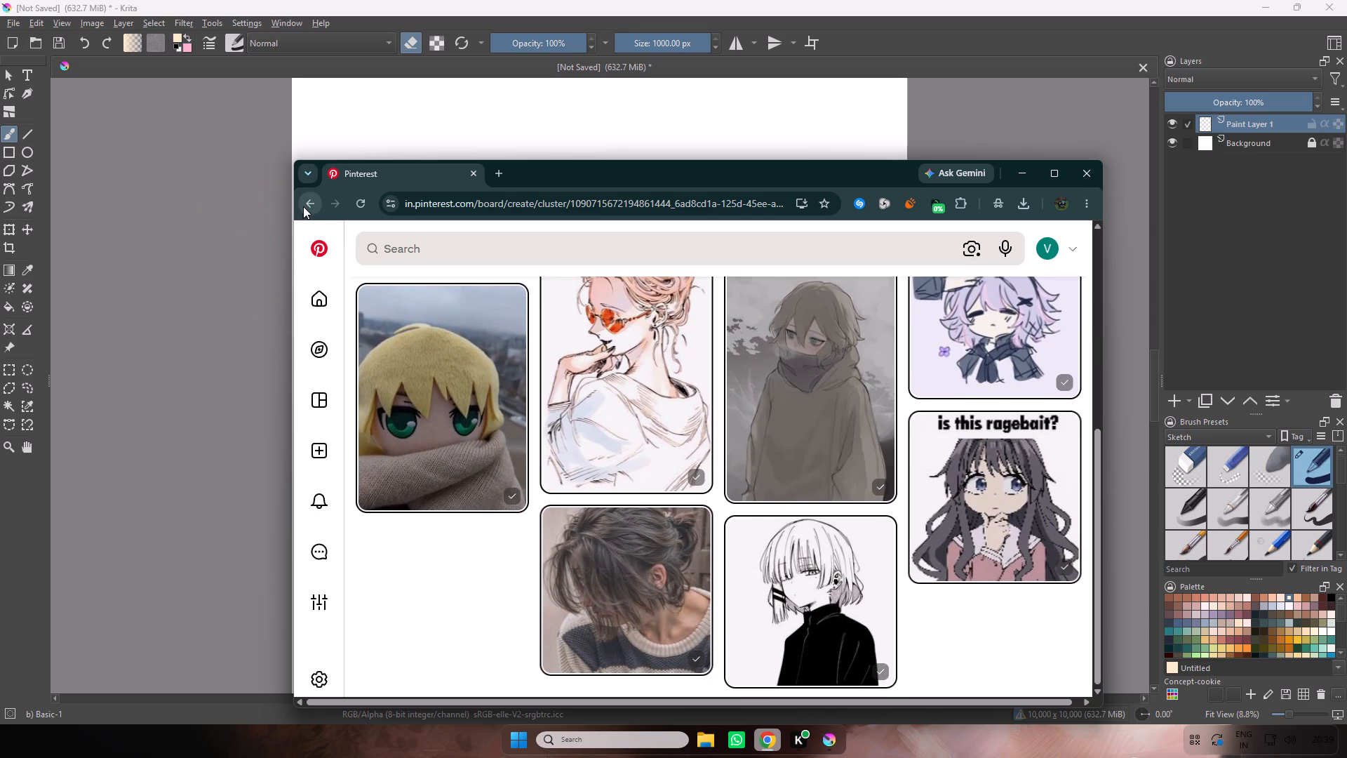
Return to the saved ideas page and look through all the pins under Unorganized ideas.
{"action": "left_click", "coordinate": [303, 206]}
{"action": "left_click_drag", "start_coordinate": [1094, 342], "coordinate": [1100, 378]}
{"action": "left_click", "coordinate": [1066, 246]}
{"action": "left_click", "coordinate": [1066, 246]}
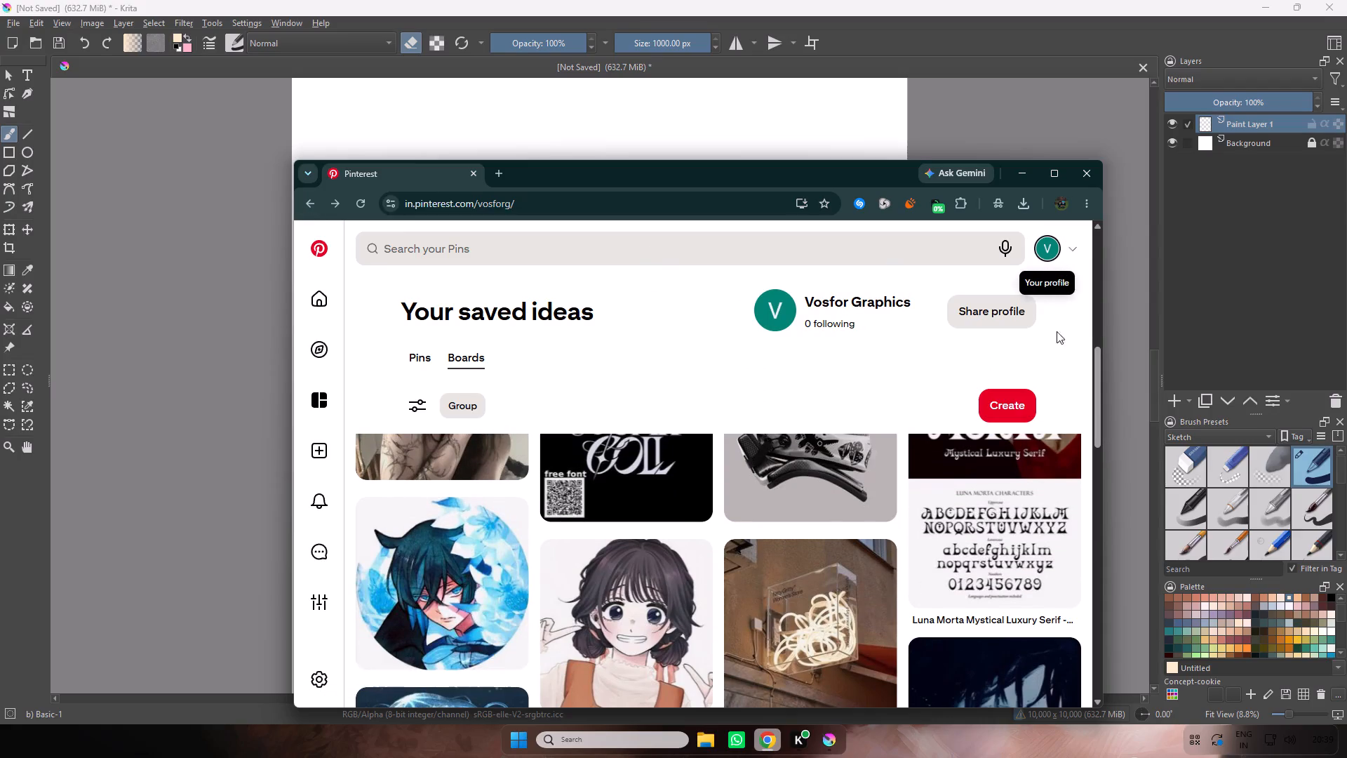
{"action": "left_click_drag", "start_coordinate": [1100, 439], "coordinate": [1101, 444]}
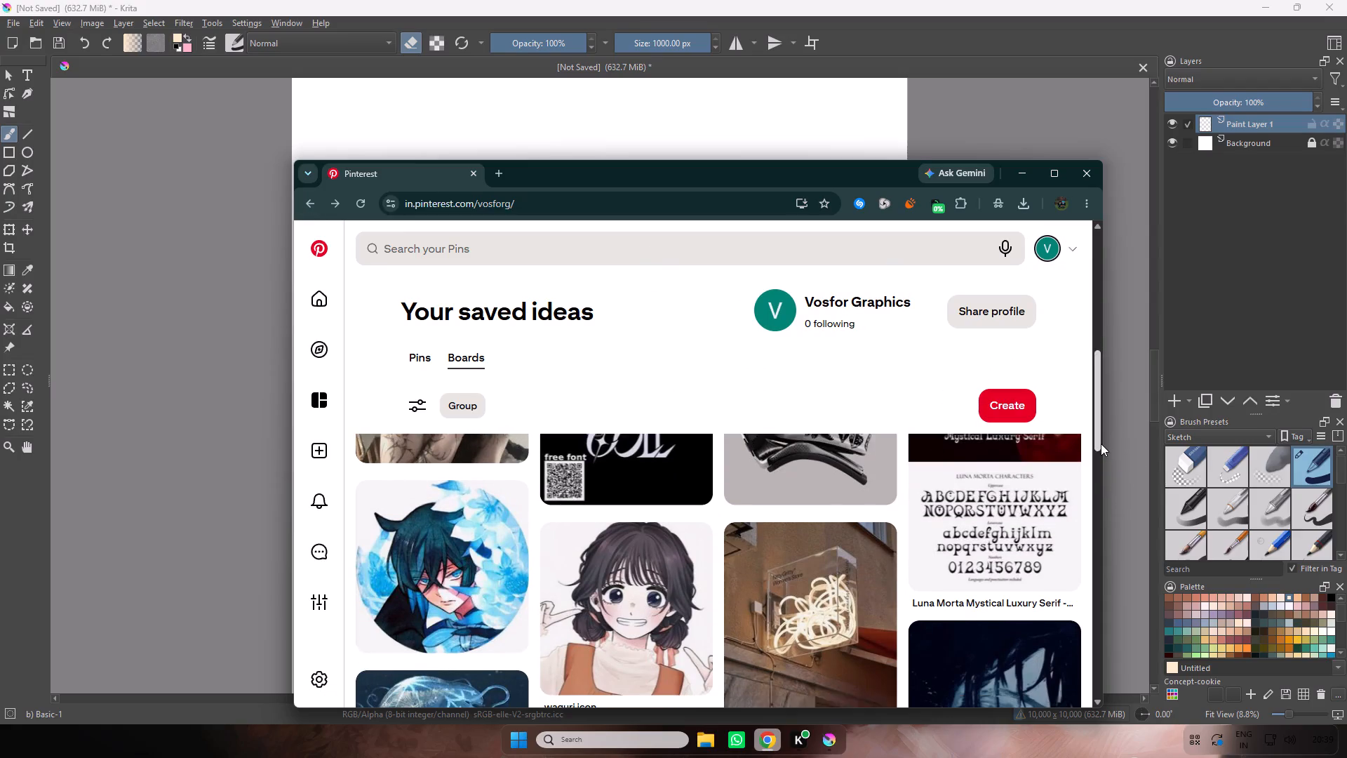
{"action": "left_click_drag", "start_coordinate": [1101, 444], "coordinate": [1079, 560]}
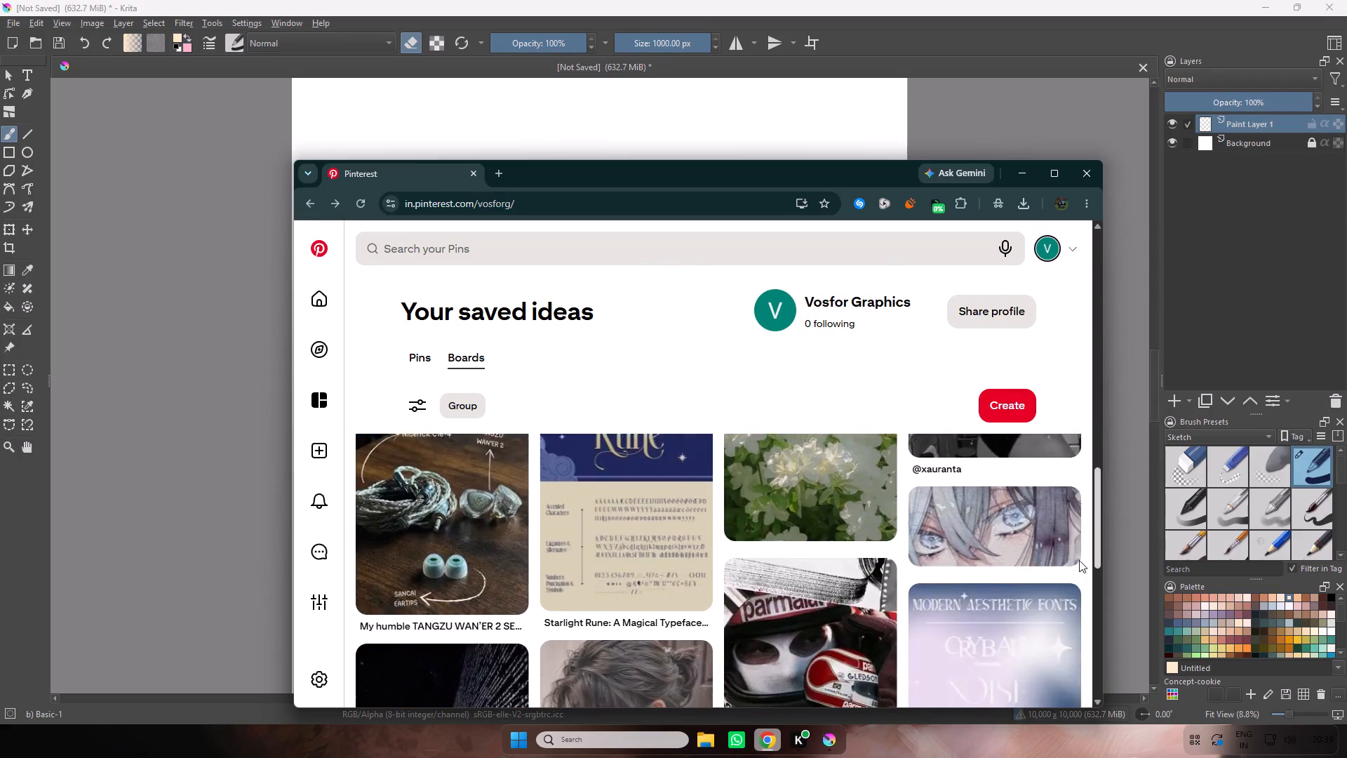
{"action": "left_click_drag", "start_coordinate": [1079, 560], "coordinate": [1090, 604]}
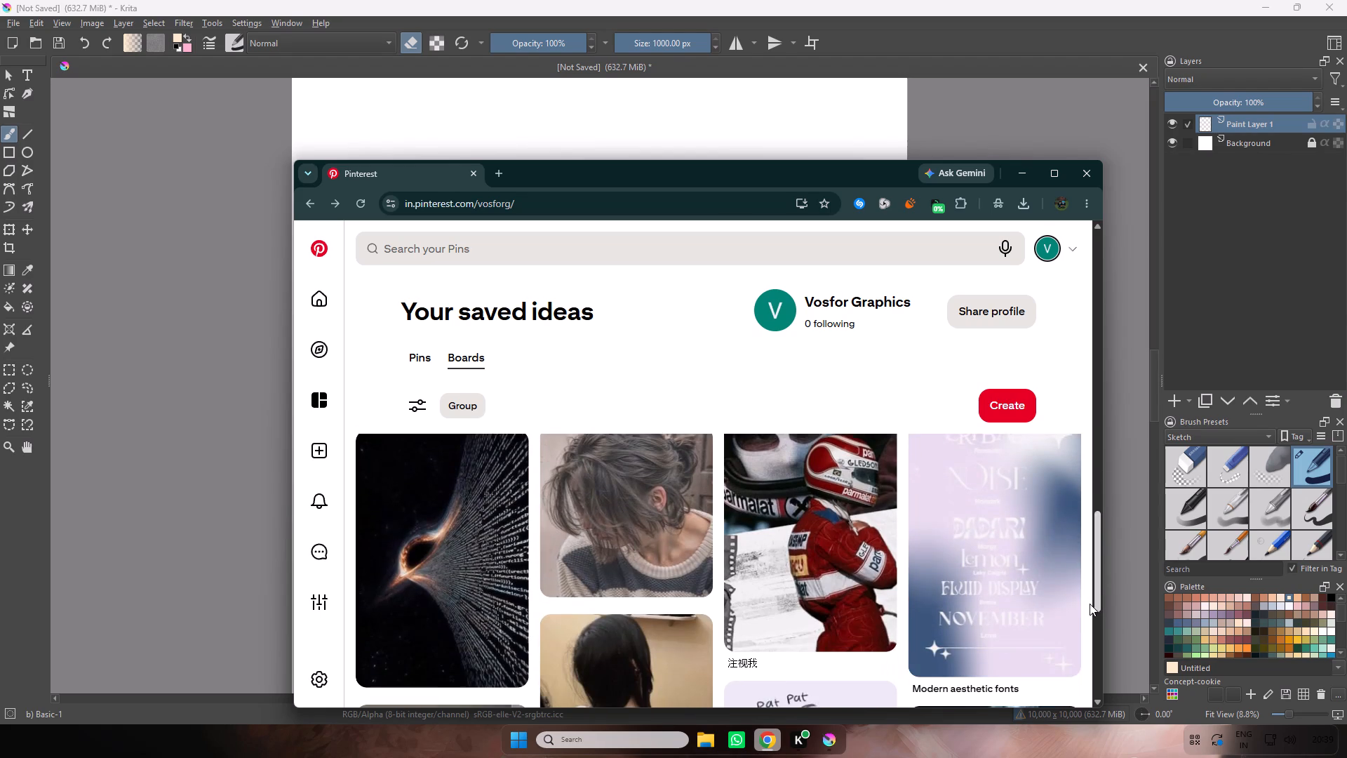
{"action": "left_click_drag", "start_coordinate": [1090, 604], "coordinate": [1097, 690]}
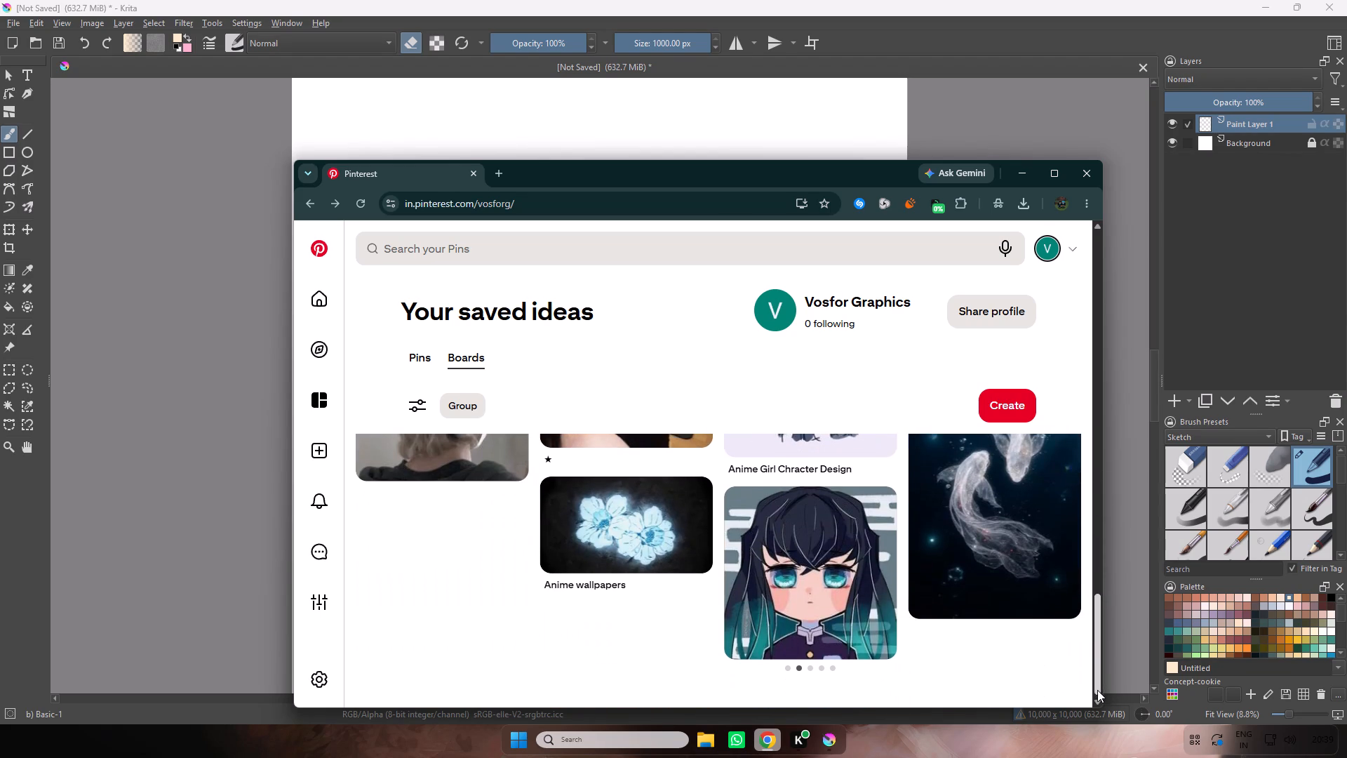
{"action": "left_click_drag", "start_coordinate": [1097, 690], "coordinate": [1097, 689]}
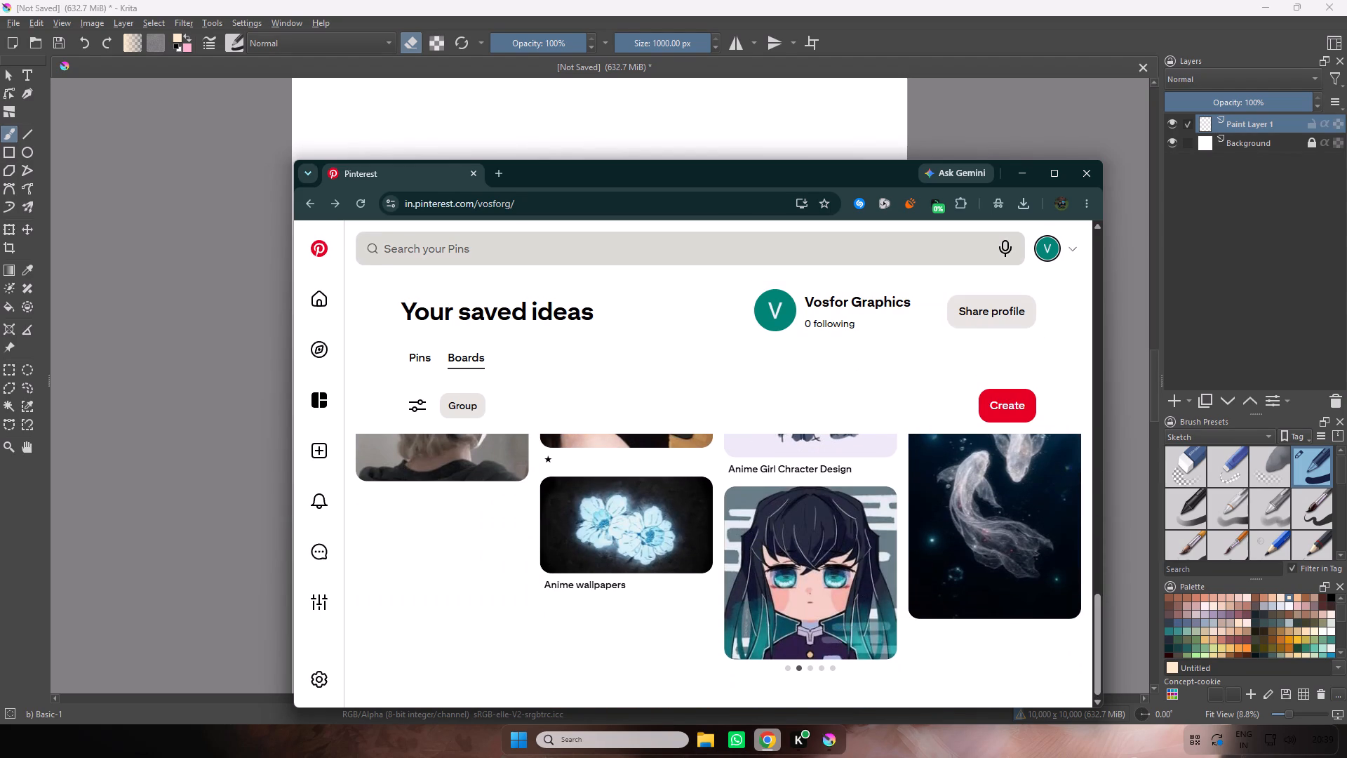
Search the saved pins for "drawing" and examine the results, maximizing the browser window.
{"action": "left_click", "coordinate": [527, 241]}
{"action": "type", "text": "drawing"}
{"action": "key", "text": "Return"}
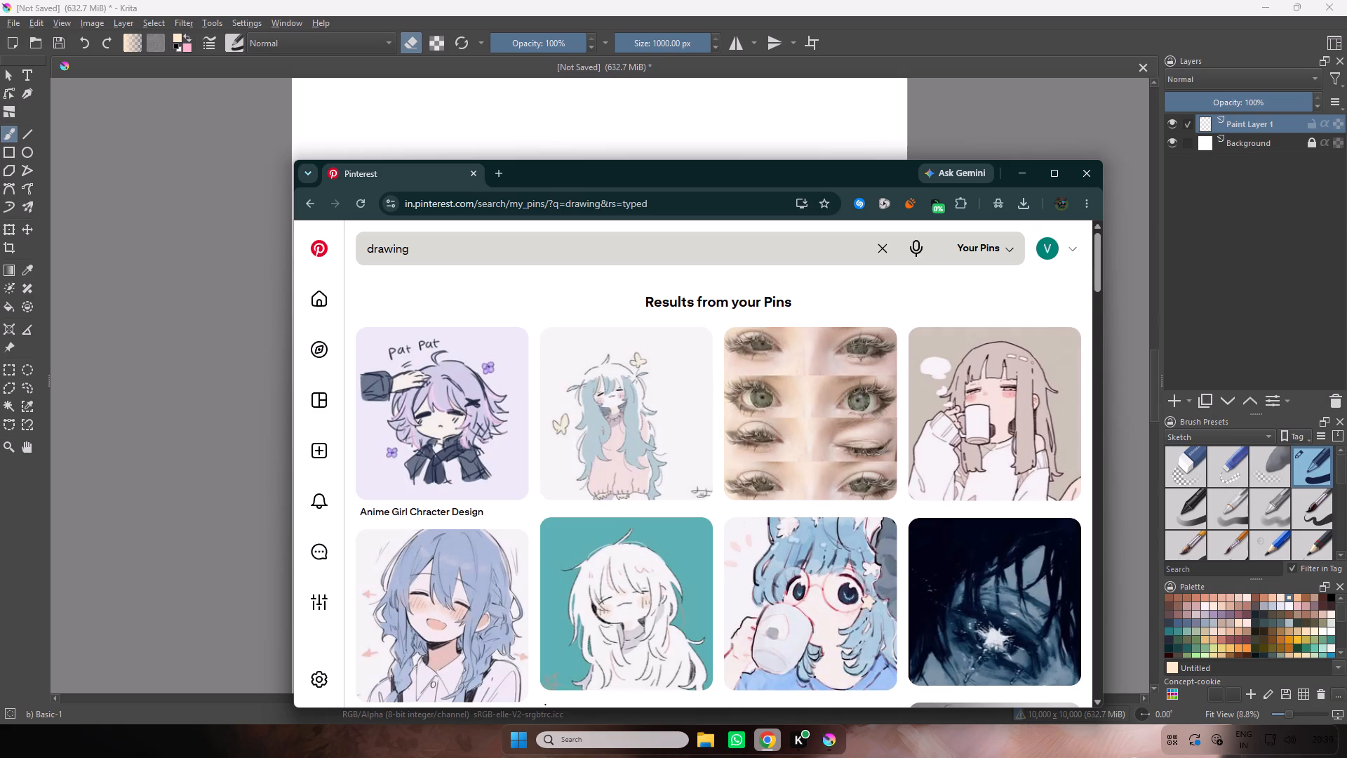
{"action": "left_click_drag", "start_coordinate": [1101, 277], "coordinate": [1101, 281]}
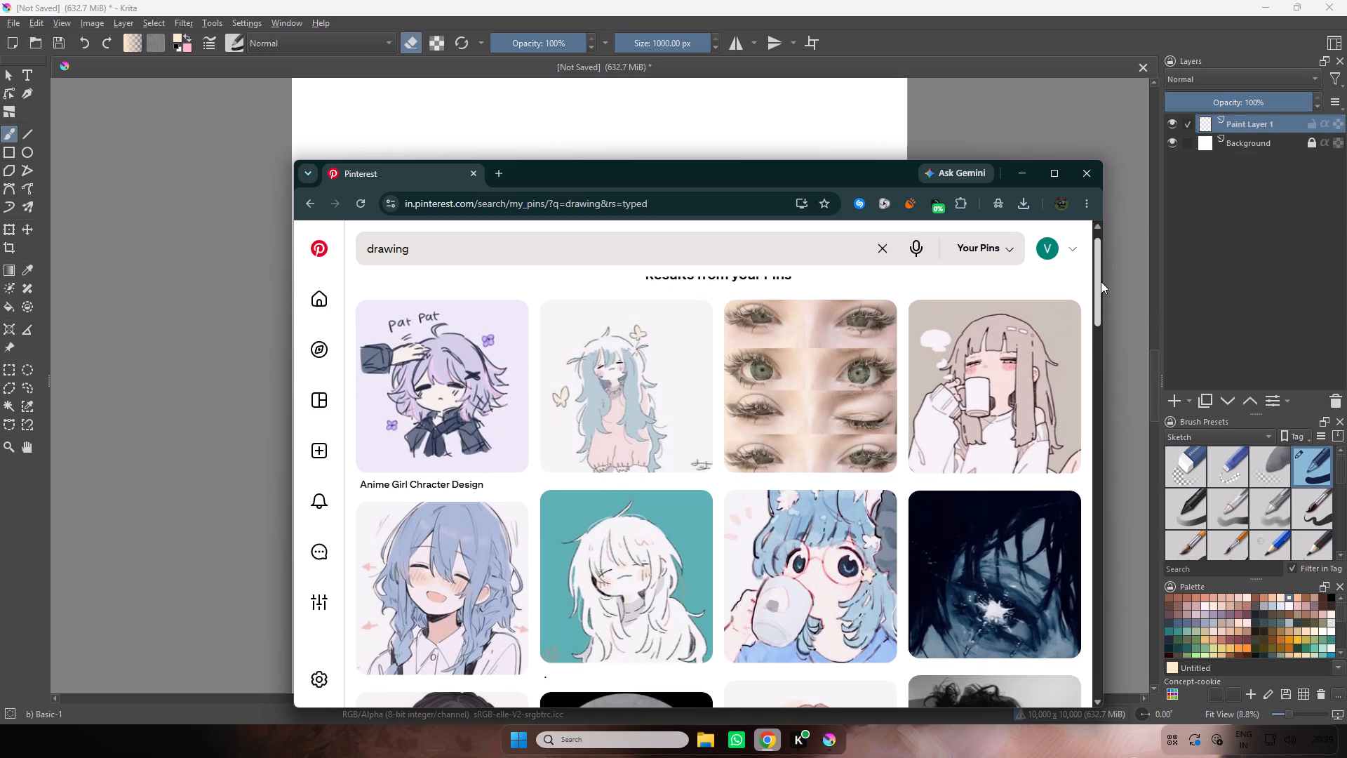
{"action": "left_click_drag", "start_coordinate": [1101, 281], "coordinate": [1102, 291]}
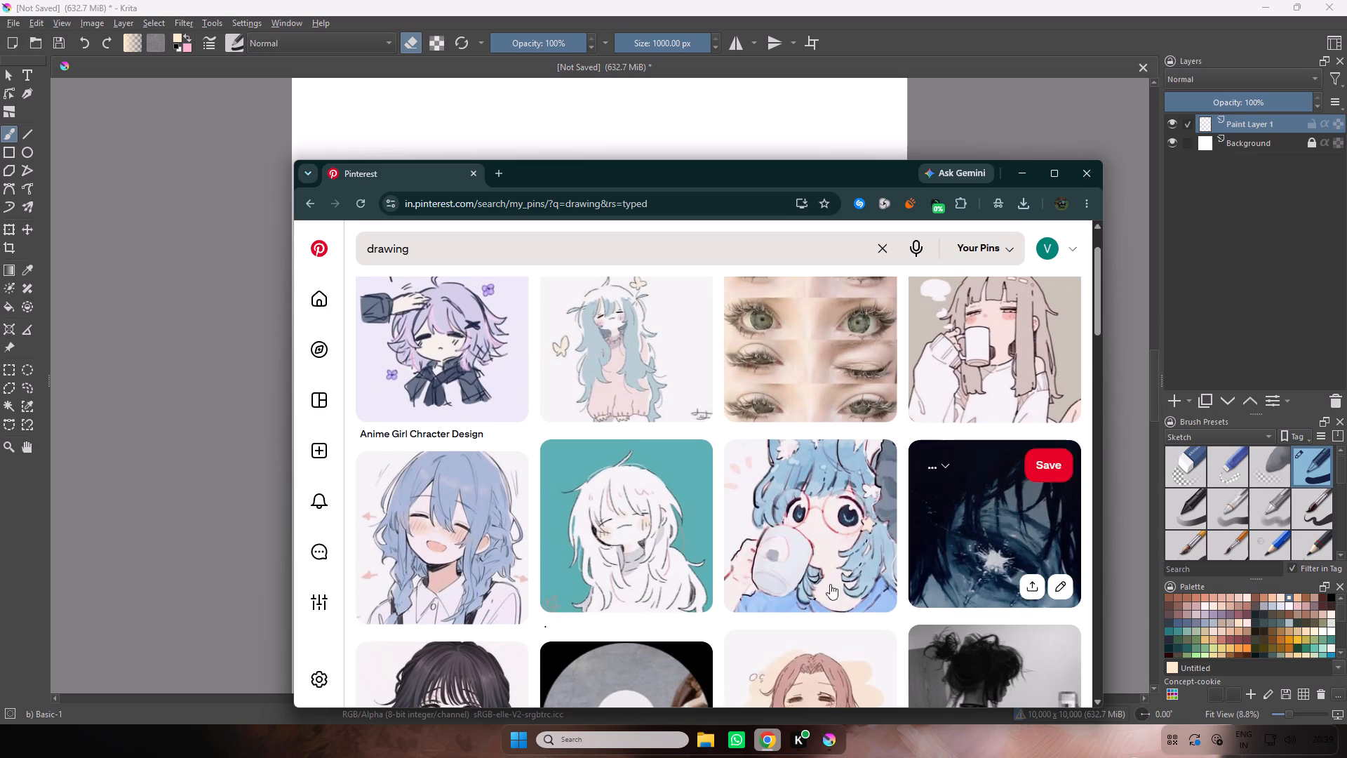
{"action": "left_click", "coordinate": [1054, 168]}
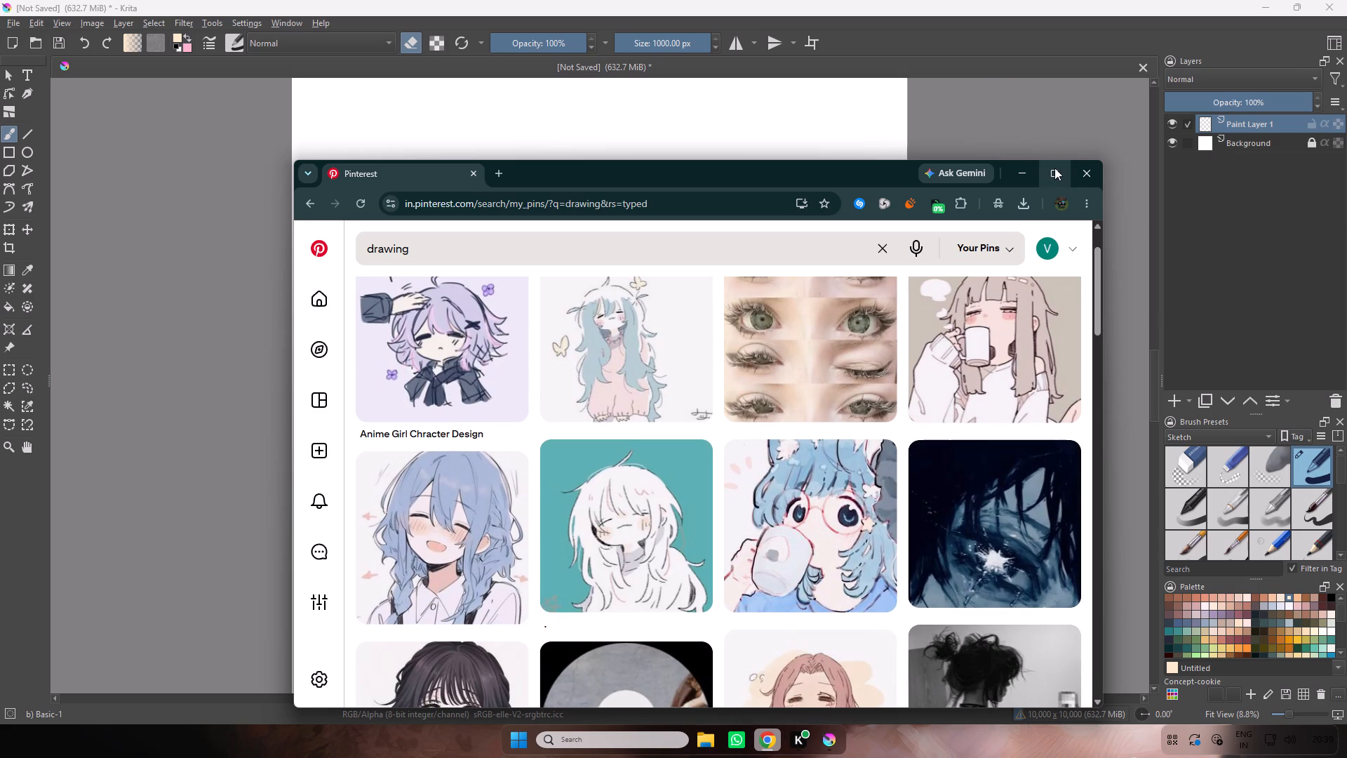
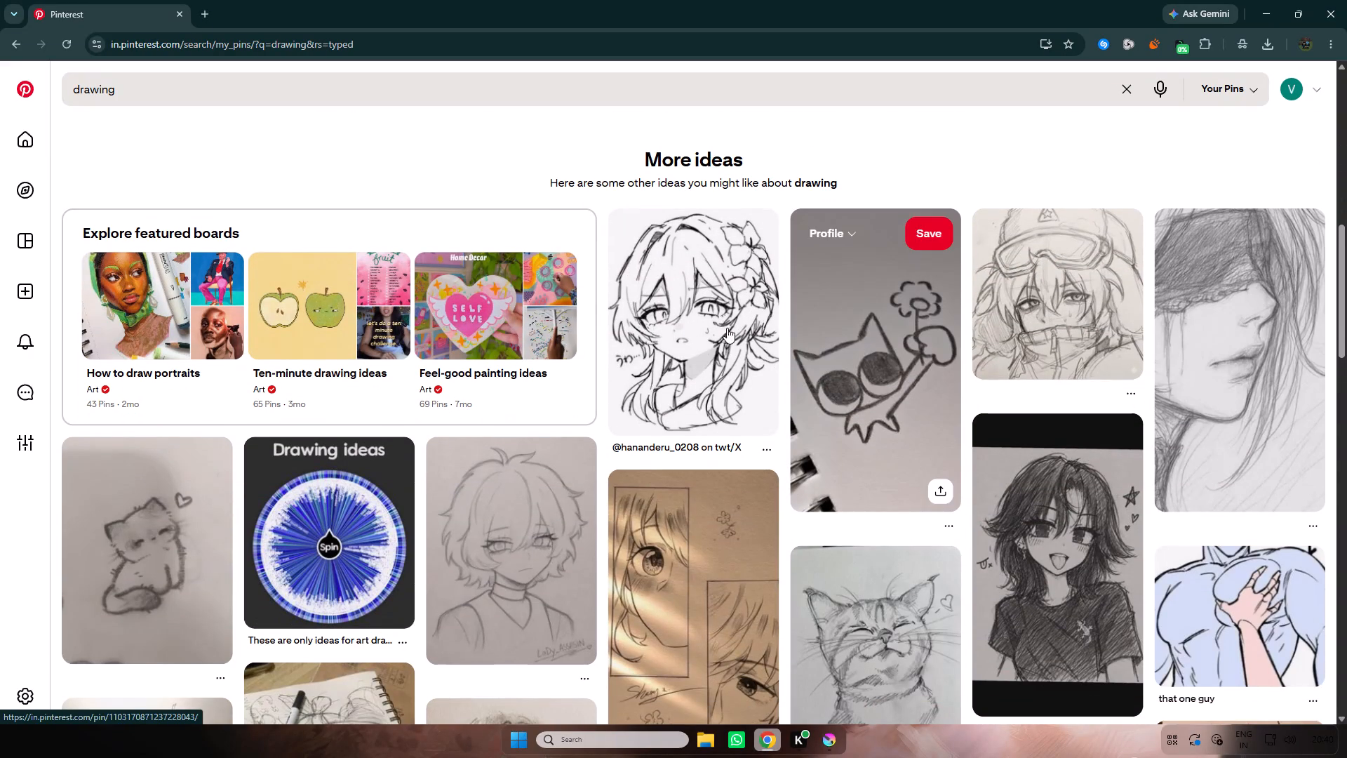
{"action": "left_click", "coordinate": [690, 325]}
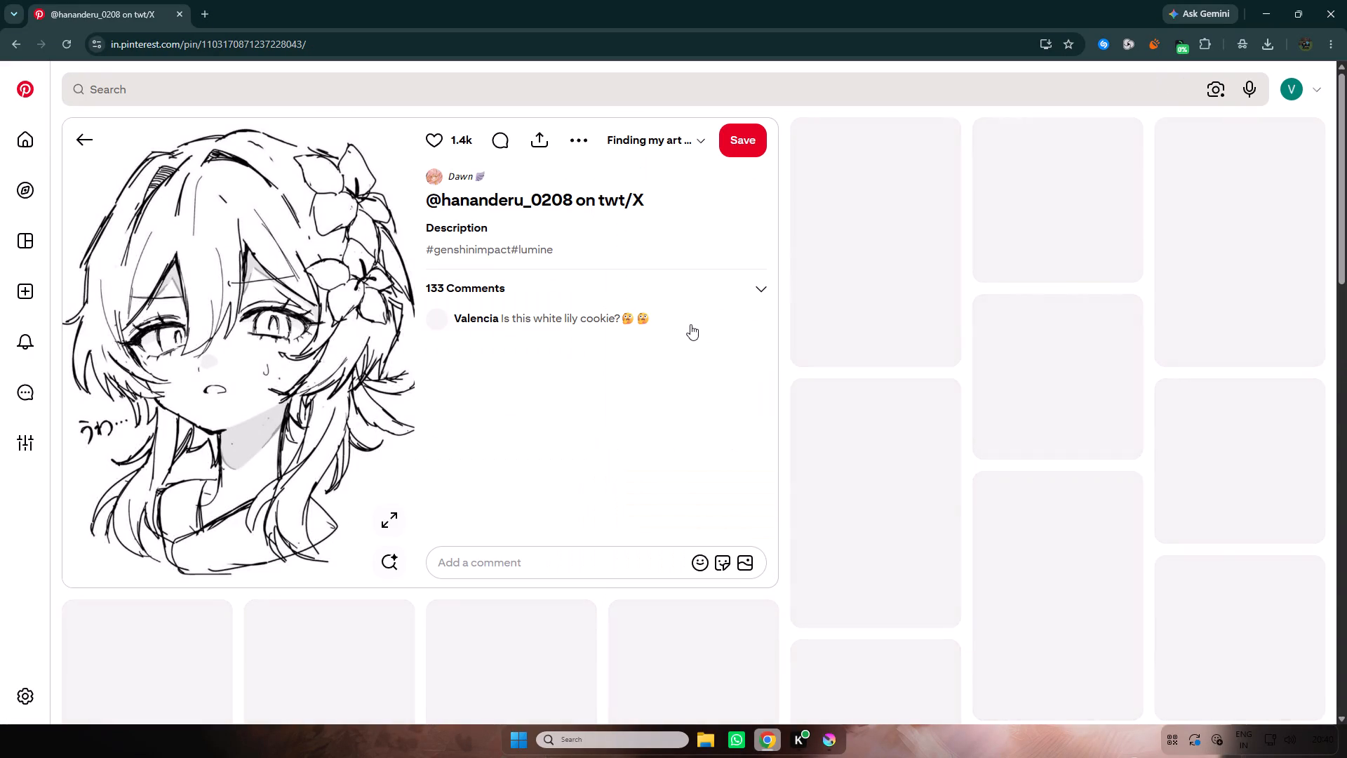
{"action": "left_click_drag", "start_coordinate": [1346, 189], "coordinate": [1346, 207]}
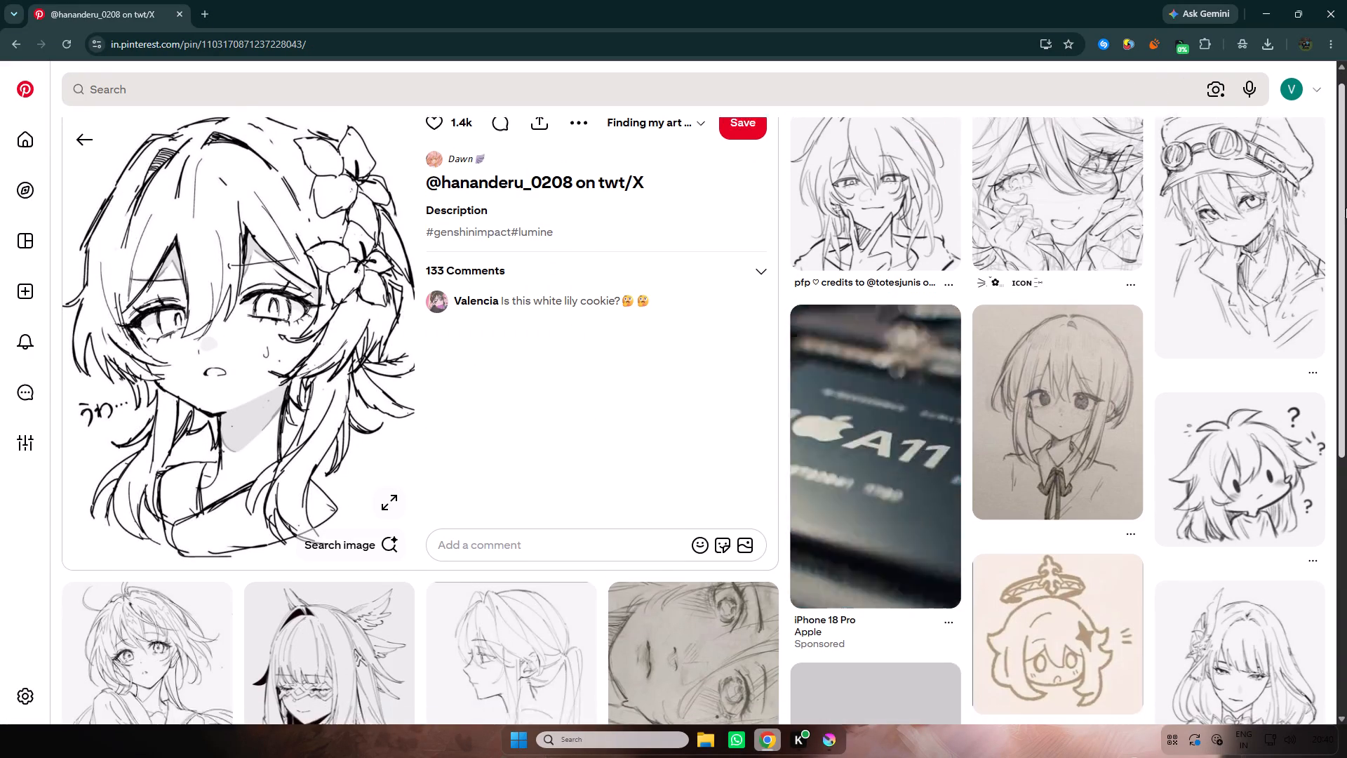
{"action": "left_click_drag", "start_coordinate": [1346, 207], "coordinate": [1307, 382]}
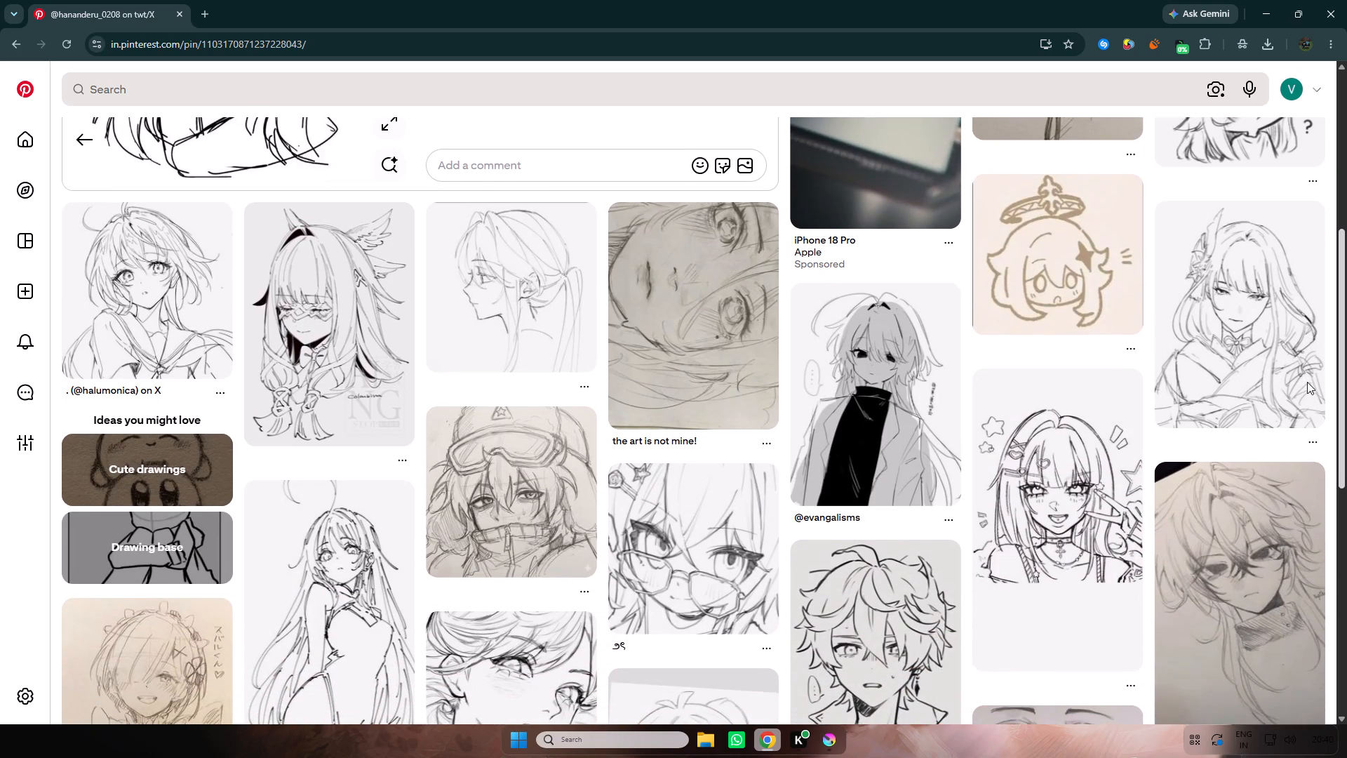
{"action": "left_click_drag", "start_coordinate": [1307, 382], "coordinate": [1304, 576]}
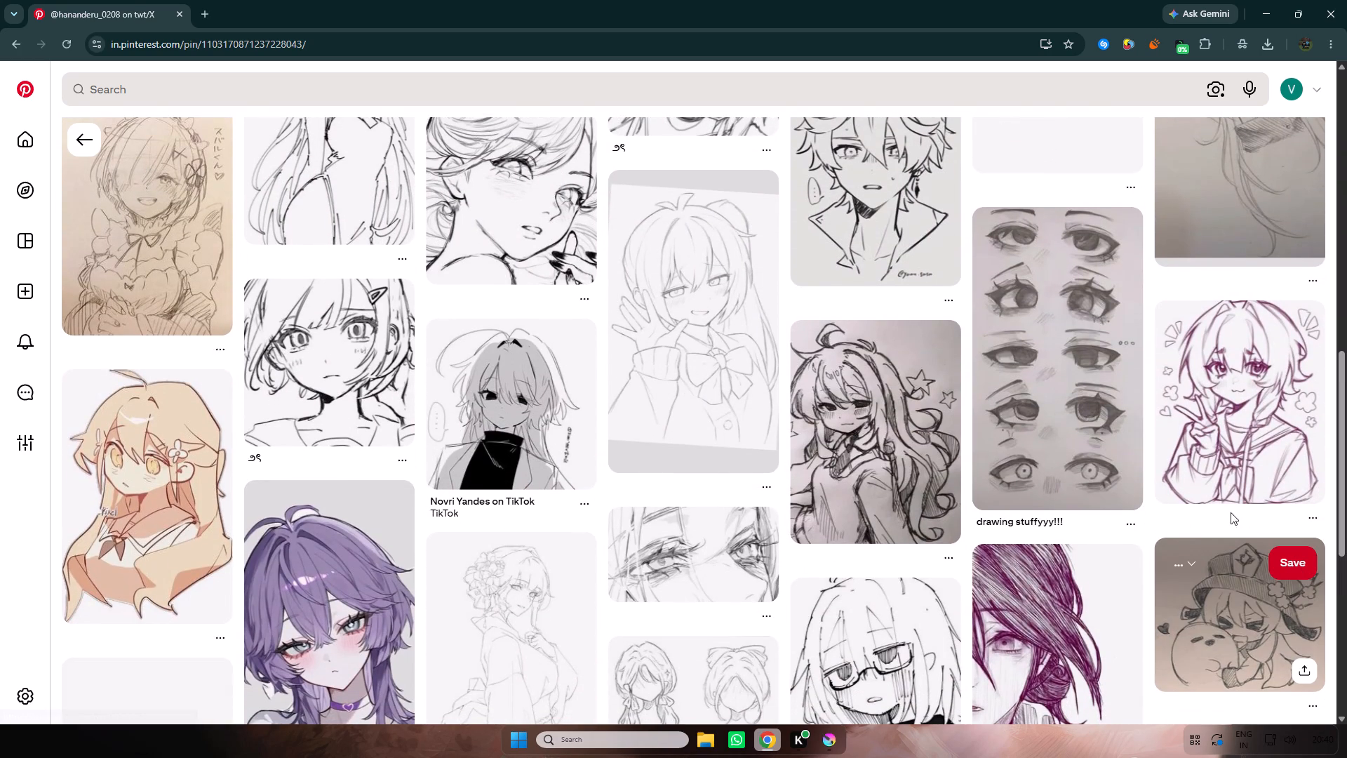
{"action": "left_click", "coordinate": [160, 427]}
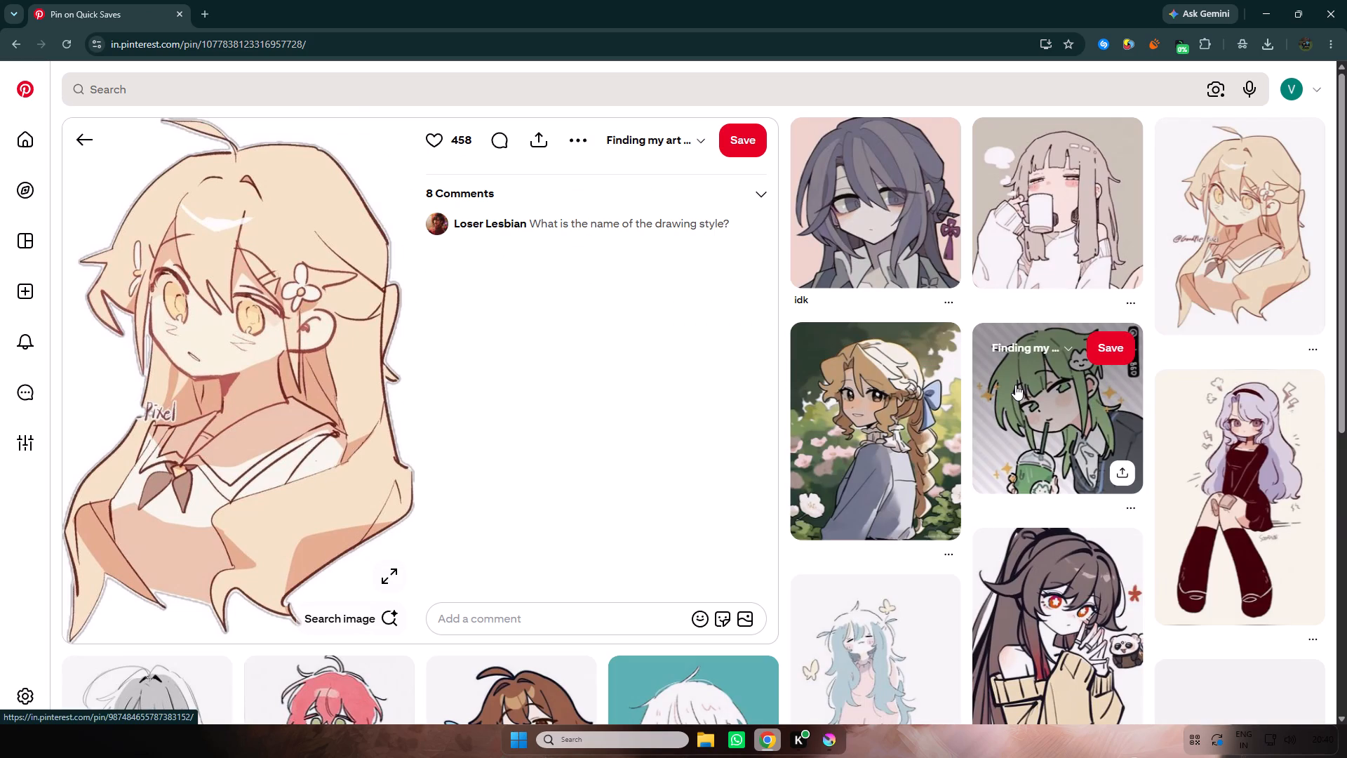
{"action": "left_click", "coordinate": [1015, 385]}
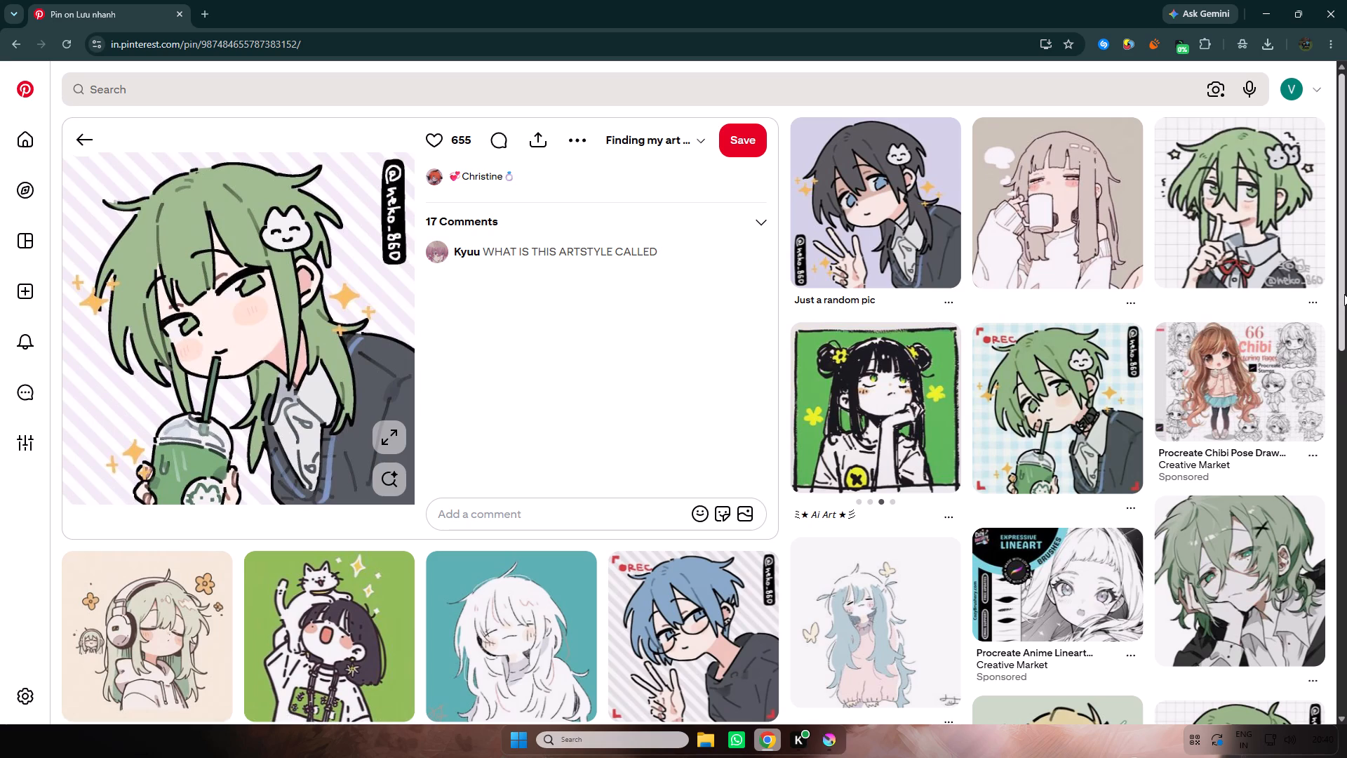
{"action": "left_click_drag", "start_coordinate": [1346, 292], "coordinate": [1346, 296]}
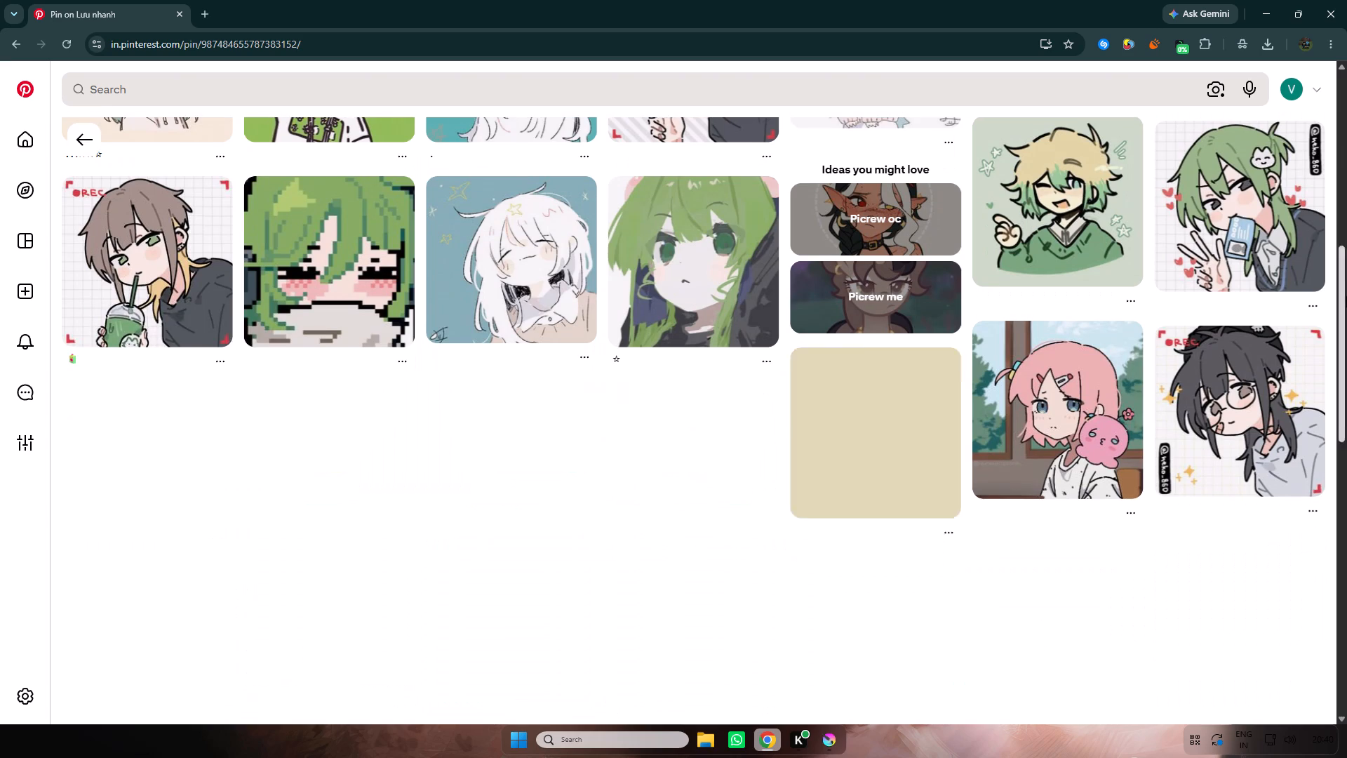
{"action": "left_click_drag", "start_coordinate": [1346, 296], "coordinate": [1346, 298]}
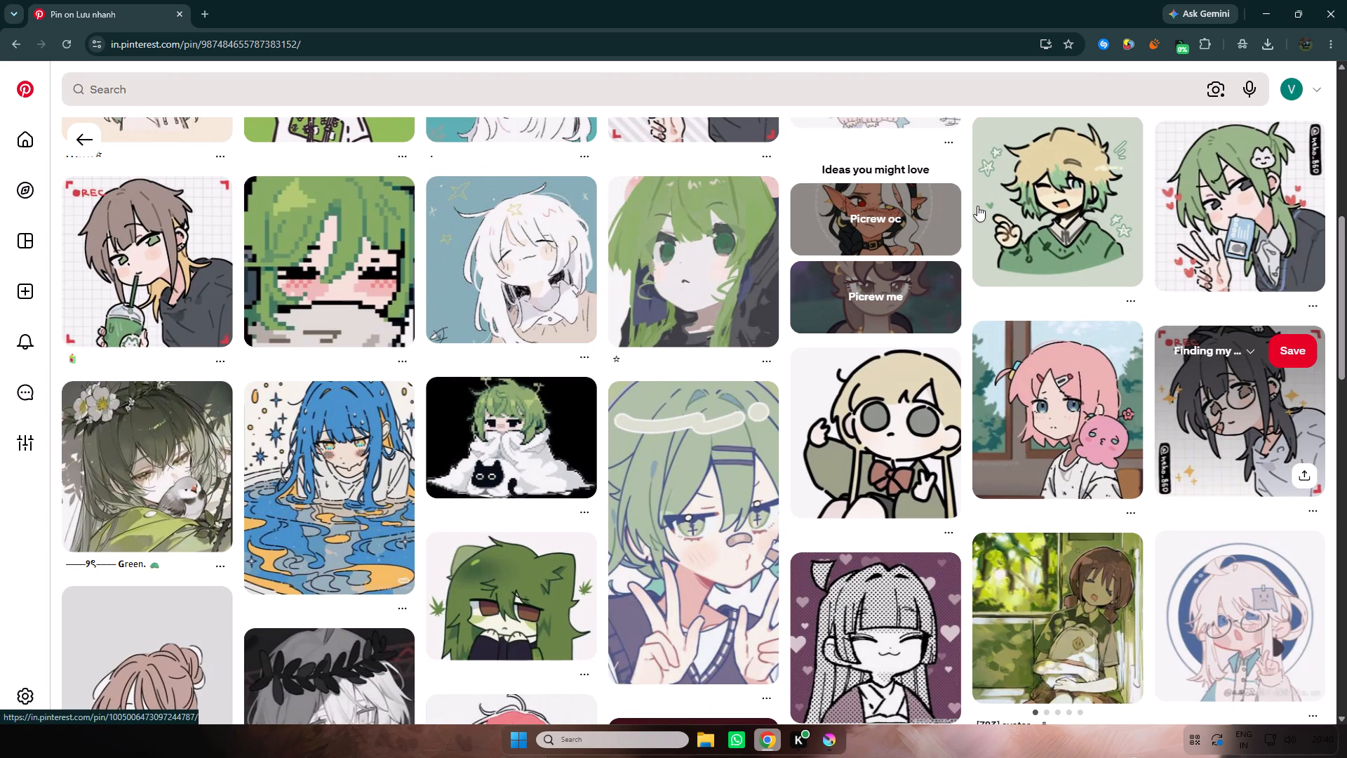
Open the pin of the green-haired girl with green eyes and a dark jacket, and look through its related anime drawings.
{"action": "left_click", "coordinate": [637, 225]}
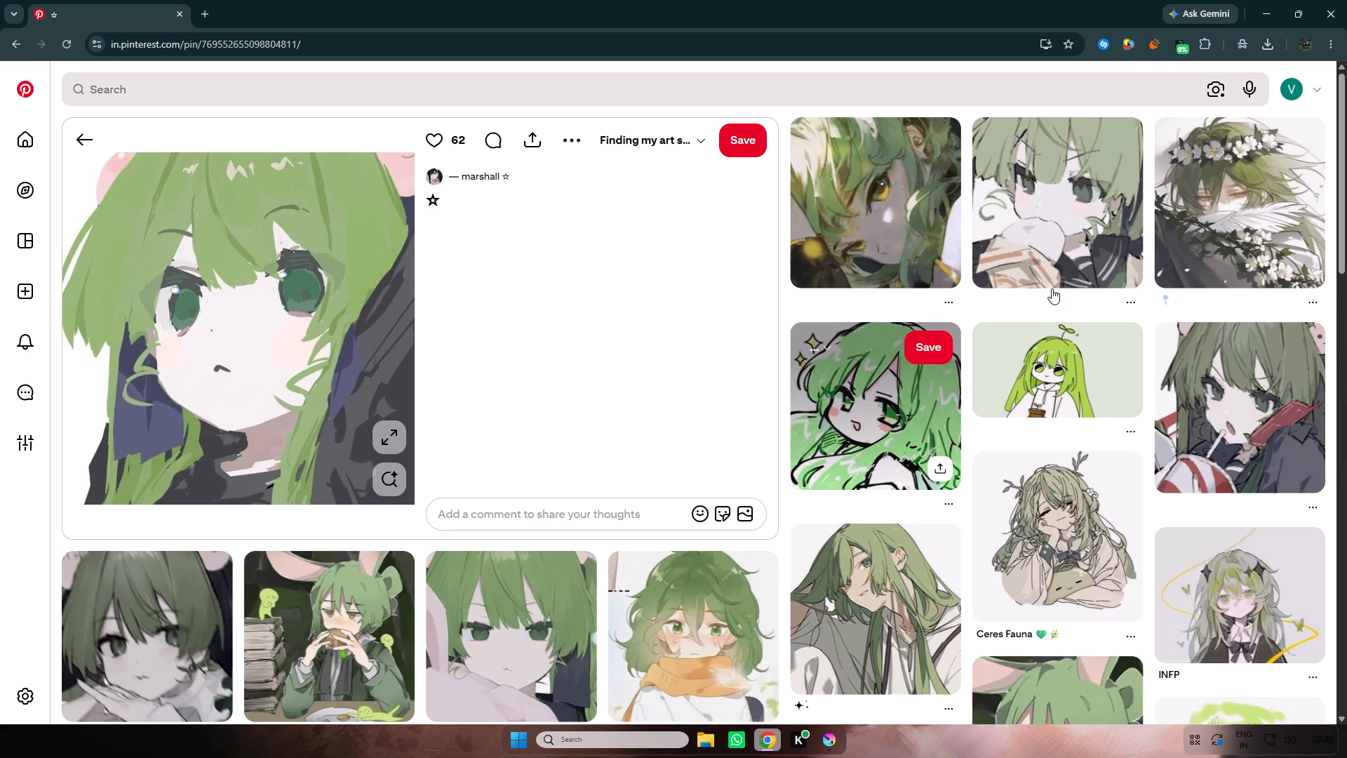
{"action": "left_click_drag", "start_coordinate": [1342, 213], "coordinate": [1338, 296]}
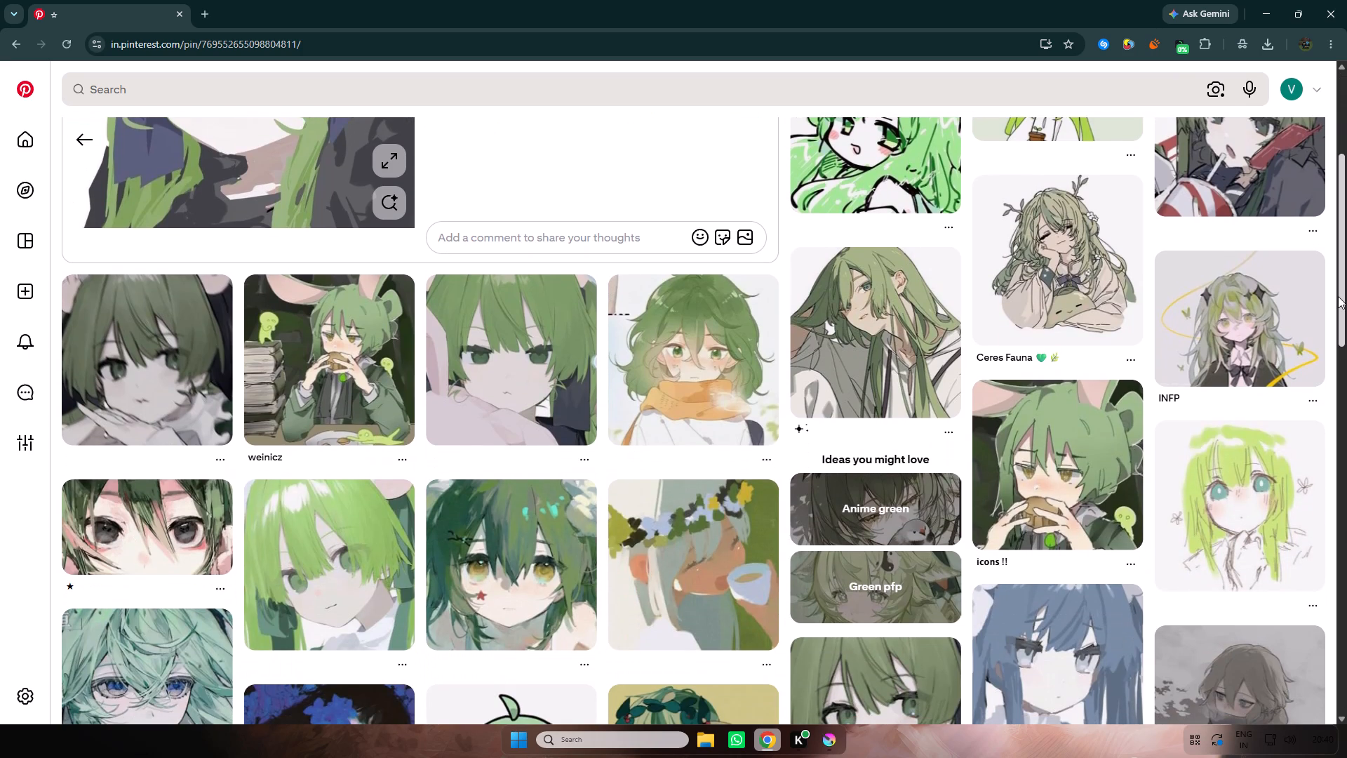
{"action": "left_click_drag", "start_coordinate": [1338, 296], "coordinate": [1346, 424]}
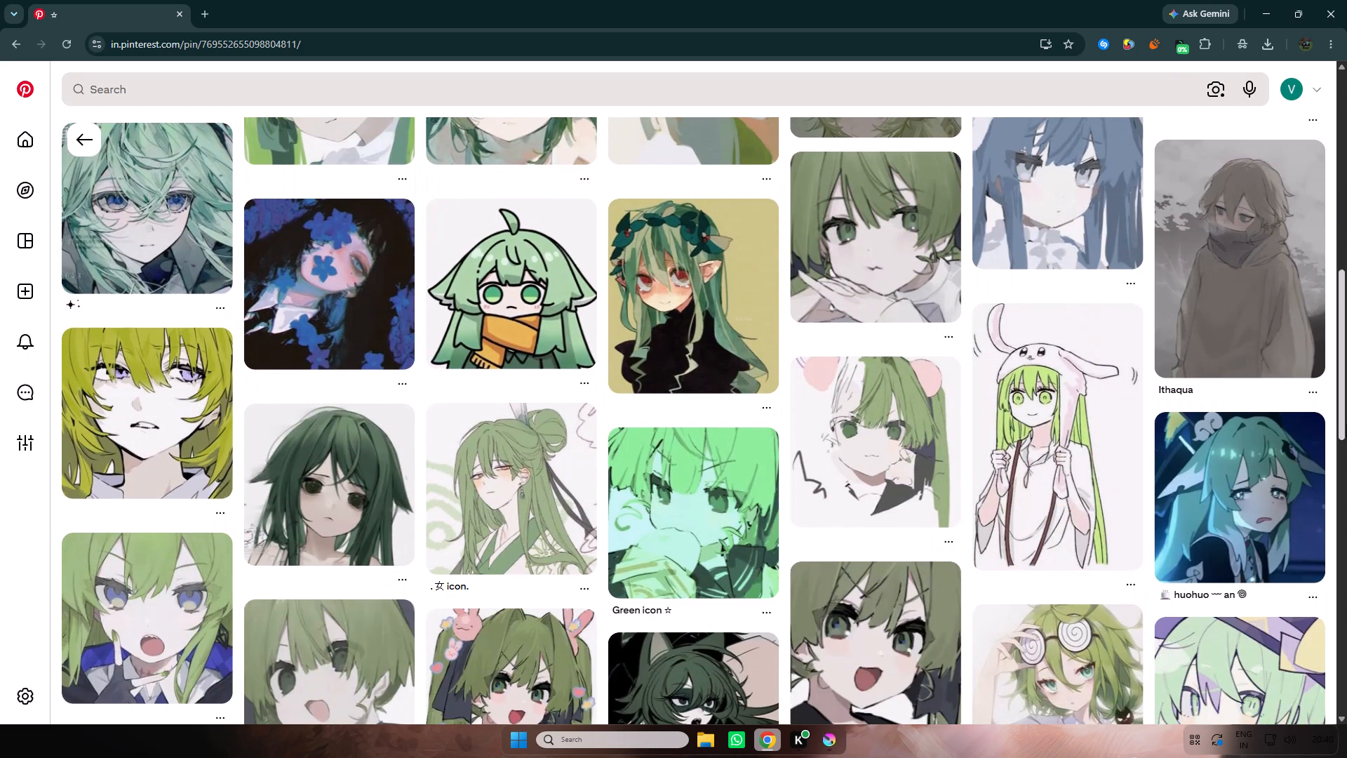
{"action": "left_click_drag", "start_coordinate": [1346, 424], "coordinate": [1343, 466]}
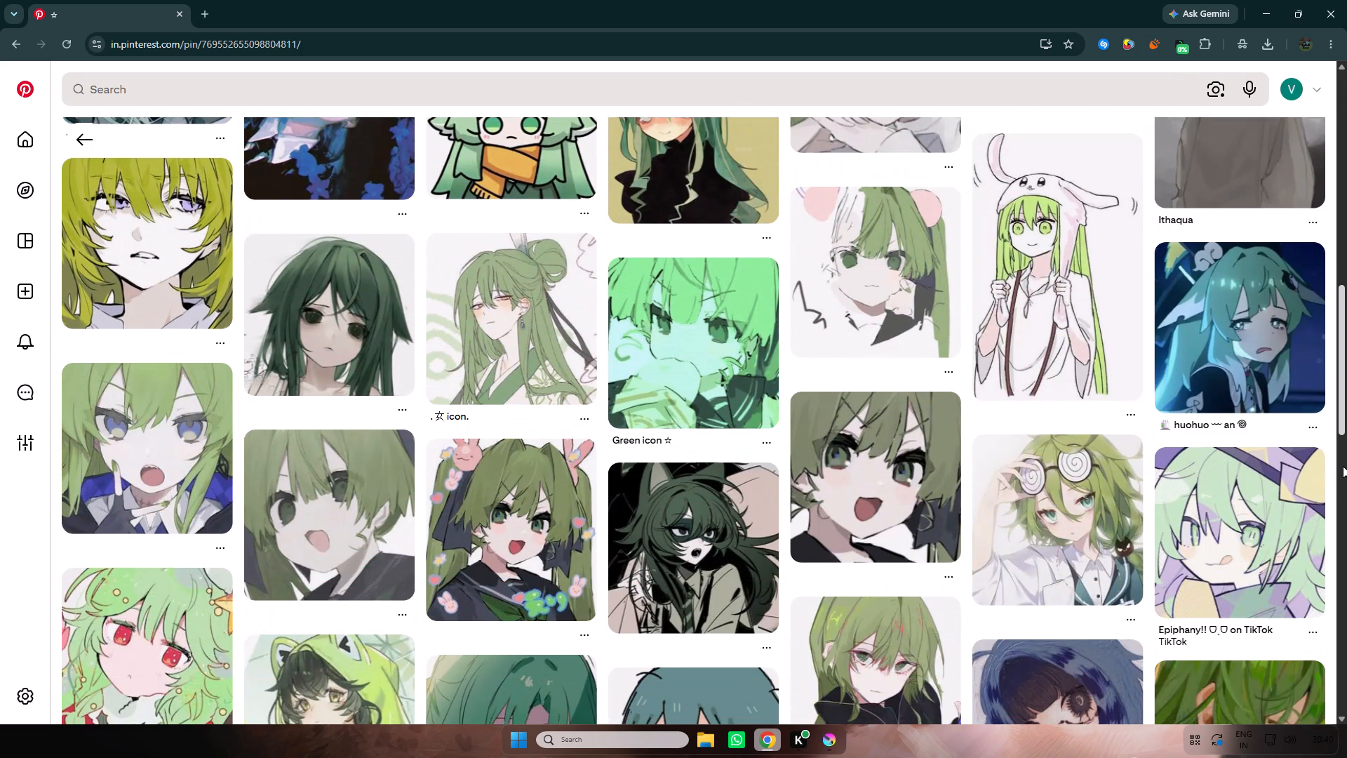
{"action": "left_click_drag", "start_coordinate": [1343, 466], "coordinate": [1346, 490]}
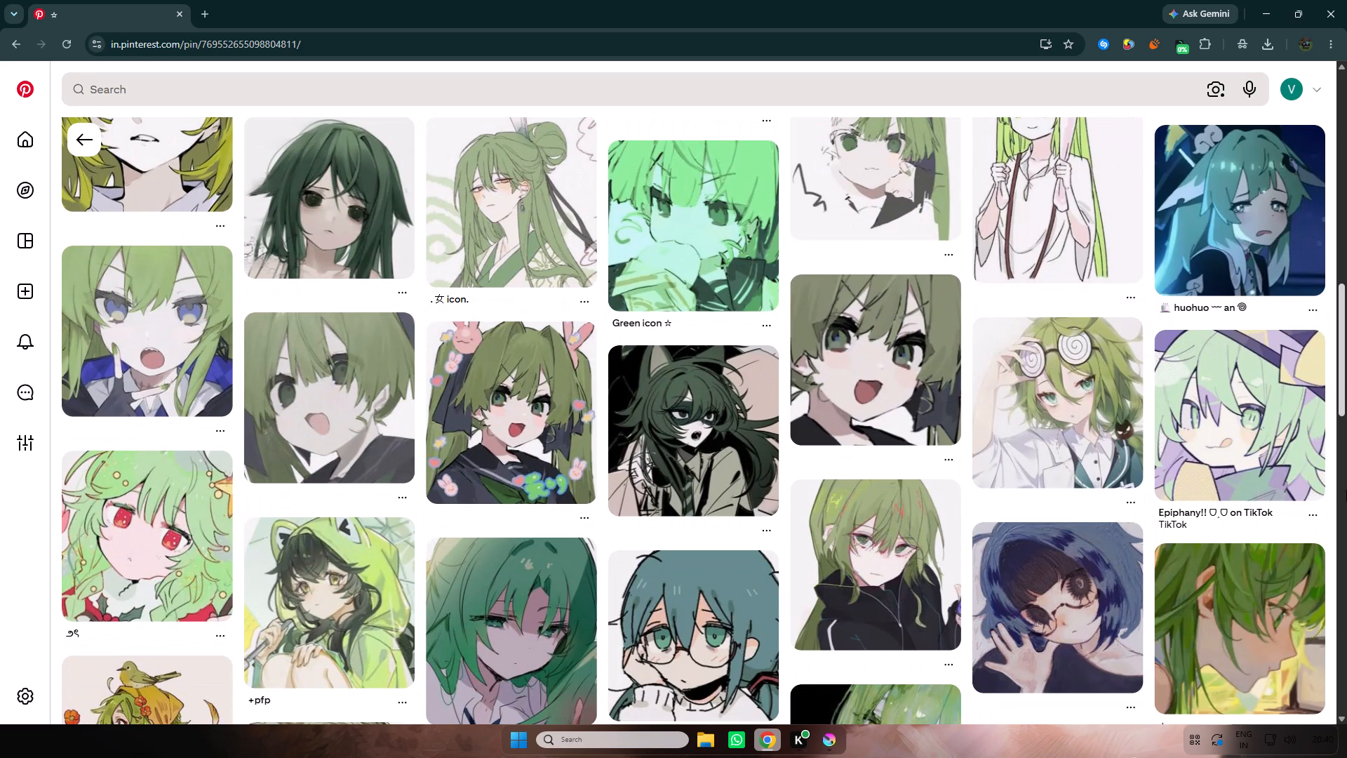
{"action": "left_click_drag", "start_coordinate": [1346, 490], "coordinate": [1346, 556]}
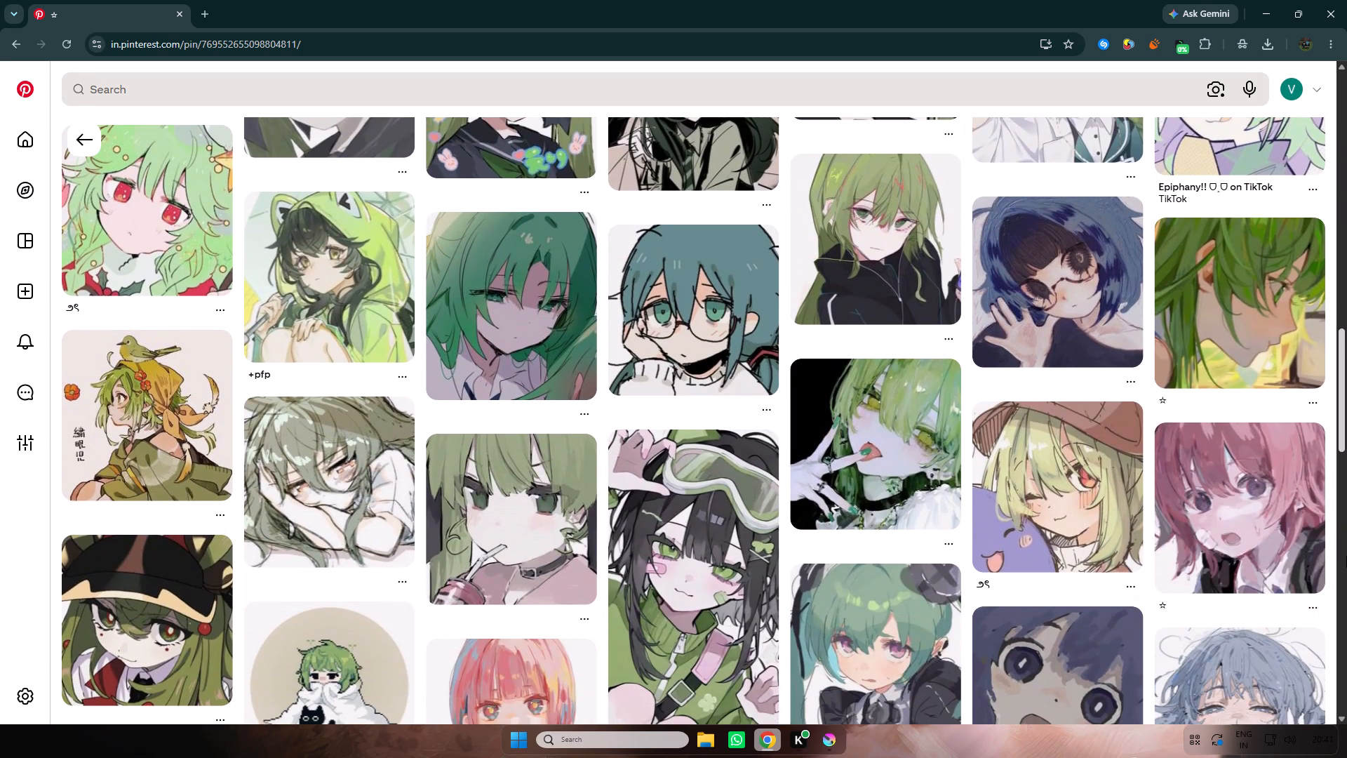
{"action": "left_click_drag", "start_coordinate": [1346, 556], "coordinate": [1346, 545]}
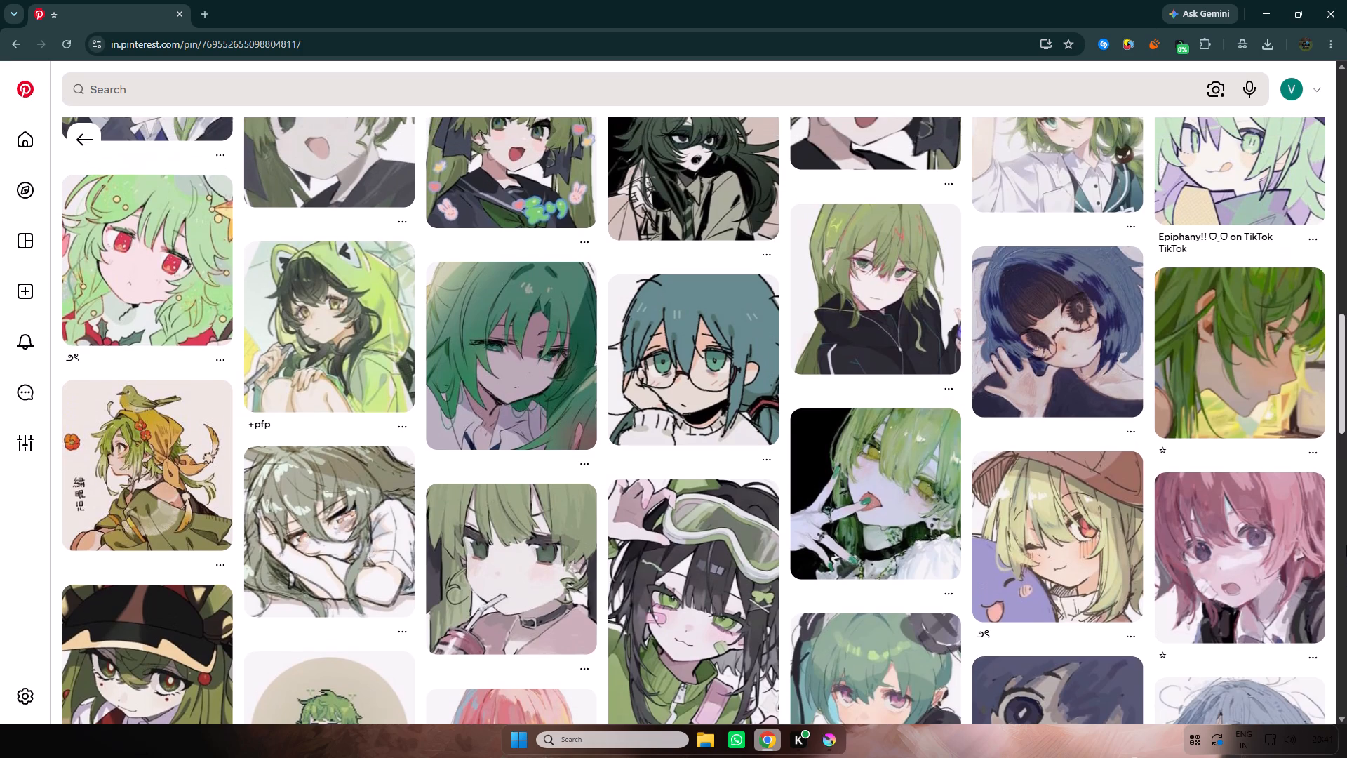
{"action": "left_click_drag", "start_coordinate": [1346, 545], "coordinate": [1342, 655]}
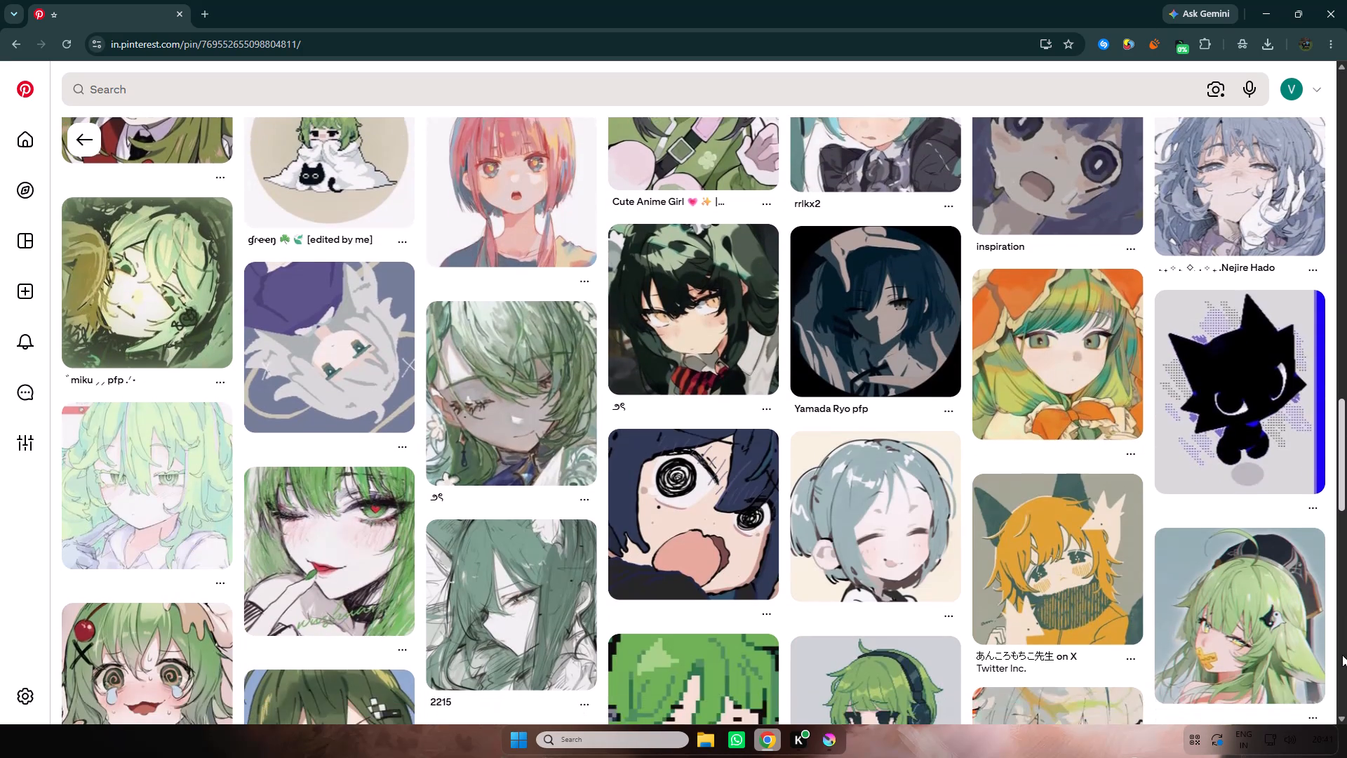
{"action": "left_click_drag", "start_coordinate": [1342, 655], "coordinate": [1345, 731]}
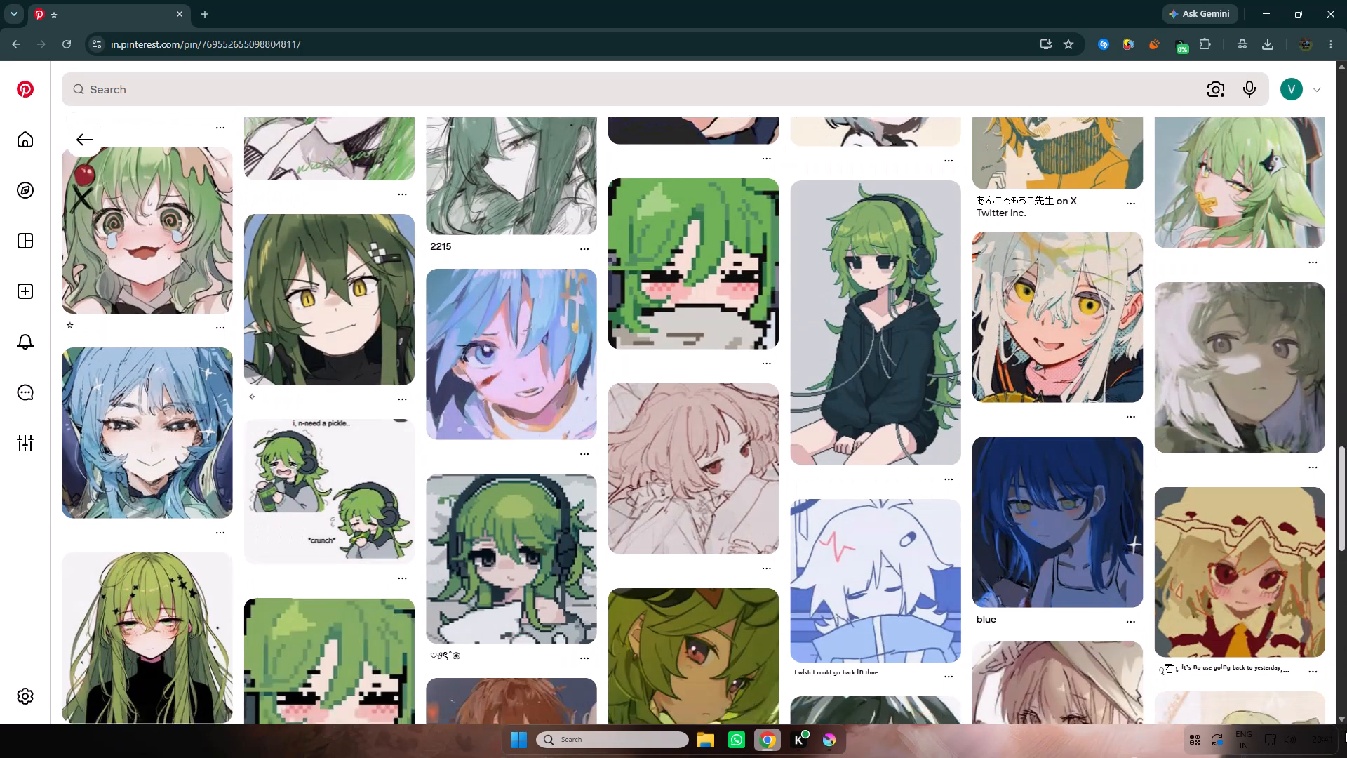
Return to the opened green-haired girl pin and save it to the Finding my art style board.
{"action": "left_click_drag", "start_coordinate": [1345, 731], "coordinate": [1343, 313]}
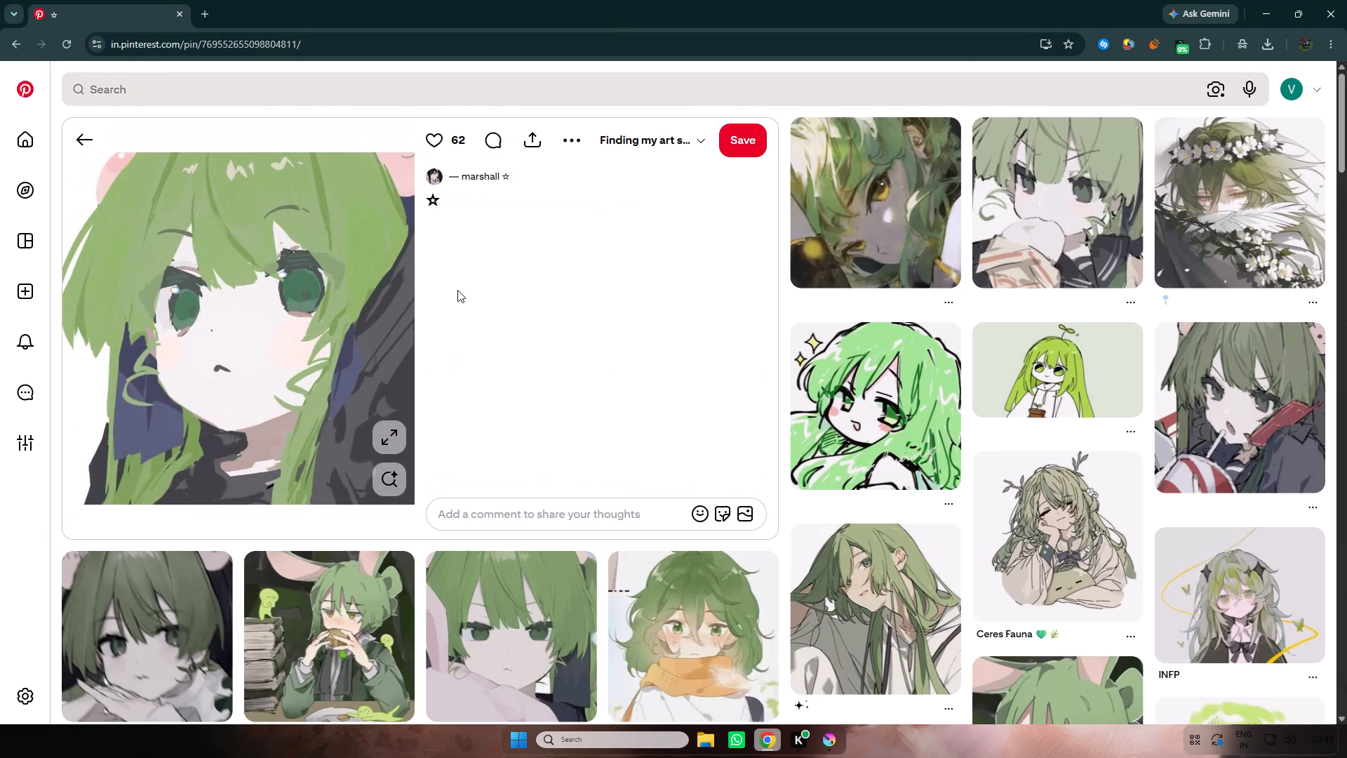
{"action": "left_click", "coordinate": [751, 143]}
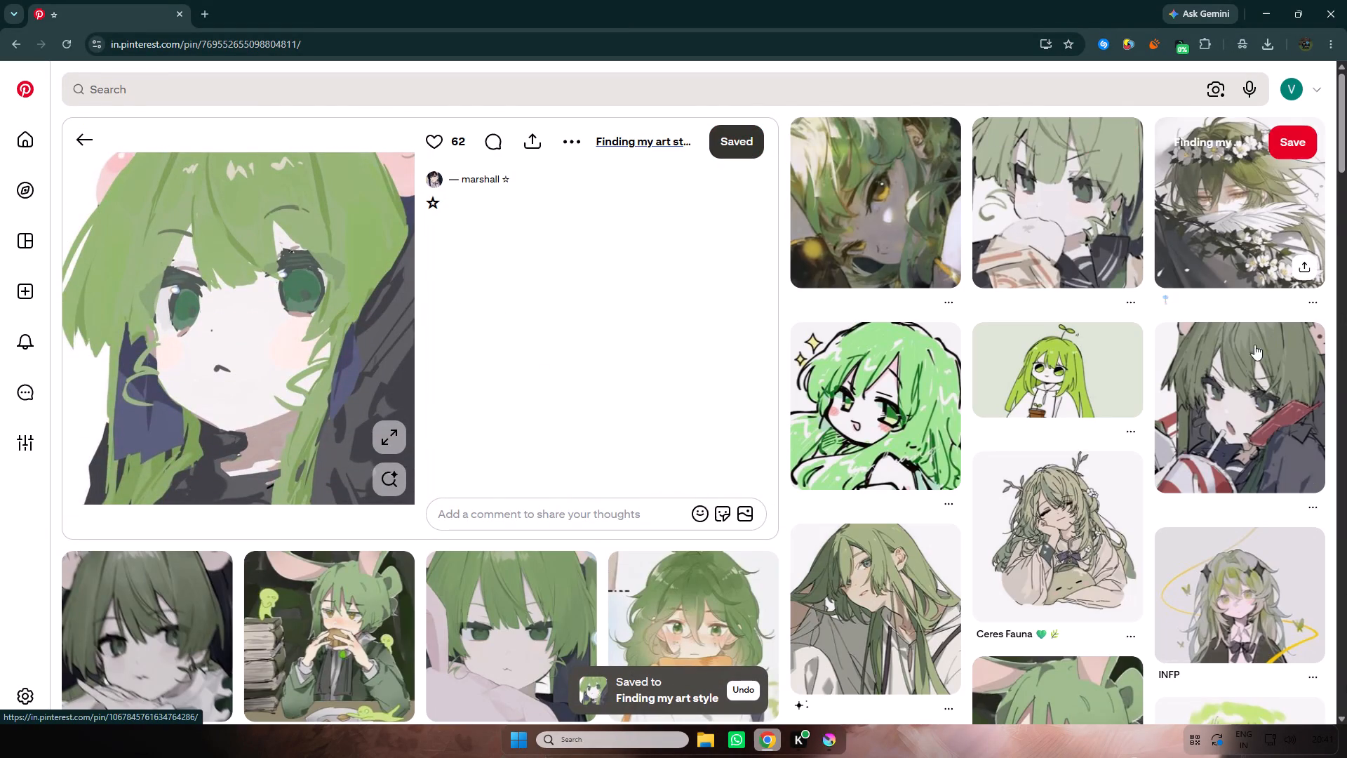
Open the bright green-haired chibi pin with bold black lines, look through its related pins, and browse the Rima Mashiro pin's images.
{"action": "left_click", "coordinate": [911, 418]}
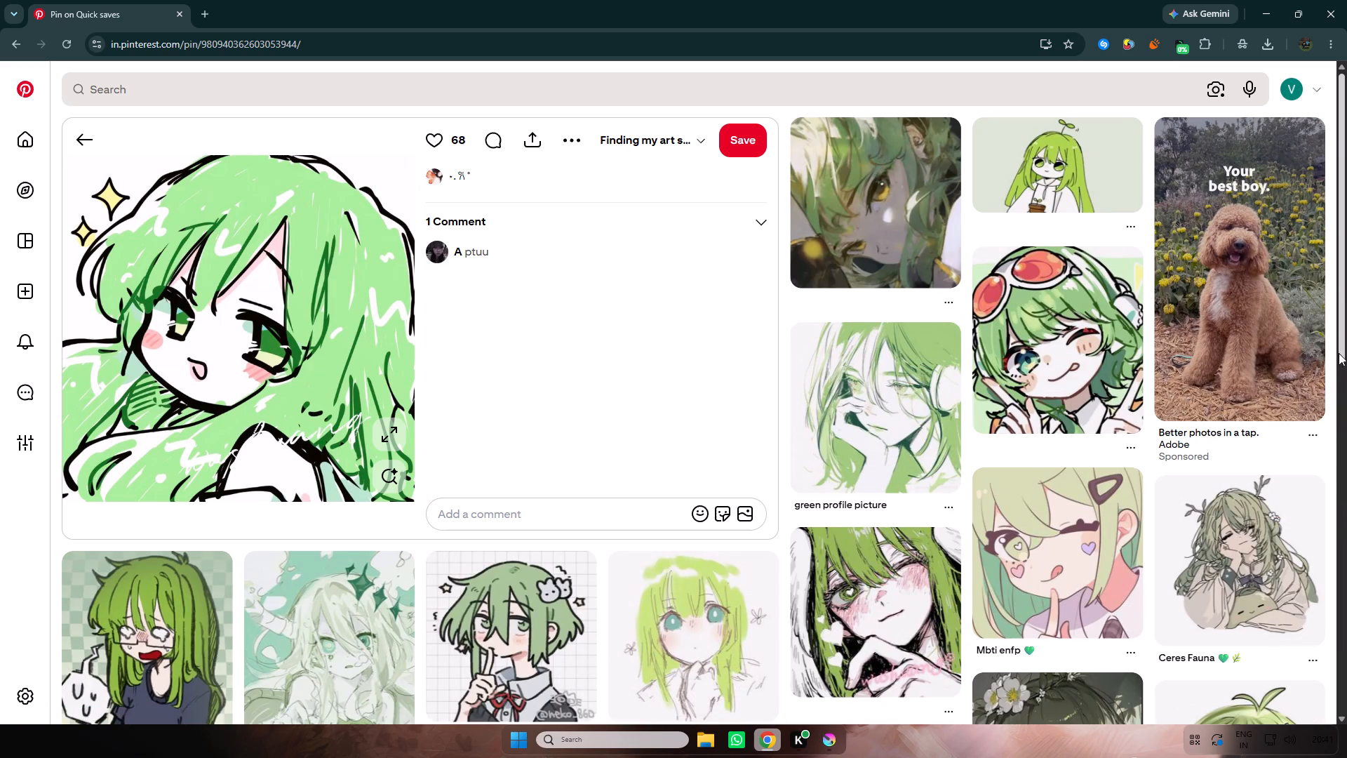
{"action": "left_click_drag", "start_coordinate": [1343, 175], "coordinate": [1345, 192]}
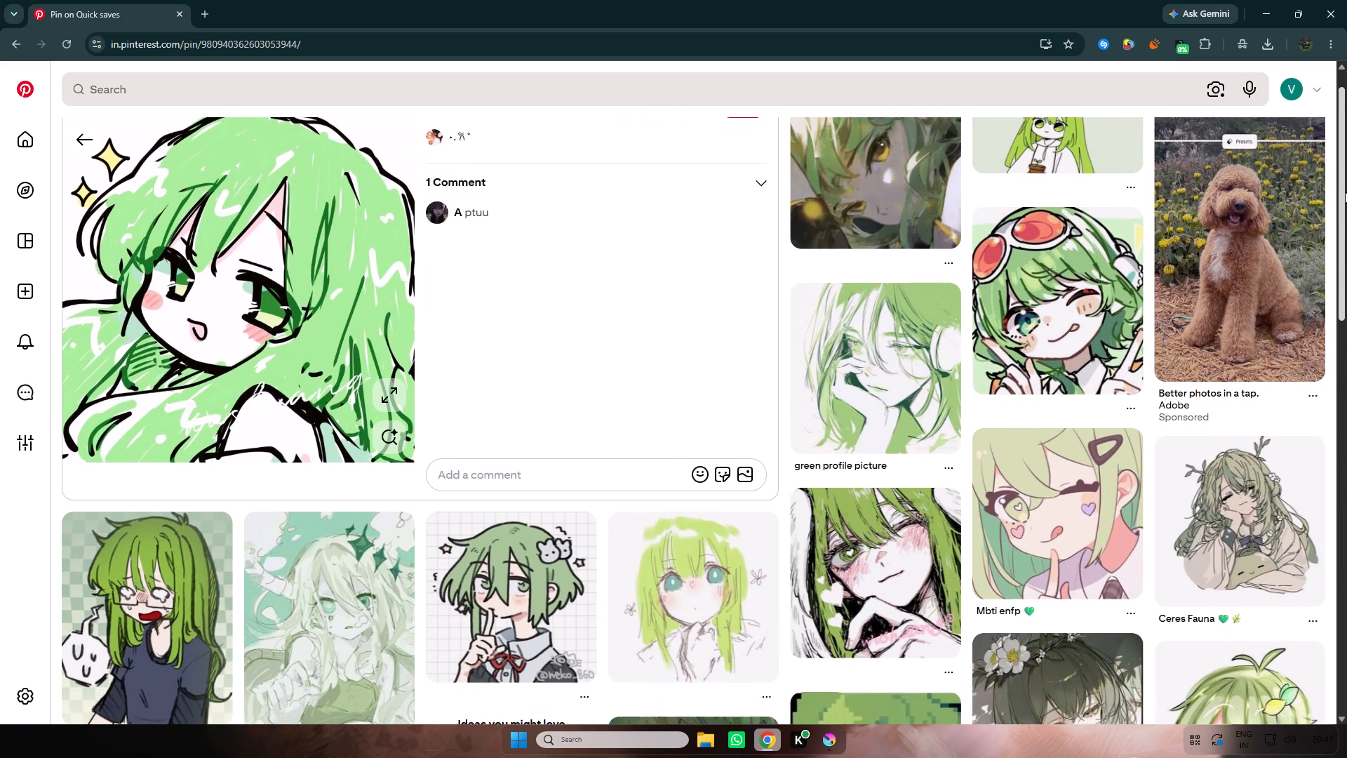
{"action": "left_click_drag", "start_coordinate": [1345, 192], "coordinate": [1333, 302]}
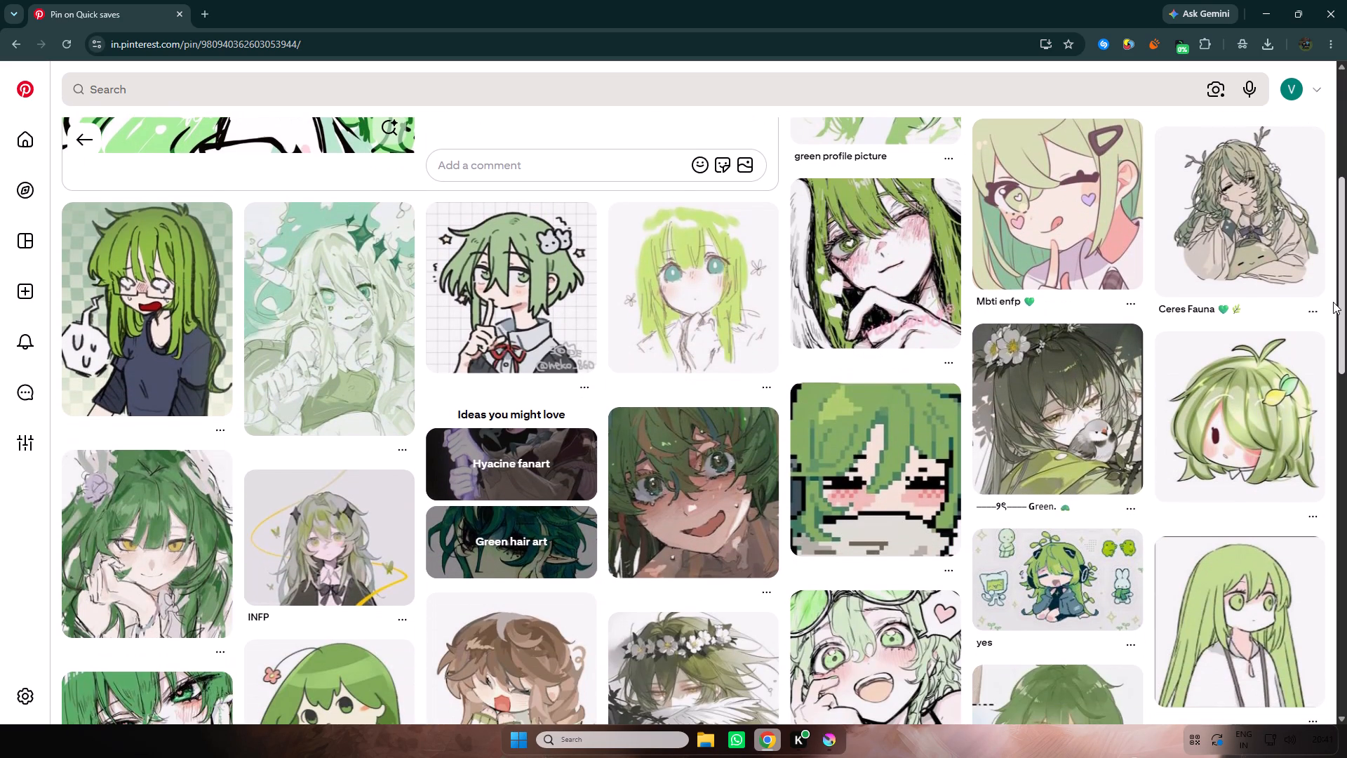
{"action": "left_click_drag", "start_coordinate": [1333, 302], "coordinate": [1344, 438]}
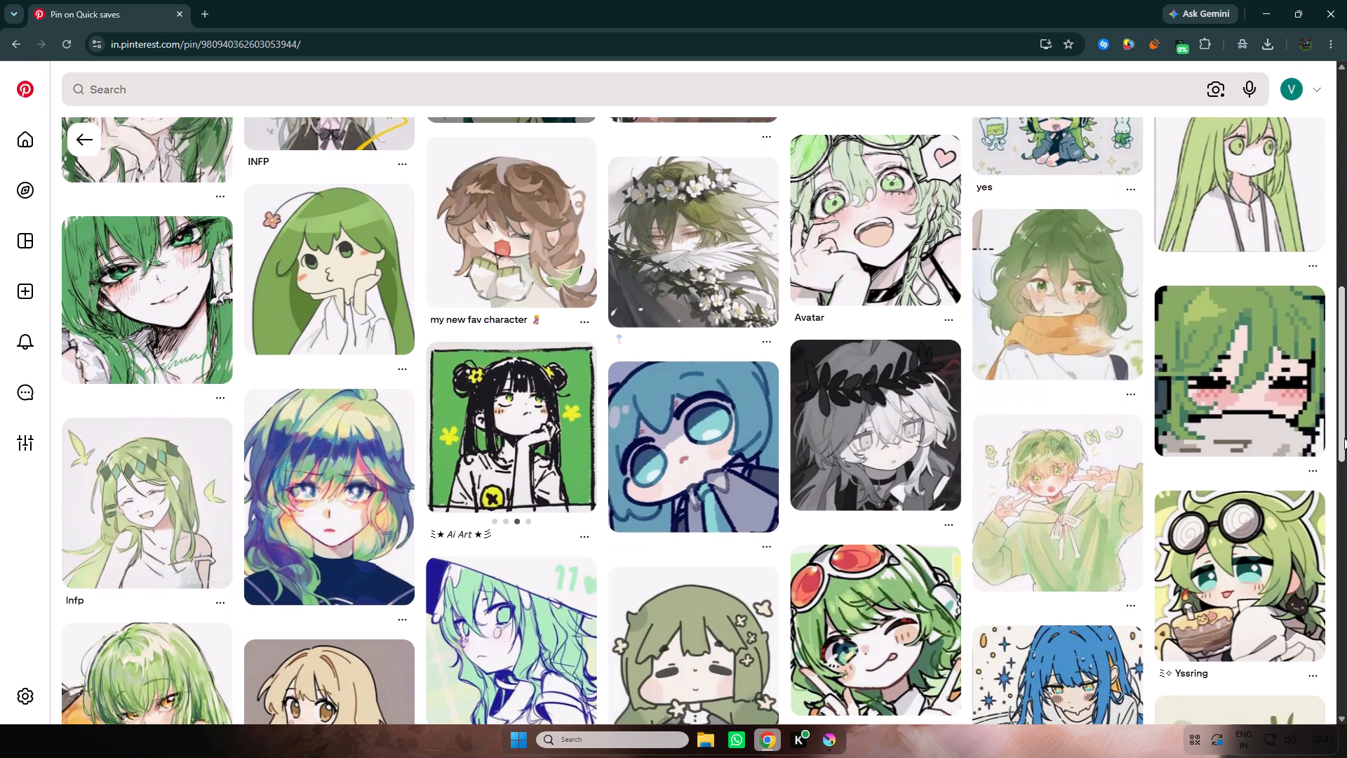
{"action": "left_click_drag", "start_coordinate": [1344, 438], "coordinate": [1346, 560]}
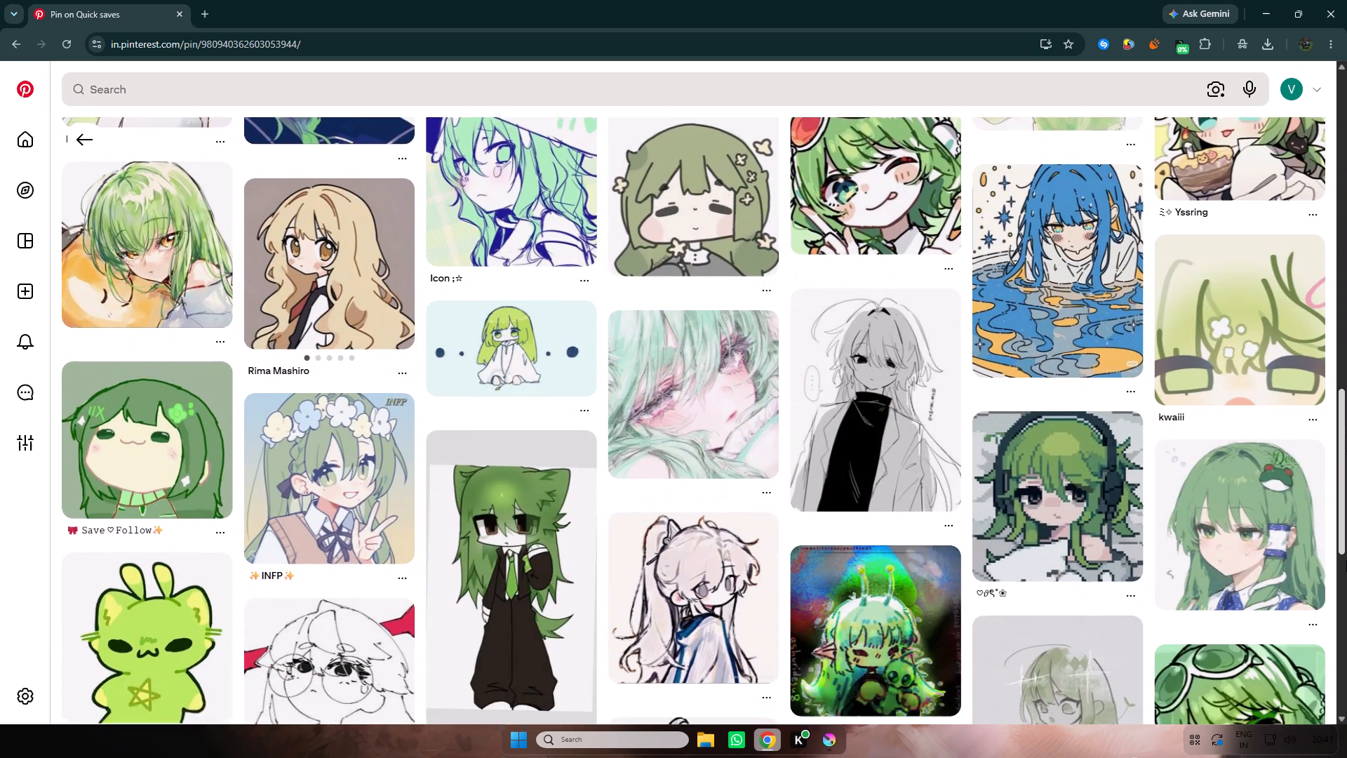
{"action": "left_click_drag", "start_coordinate": [1346, 560], "coordinate": [1346, 559]}
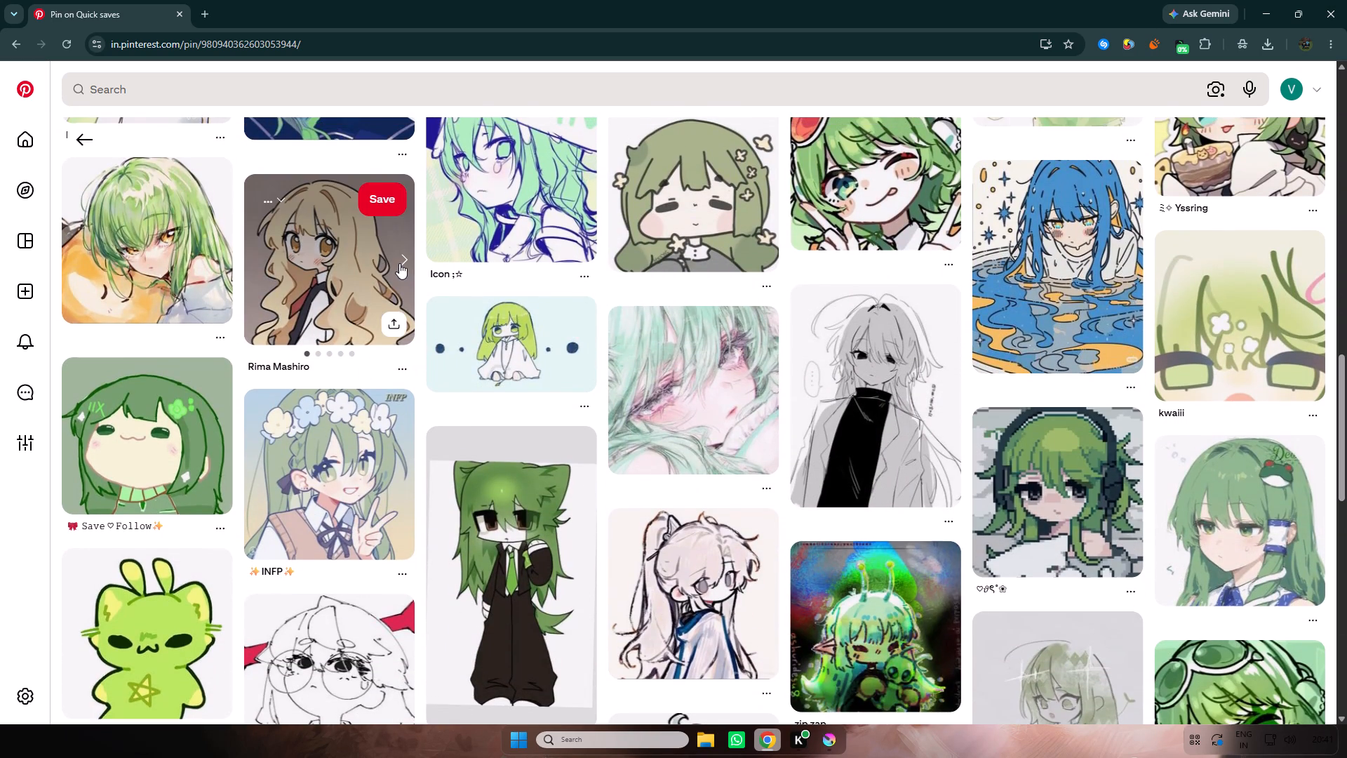
{"action": "left_click", "coordinate": [405, 260]}
{"action": "left_click", "coordinate": [405, 260]}
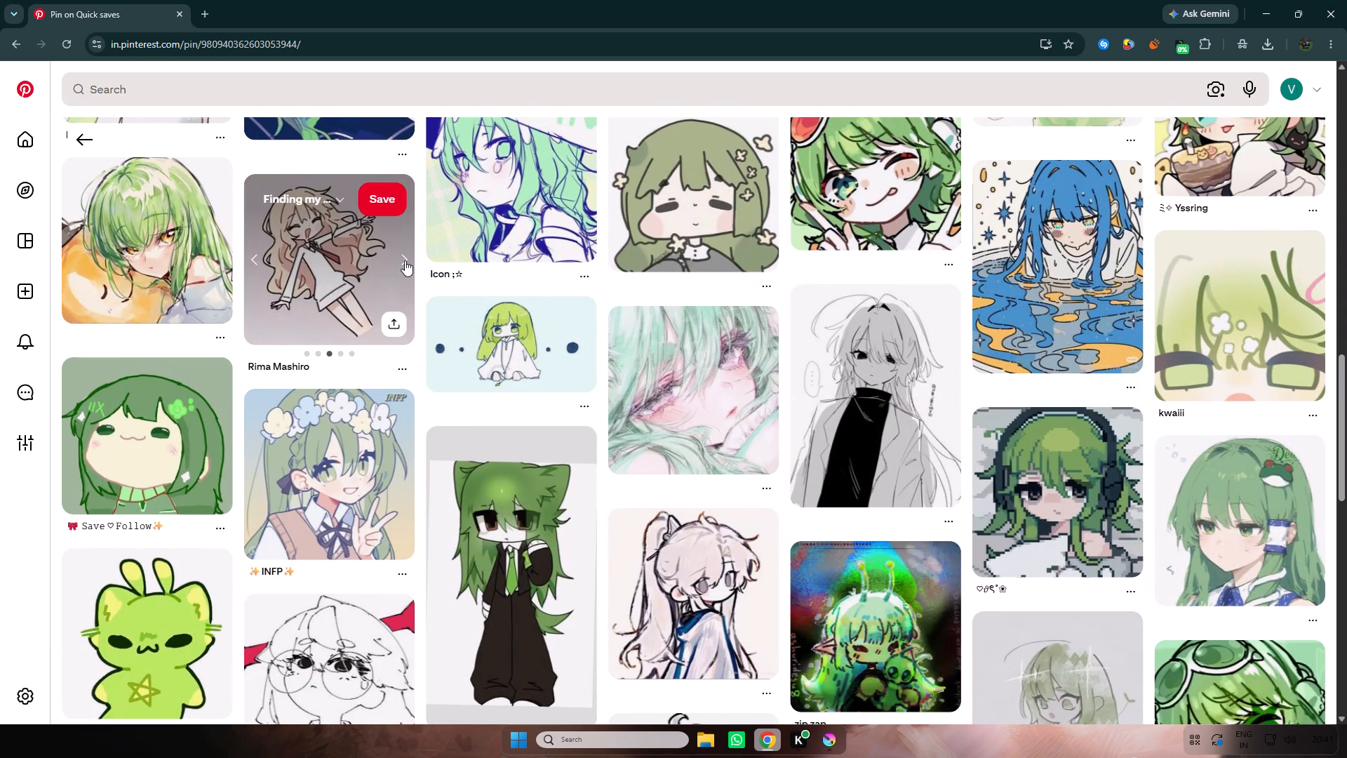
{"action": "left_click", "coordinate": [405, 260]}
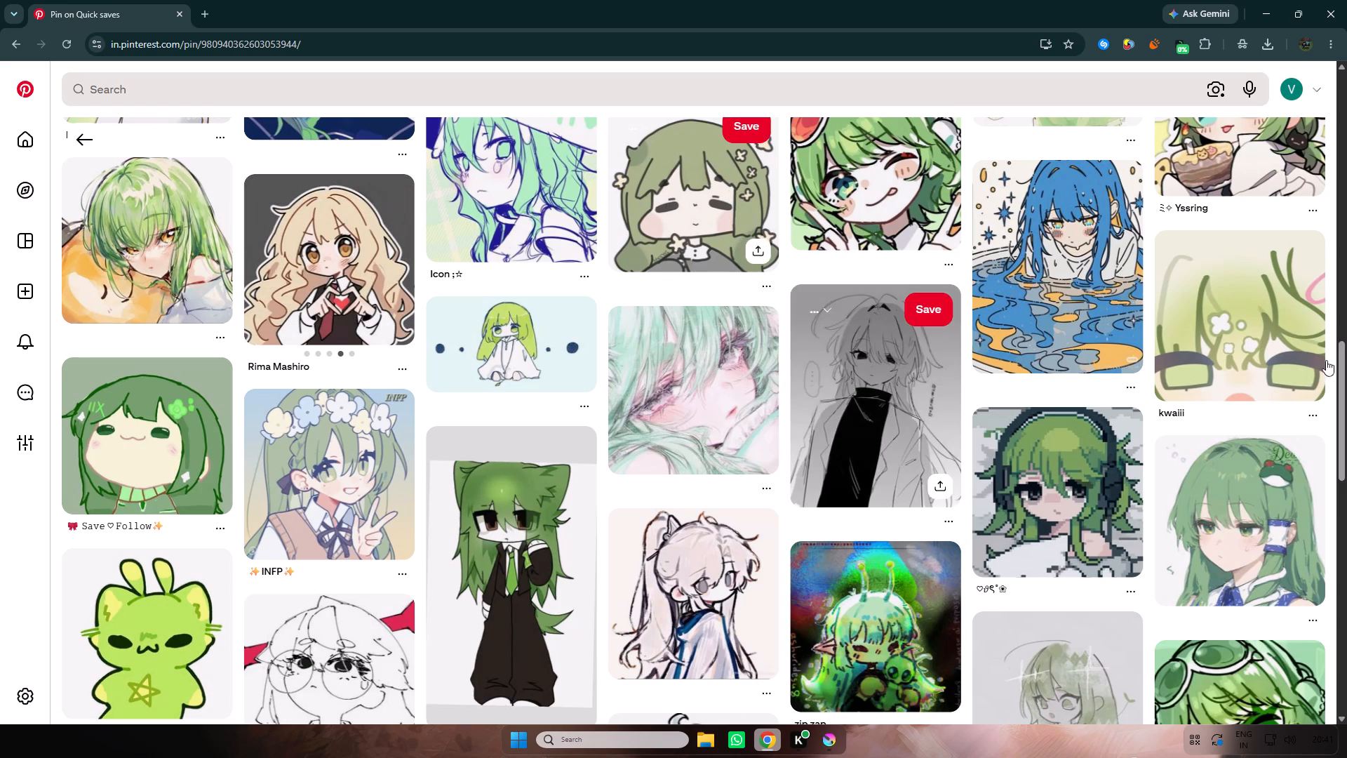
Open the kwaiii pin, look through its related drawings, and open the muted drawing of a girl with paper over her face.
{"action": "left_click", "coordinate": [1250, 343]}
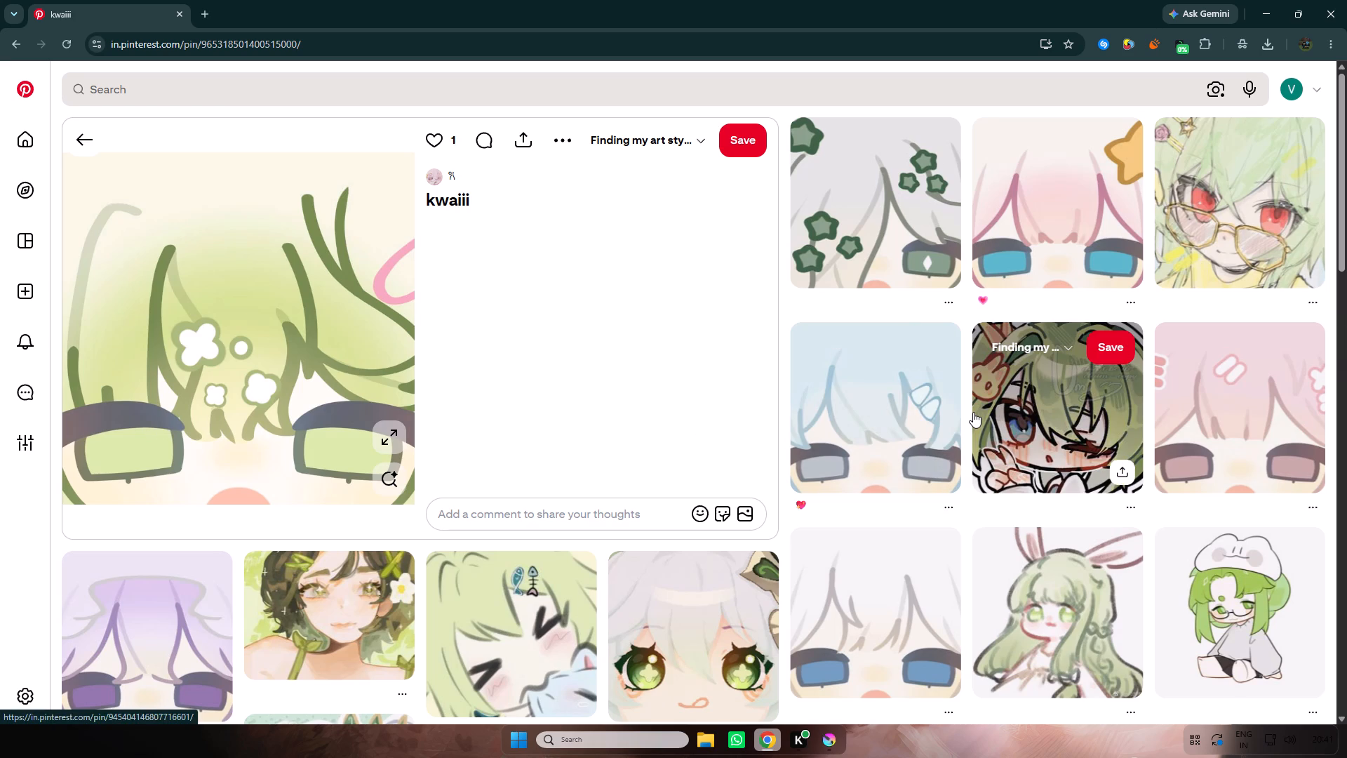
{"action": "left_click_drag", "start_coordinate": [1346, 201], "coordinate": [1346, 235]}
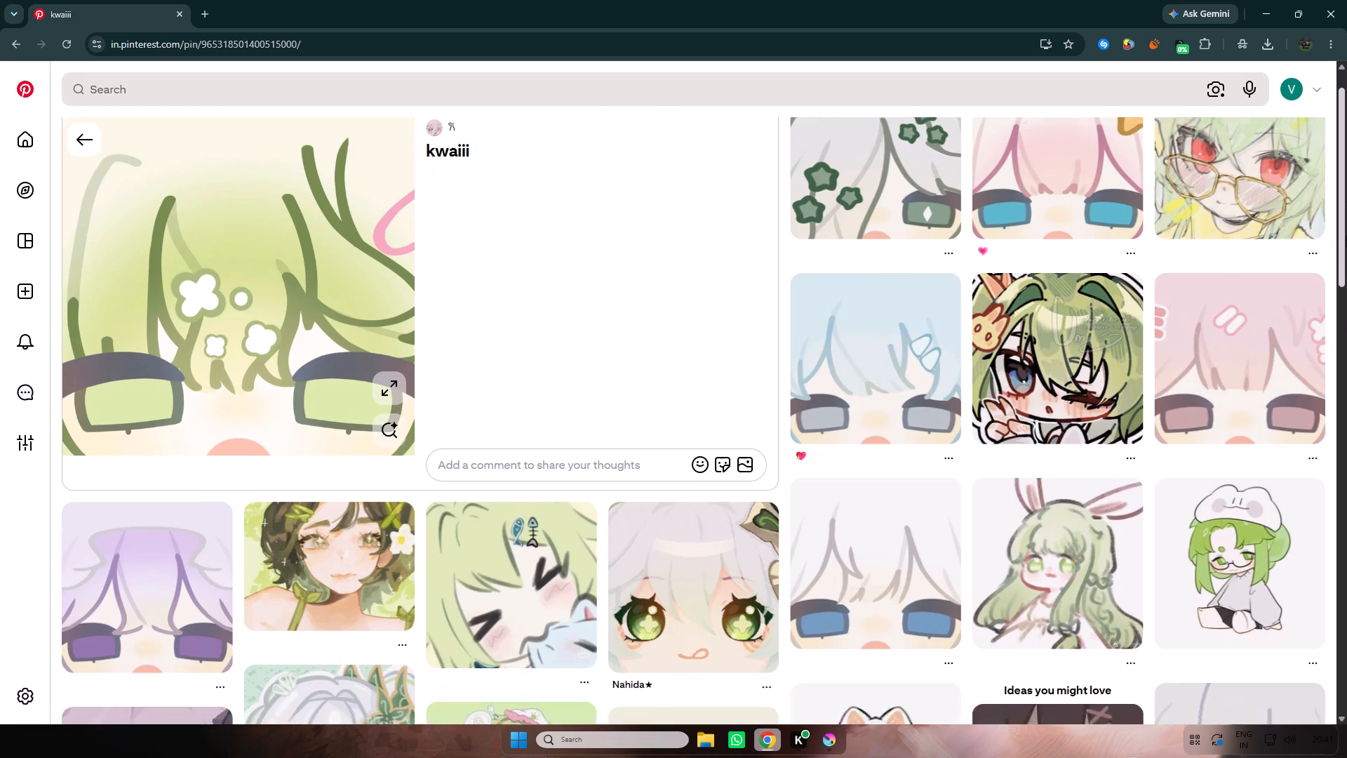
{"action": "left_click_drag", "start_coordinate": [1346, 235], "coordinate": [1346, 348]}
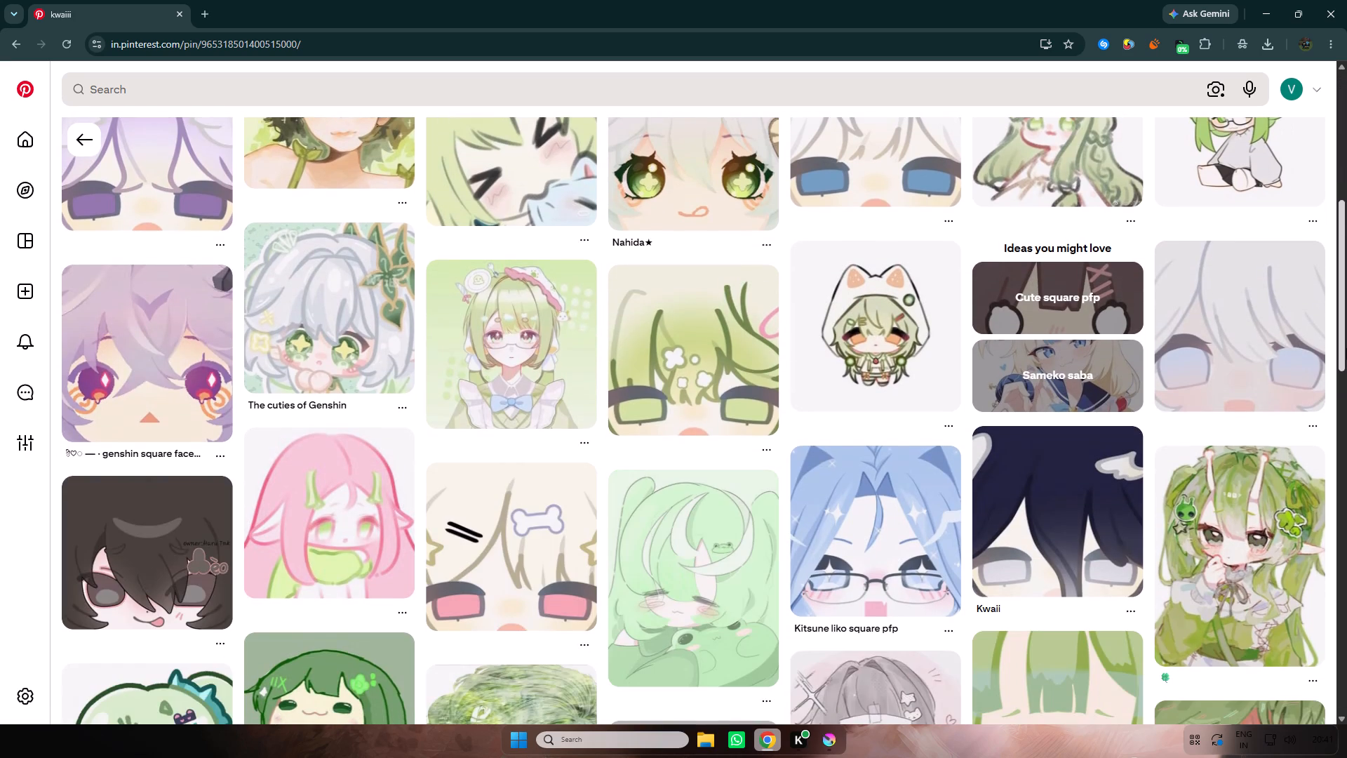
{"action": "left_click_drag", "start_coordinate": [1346, 348], "coordinate": [1346, 408]}
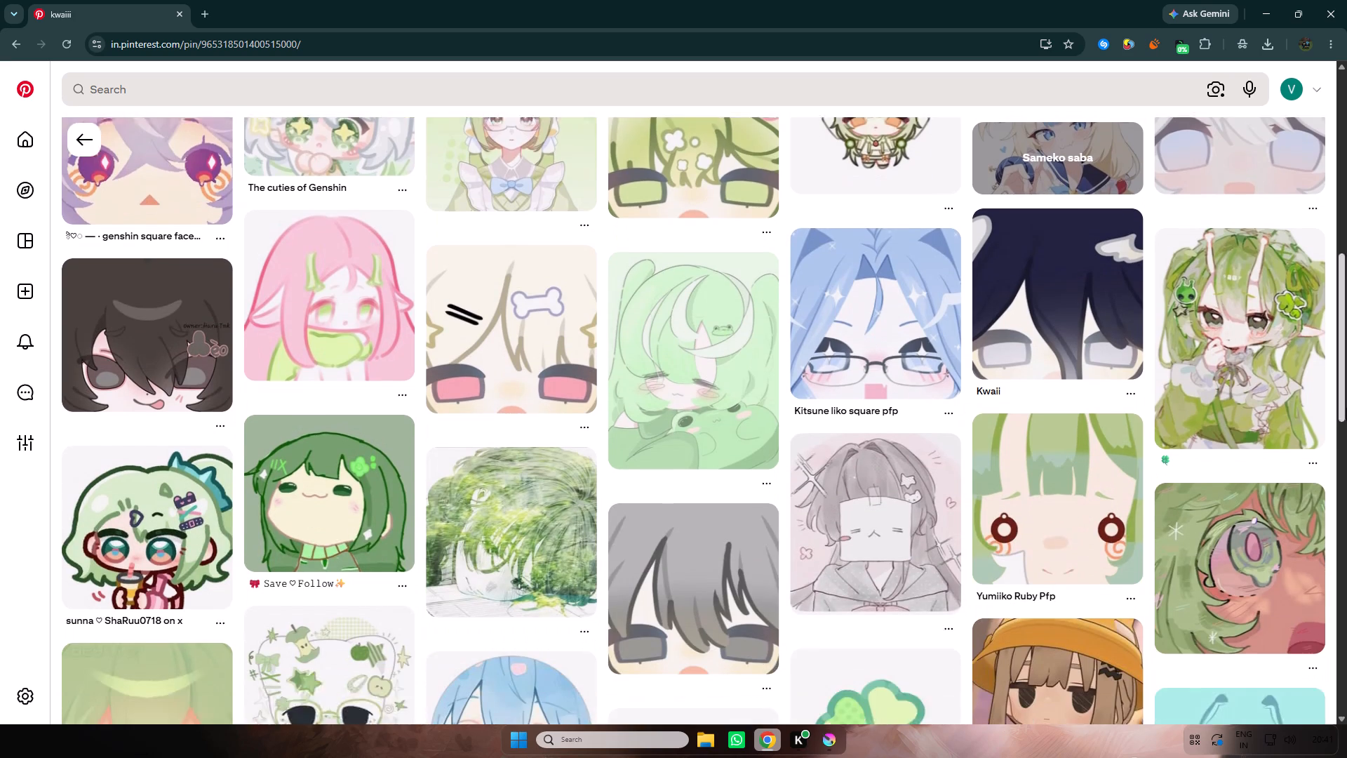
{"action": "left_click_drag", "start_coordinate": [1346, 408], "coordinate": [1346, 420]}
{"action": "left_click", "coordinate": [860, 507]}
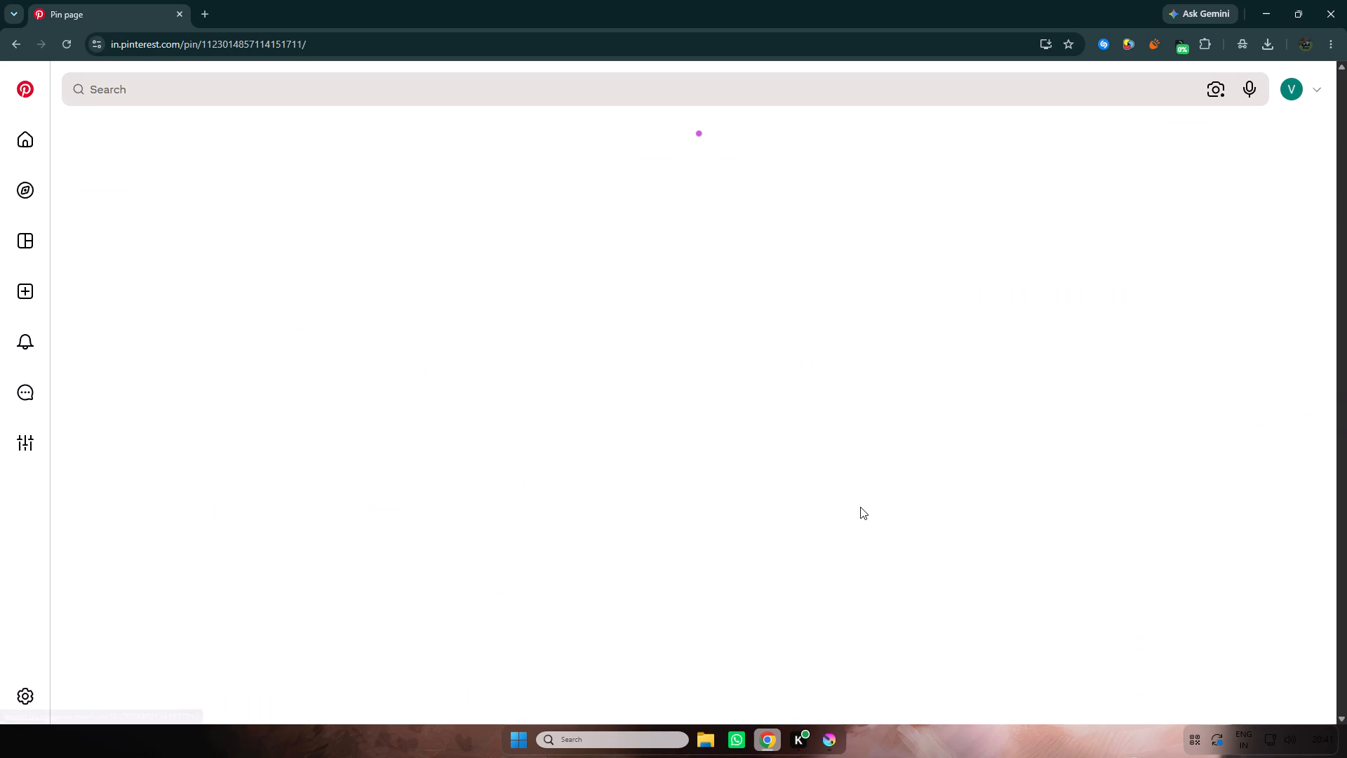
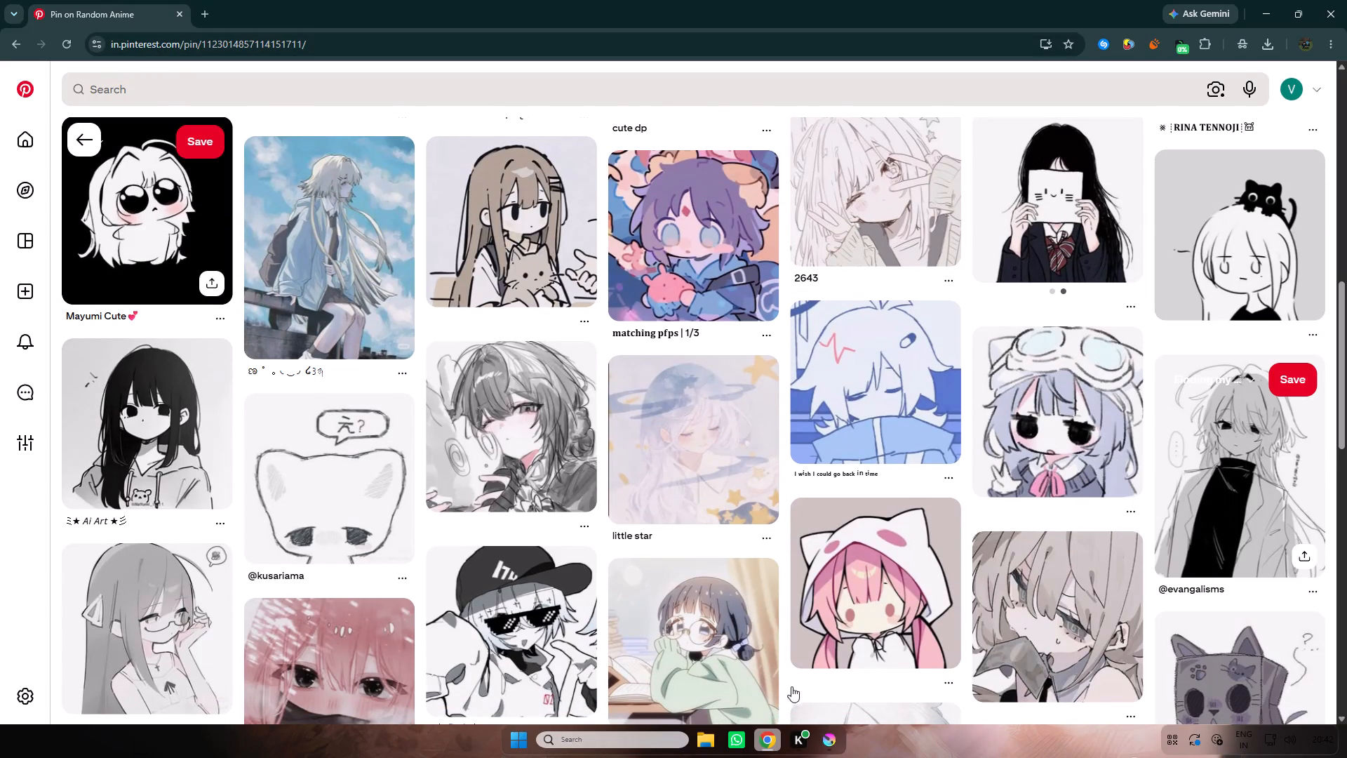
Switch to Krita and paint a solid pale pink egg-shaped face in the middle of the canvas on Paint Layer 1.
{"action": "left_click", "coordinate": [831, 740]}
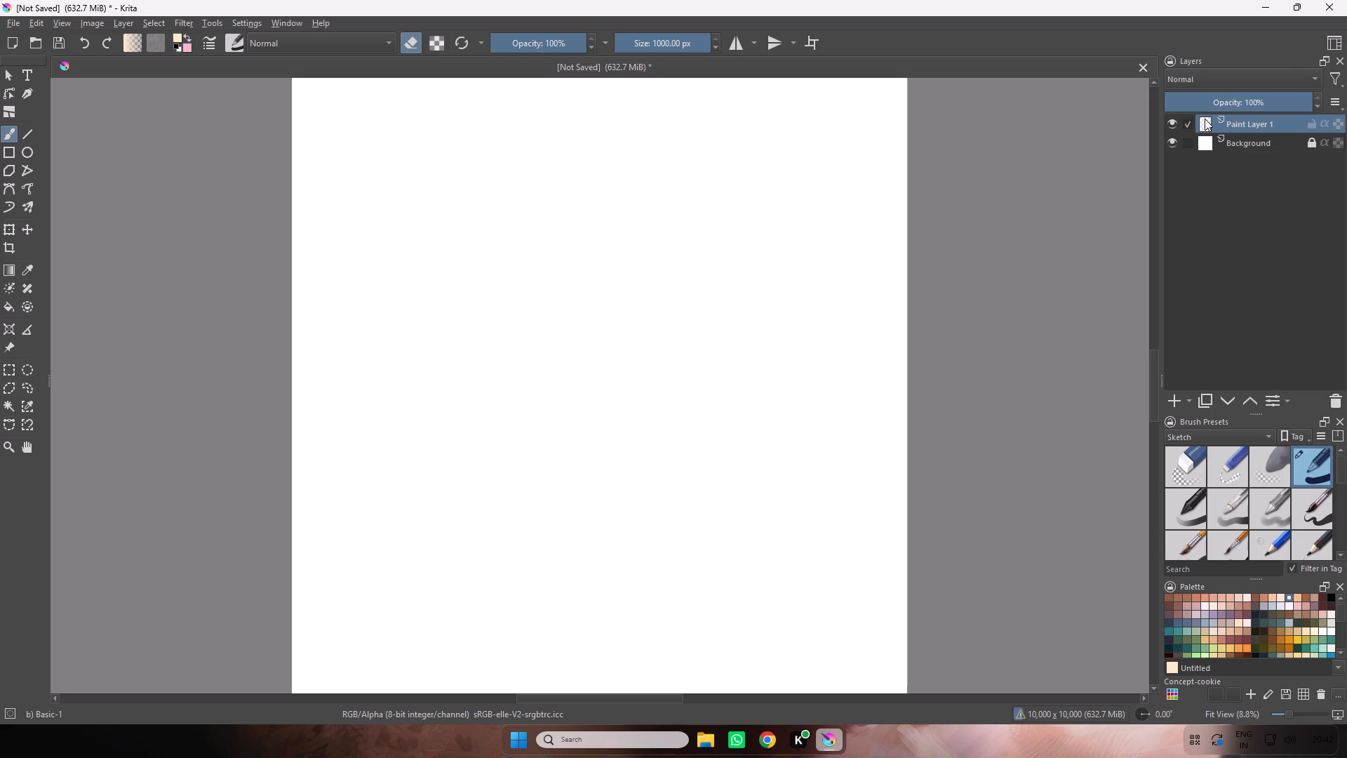
{"action": "left_click", "coordinate": [1205, 605]}
{"action": "left_click_drag", "start_coordinate": [578, 350], "coordinate": [458, 321]}
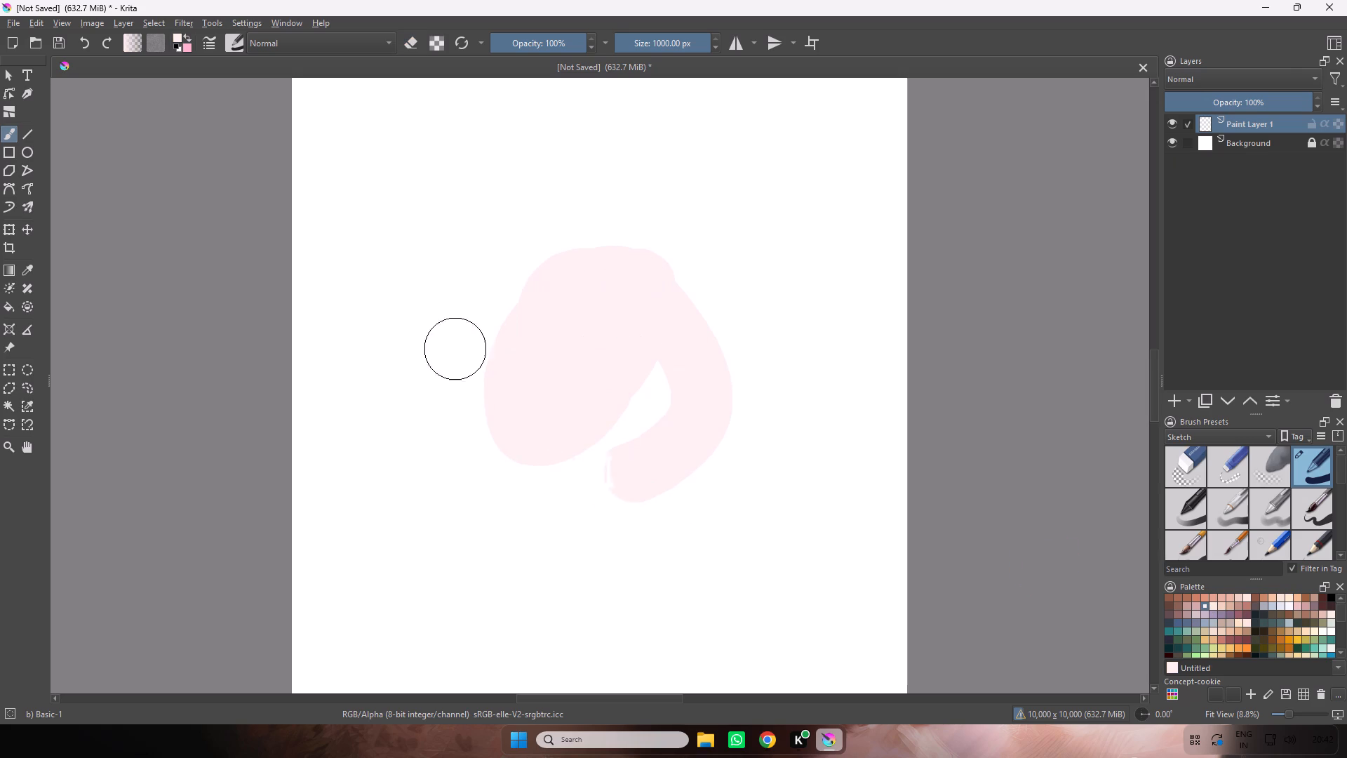
{"action": "left_click_drag", "start_coordinate": [458, 321], "coordinate": [560, 284]}
{"action": "left_click_drag", "start_coordinate": [560, 284], "coordinate": [669, 251]}
{"action": "left_click_drag", "start_coordinate": [669, 251], "coordinate": [691, 439]}
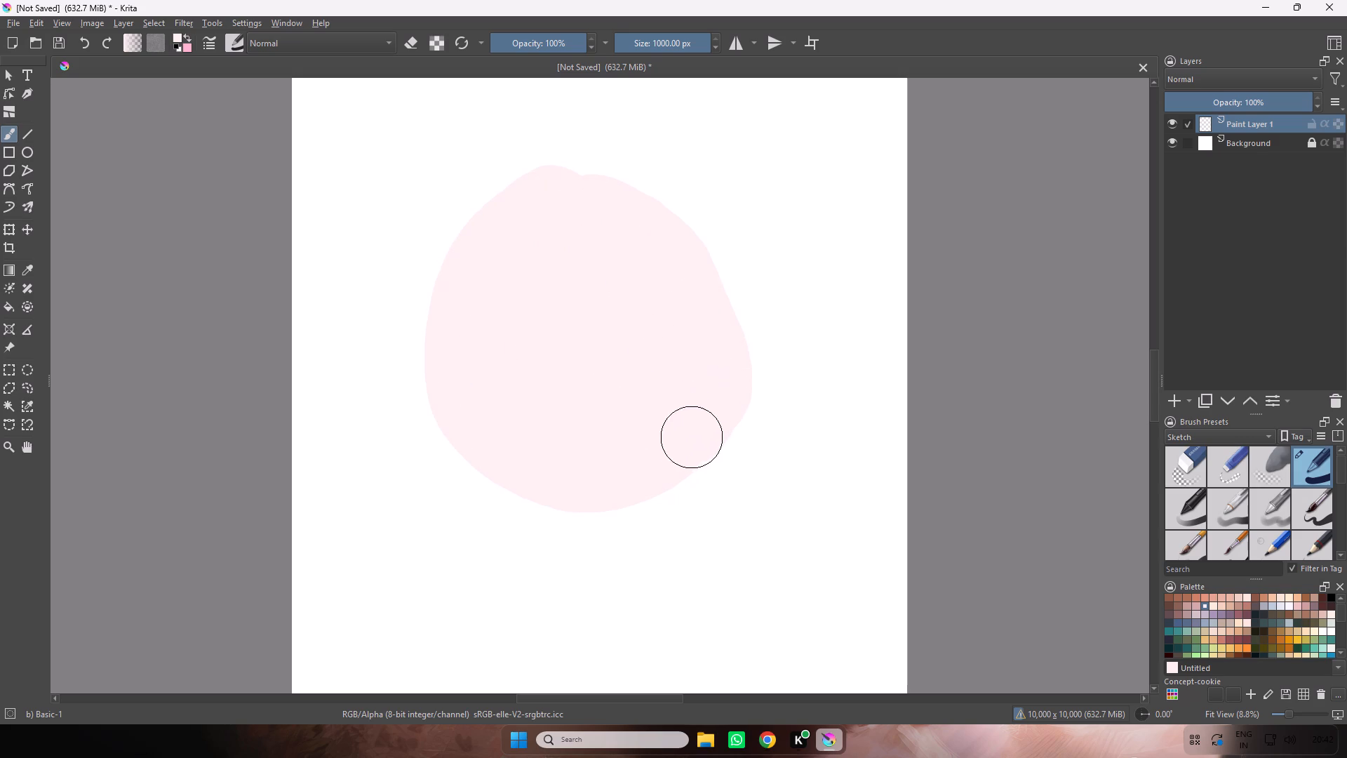
{"action": "left_click_drag", "start_coordinate": [691, 439], "coordinate": [450, 404]}
{"action": "left_click_drag", "start_coordinate": [450, 404], "coordinate": [443, 334]}
{"action": "left_click_drag", "start_coordinate": [472, 408], "coordinate": [539, 498]}
{"action": "left_click_drag", "start_coordinate": [539, 498], "coordinate": [735, 401]}
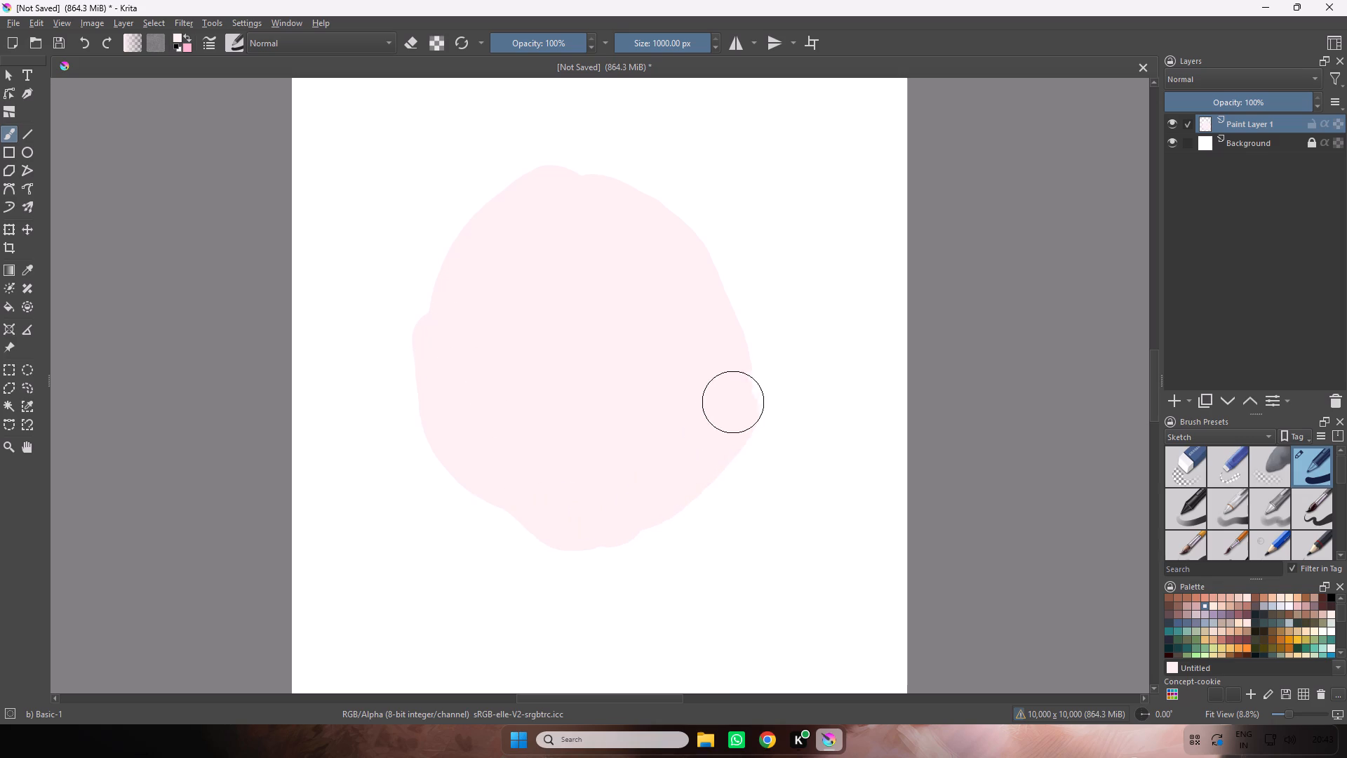
{"action": "left_click_drag", "start_coordinate": [735, 401], "coordinate": [468, 449]}
Add a paint layer below the face layer and paint black back hair around the face, leaving the chin open.
{"action": "left_click", "coordinate": [1178, 401]}
{"action": "left_click_drag", "start_coordinate": [1249, 119], "coordinate": [1249, 147]}
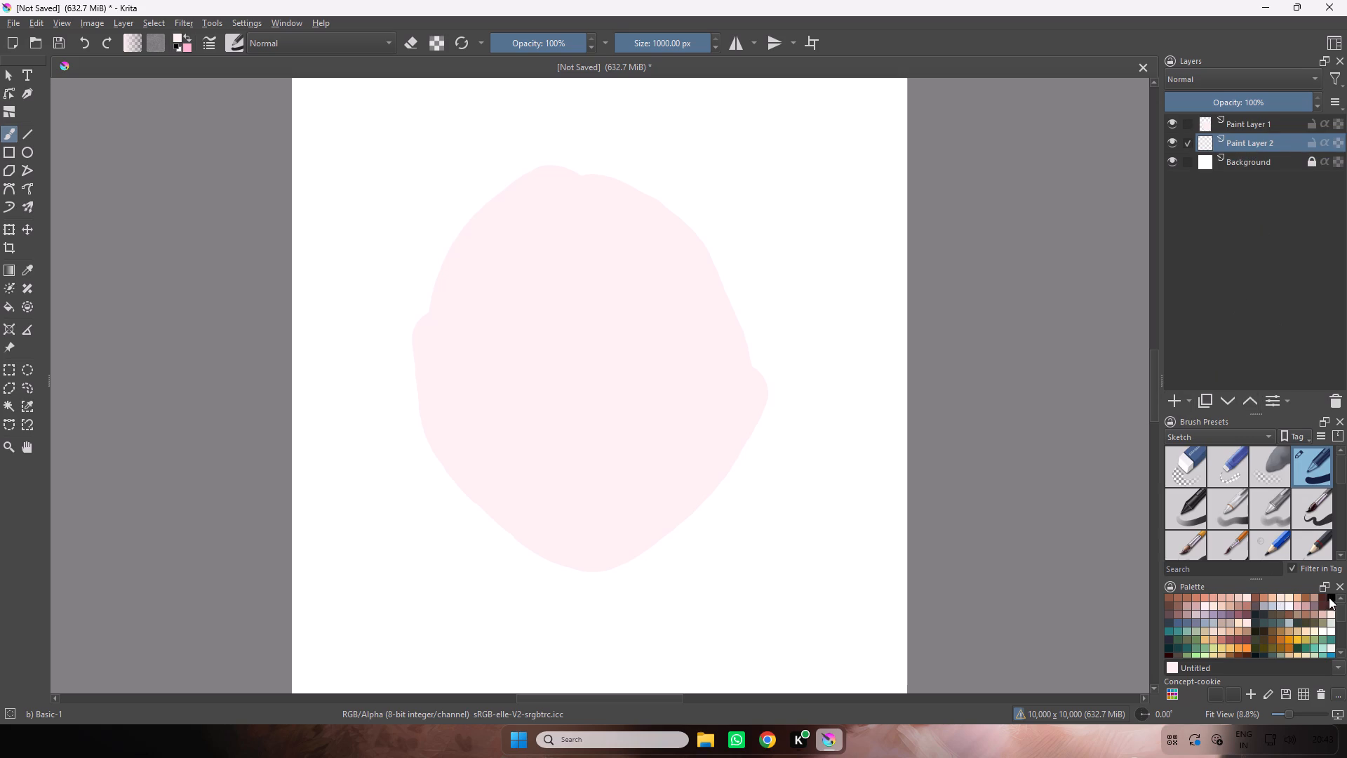
{"action": "left_click", "coordinate": [1330, 597]}
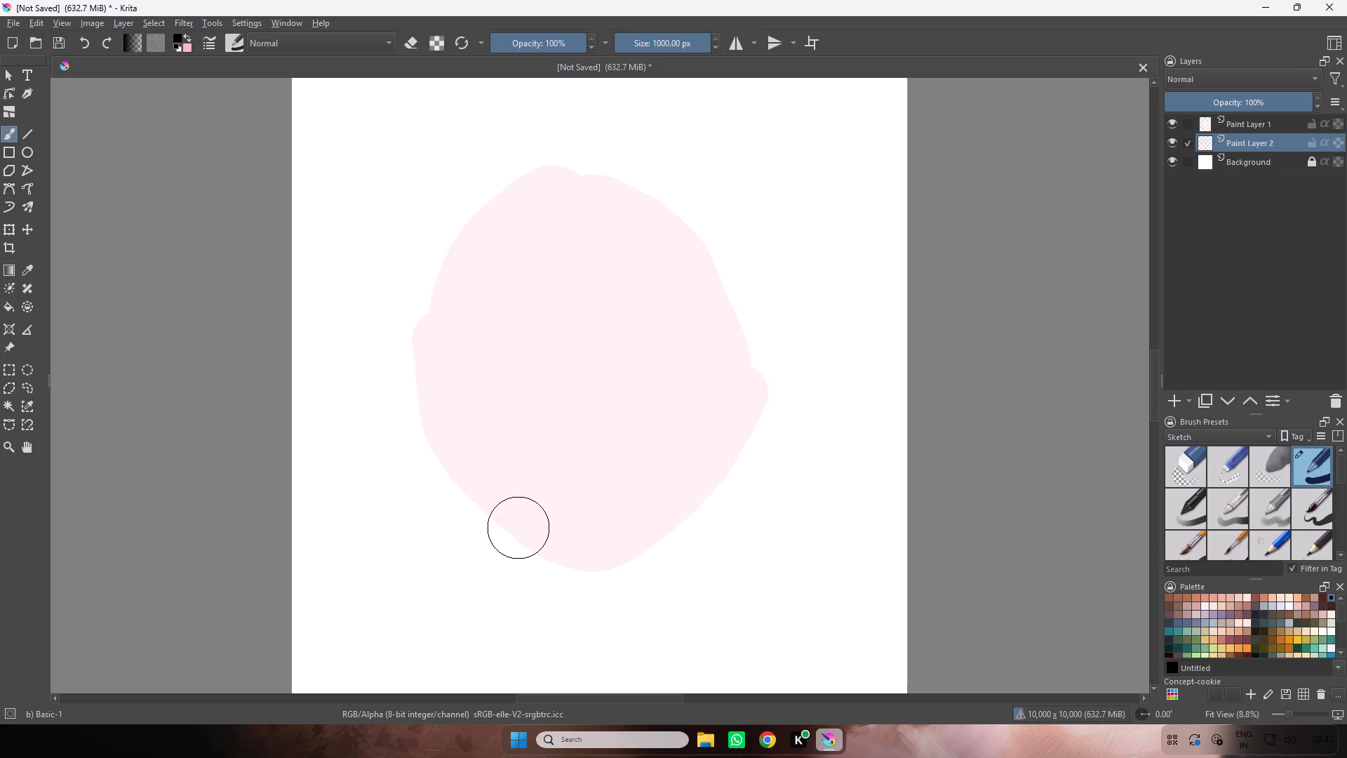
{"action": "left_click_drag", "start_coordinate": [518, 528], "coordinate": [427, 430]}
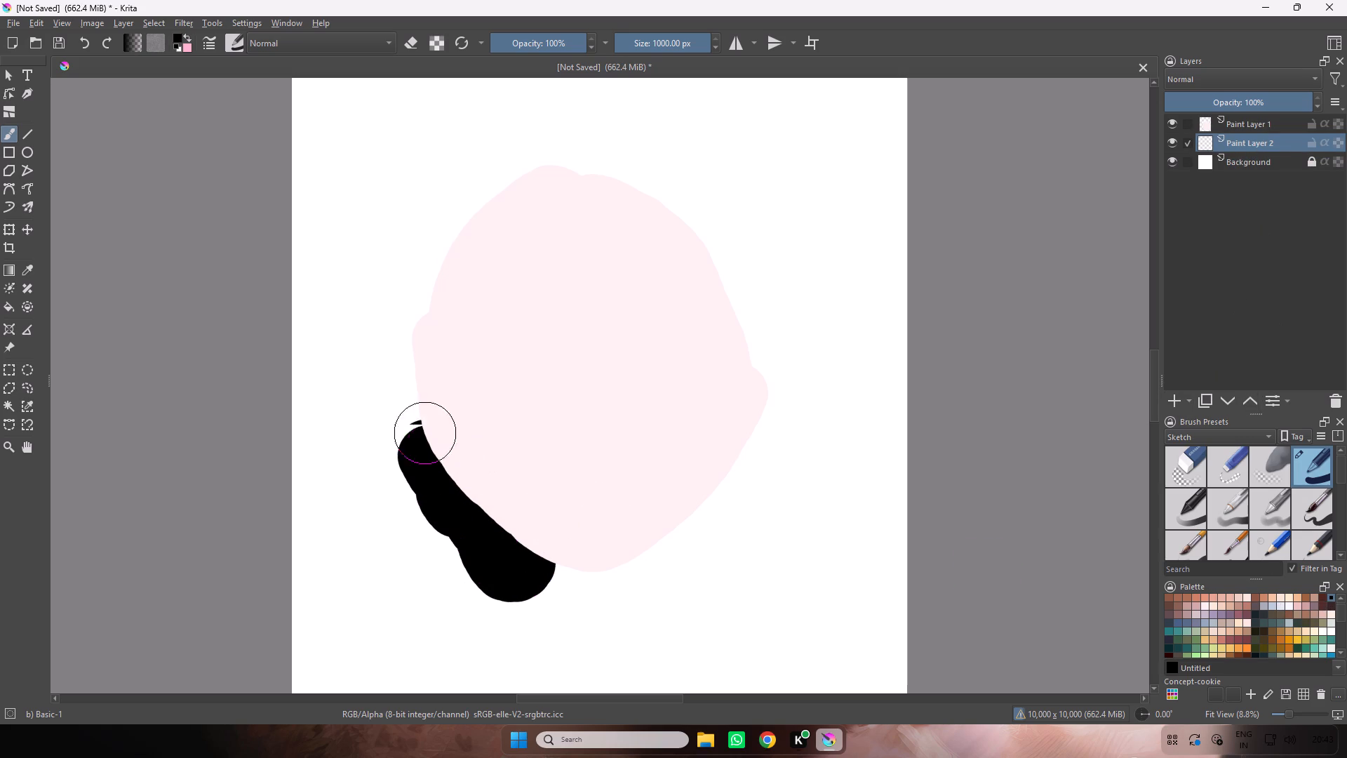
{"action": "left_click_drag", "start_coordinate": [427, 430], "coordinate": [443, 322]}
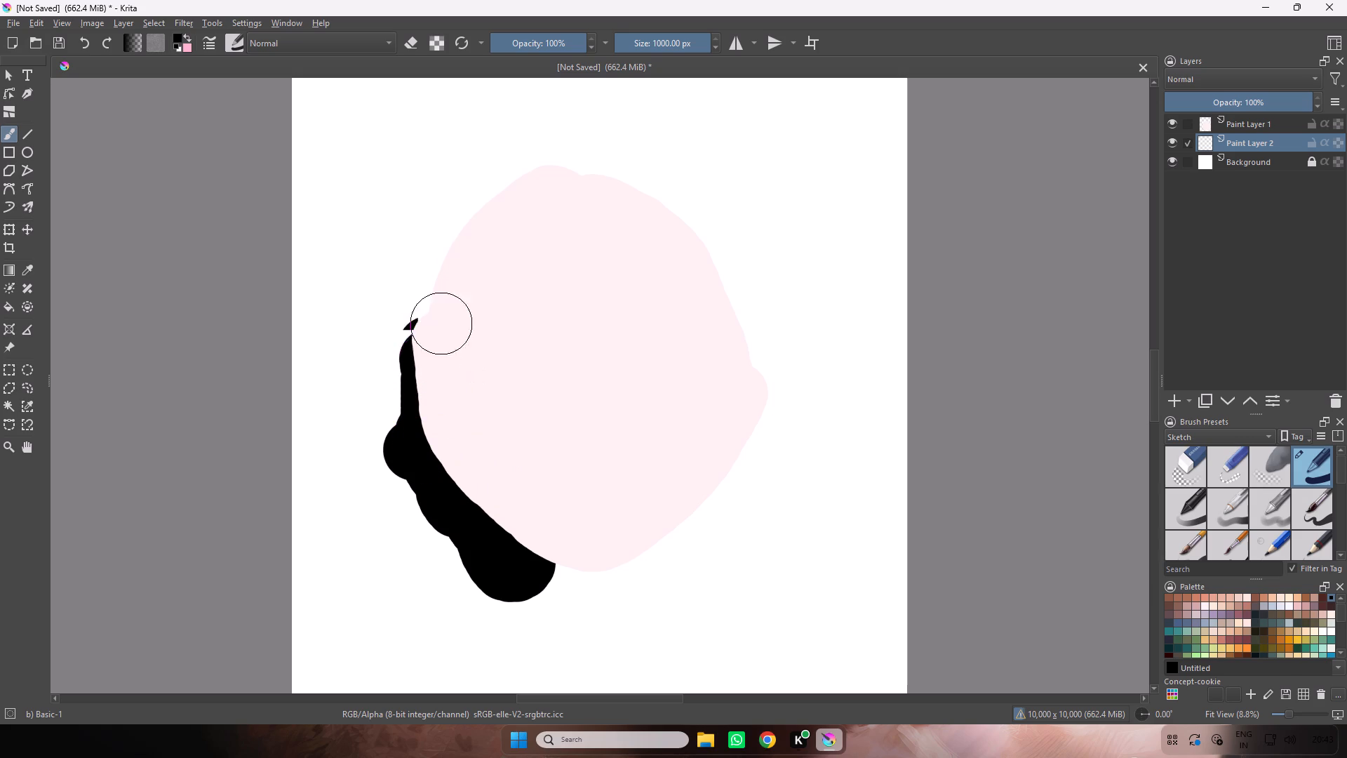
{"action": "left_click_drag", "start_coordinate": [443, 322], "coordinate": [628, 182]}
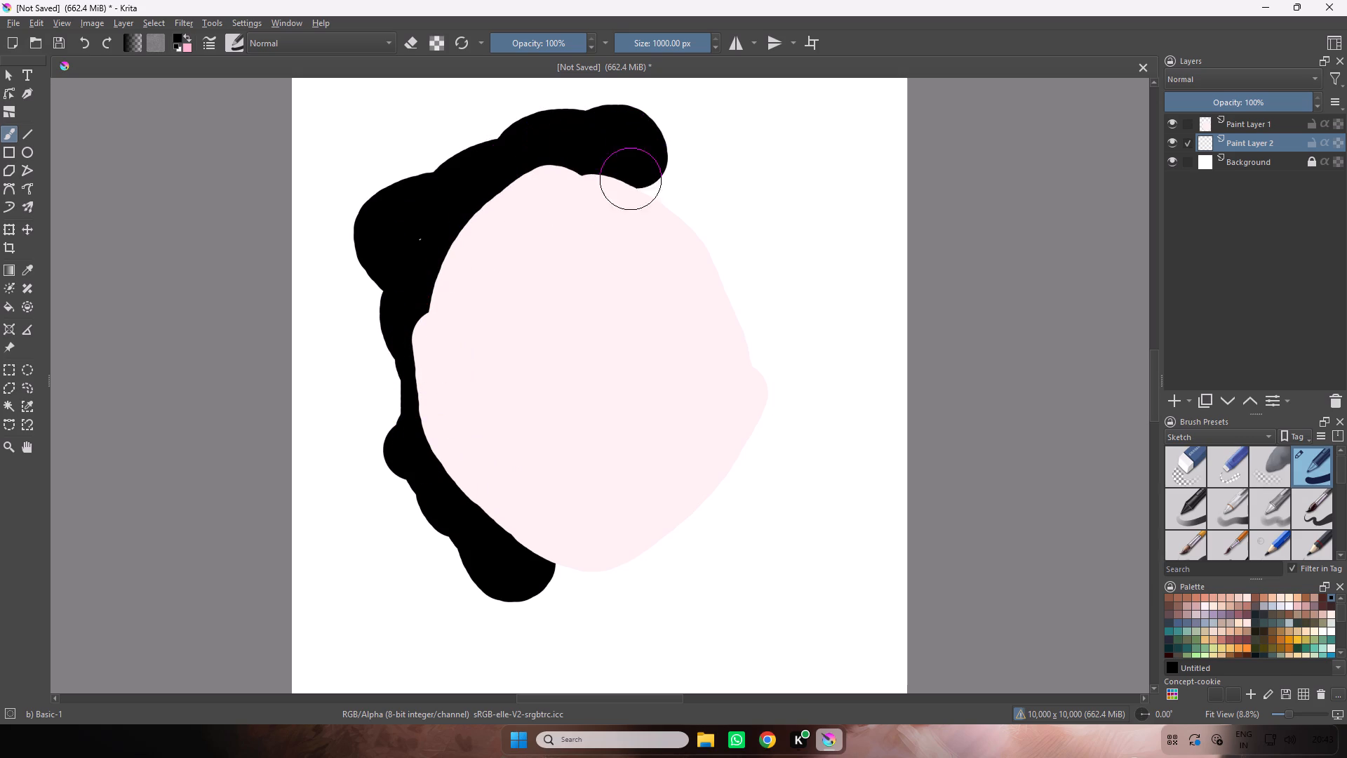
{"action": "left_click_drag", "start_coordinate": [628, 182], "coordinate": [778, 397]}
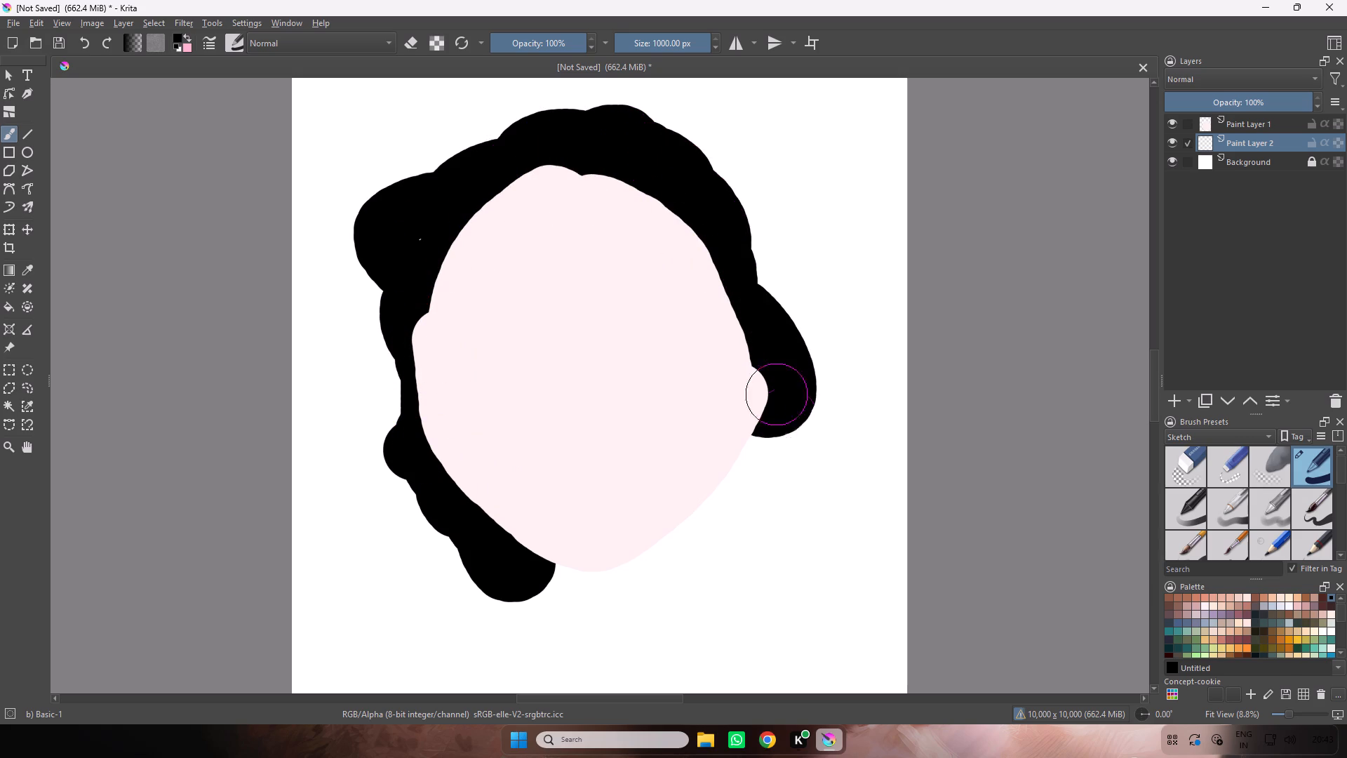
{"action": "left_click_drag", "start_coordinate": [778, 397], "coordinate": [735, 550]}
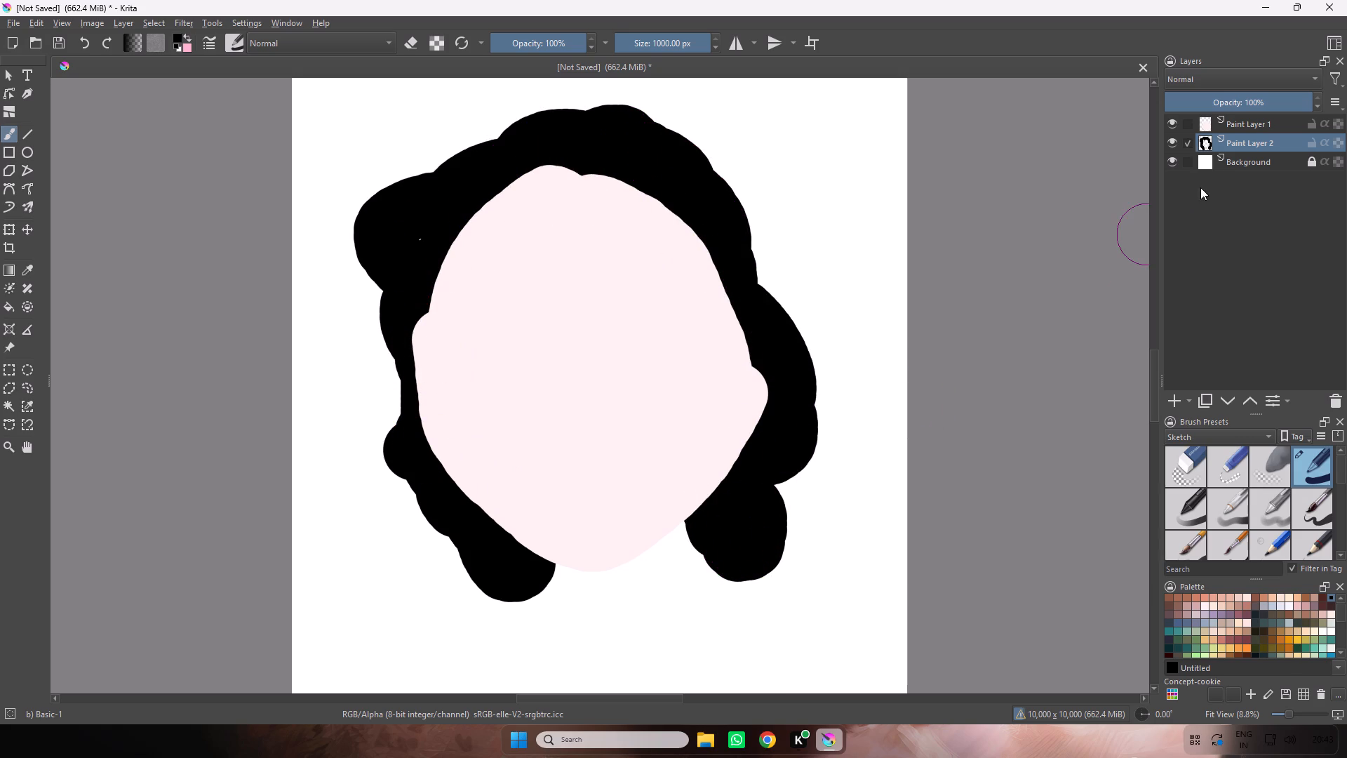
Add another paint layer and move it to the top of the stack, above the face layer.
{"action": "left_click", "coordinate": [1170, 401]}
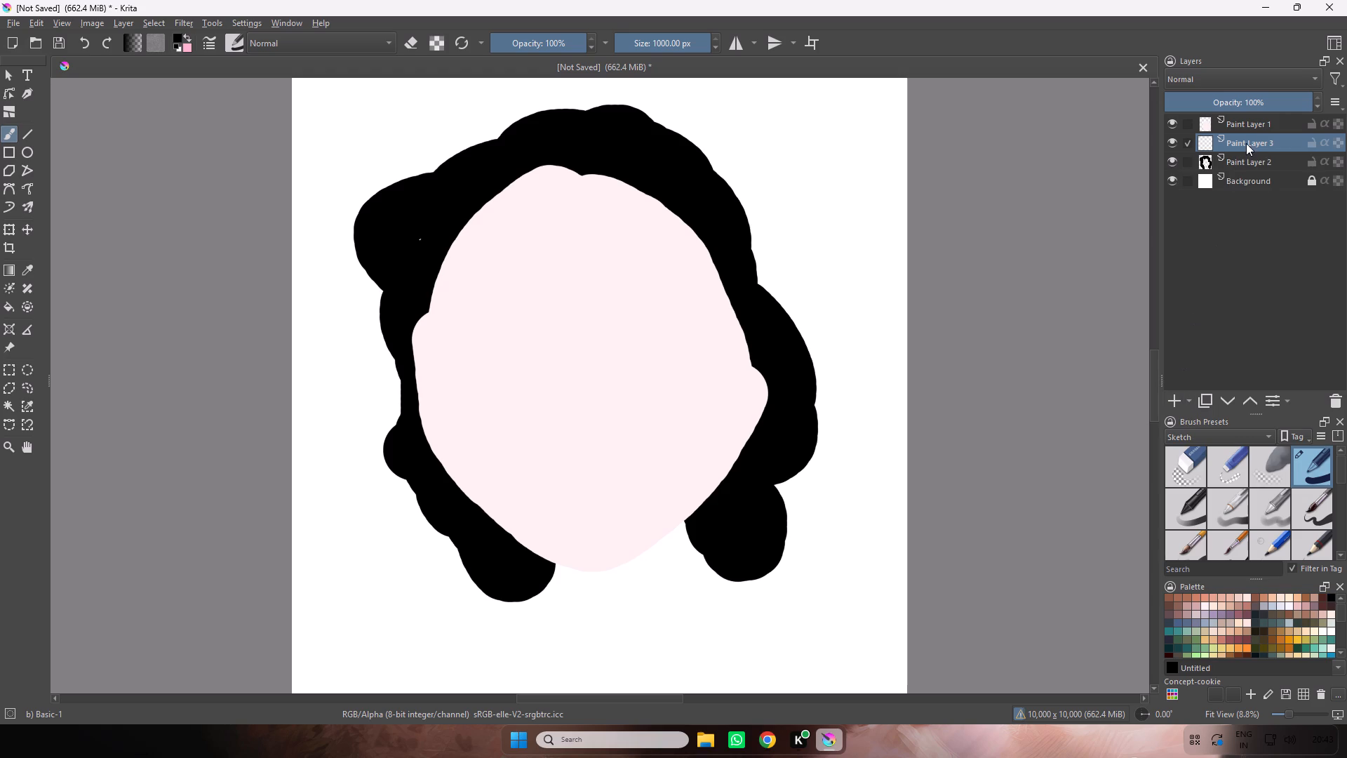
{"action": "left_click_drag", "start_coordinate": [1246, 142], "coordinate": [1248, 110]}
{"action": "left_click_drag", "start_coordinate": [1242, 143], "coordinate": [1235, 123]}
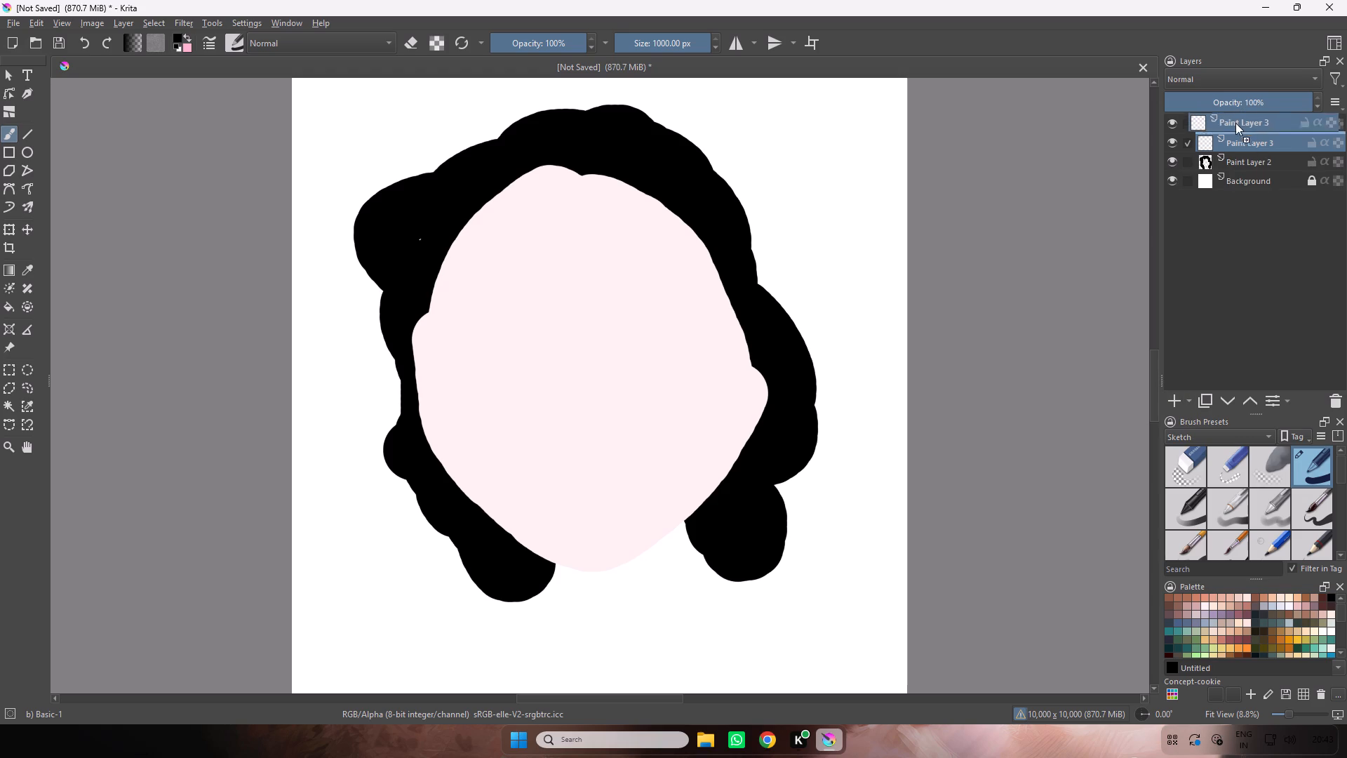
{"action": "left_click_drag", "start_coordinate": [1235, 123], "coordinate": [1232, 117]}
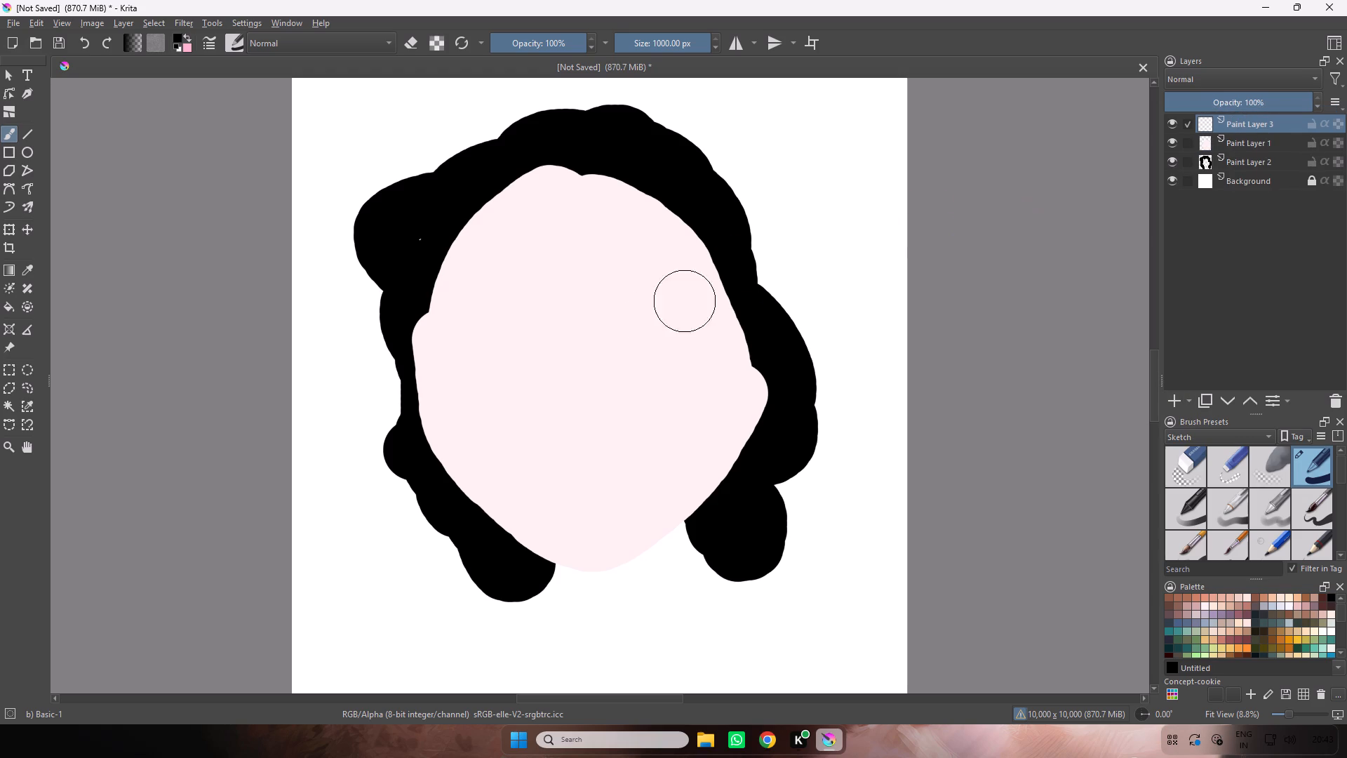
Paint black front hair on the top layer, parted over the forehead and falling along both sides of the face.
{"action": "left_click_drag", "start_coordinate": [487, 182], "coordinate": [497, 196]}
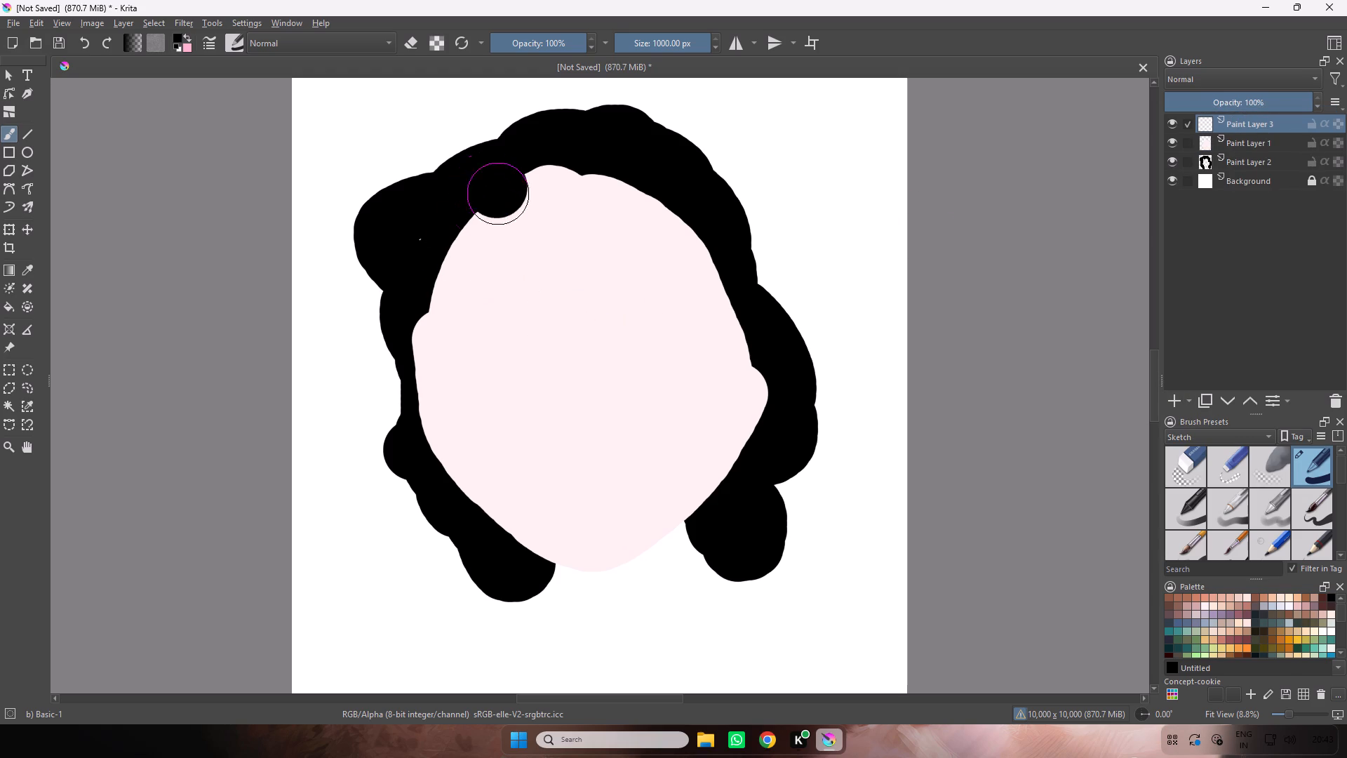
{"action": "left_click_drag", "start_coordinate": [497, 196], "coordinate": [424, 325]}
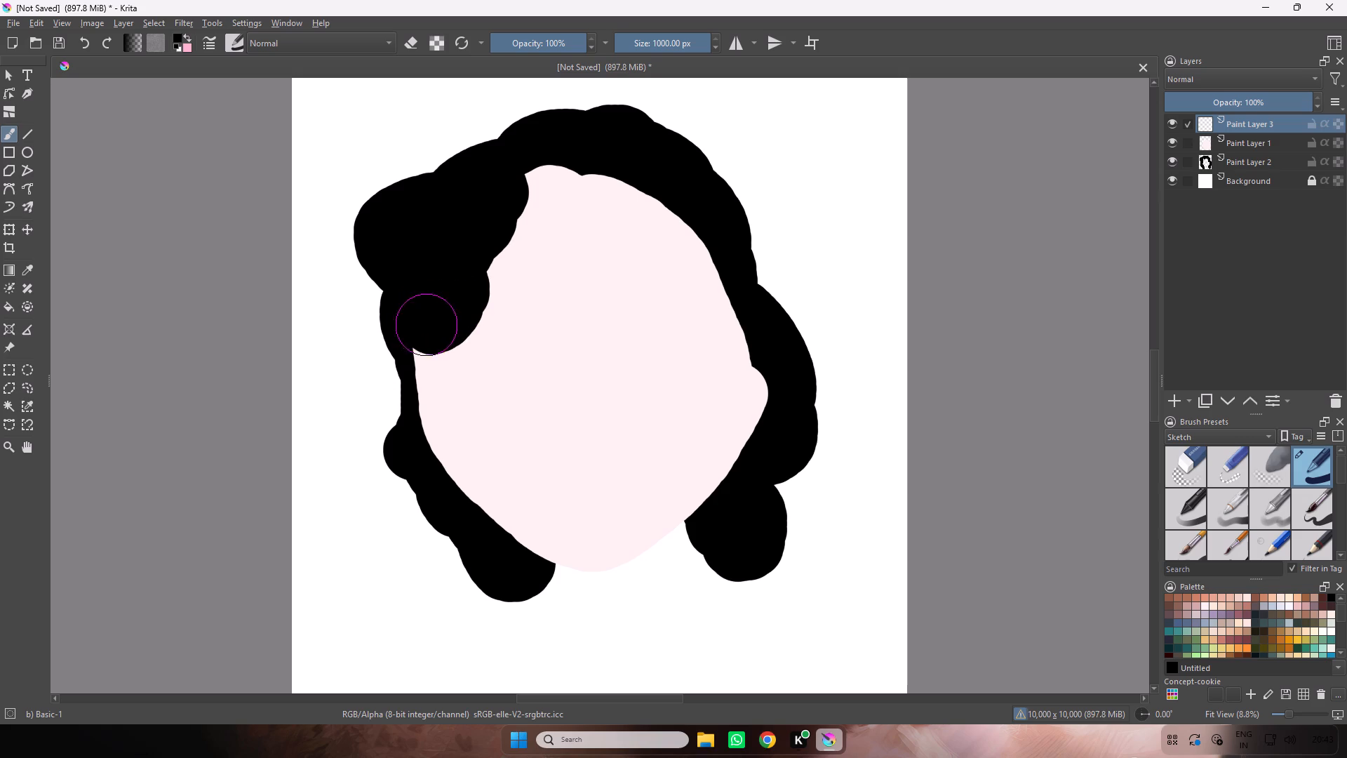
{"action": "left_click_drag", "start_coordinate": [424, 325], "coordinate": [395, 432]}
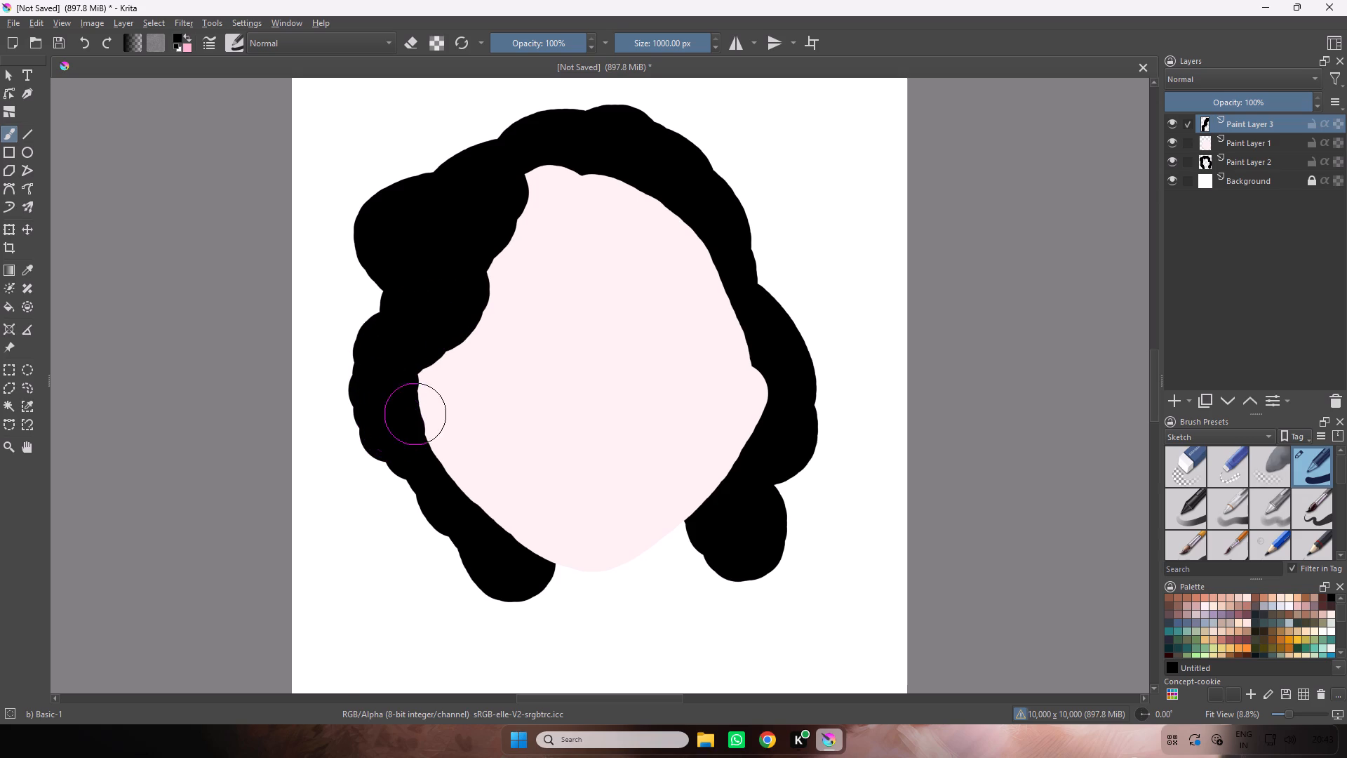
{"action": "left_click_drag", "start_coordinate": [591, 168], "coordinate": [709, 248]}
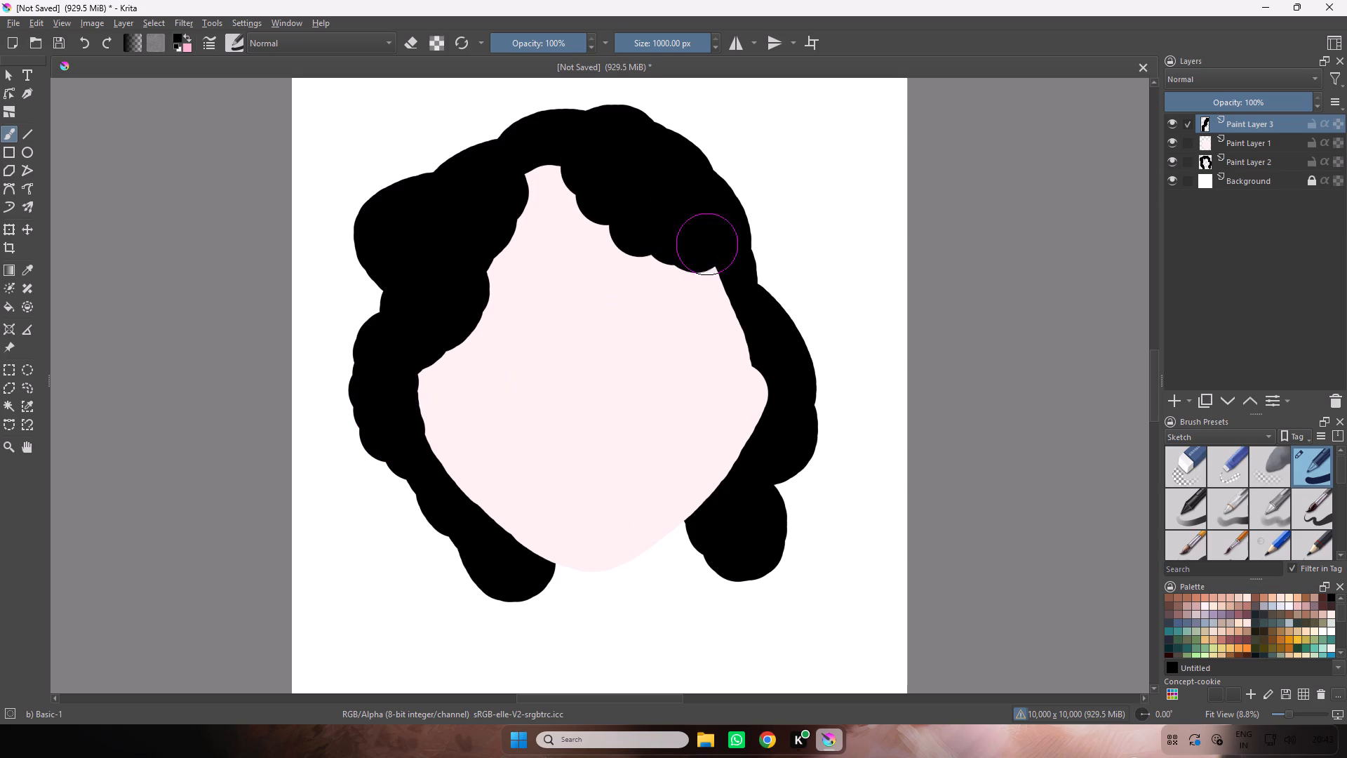
{"action": "left_click_drag", "start_coordinate": [709, 248], "coordinate": [730, 277]}
{"action": "left_click_drag", "start_coordinate": [639, 178], "coordinate": [487, 177]}
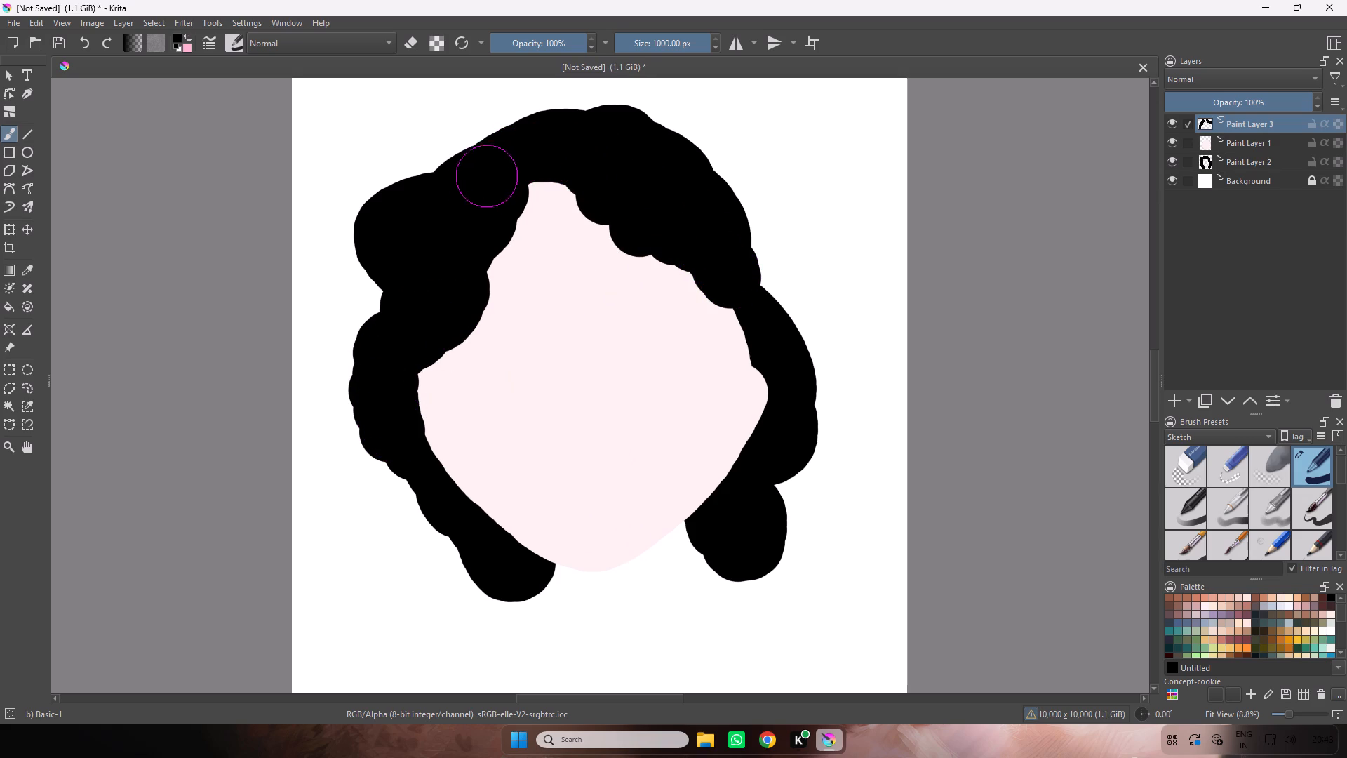
{"action": "left_click_drag", "start_coordinate": [487, 177], "coordinate": [482, 186]}
Fill out and smooth the black hair's outer contour over the crown and both sides, and lower the hair at the parting.
{"action": "left_click_drag", "start_coordinate": [411, 201], "coordinate": [767, 307]}
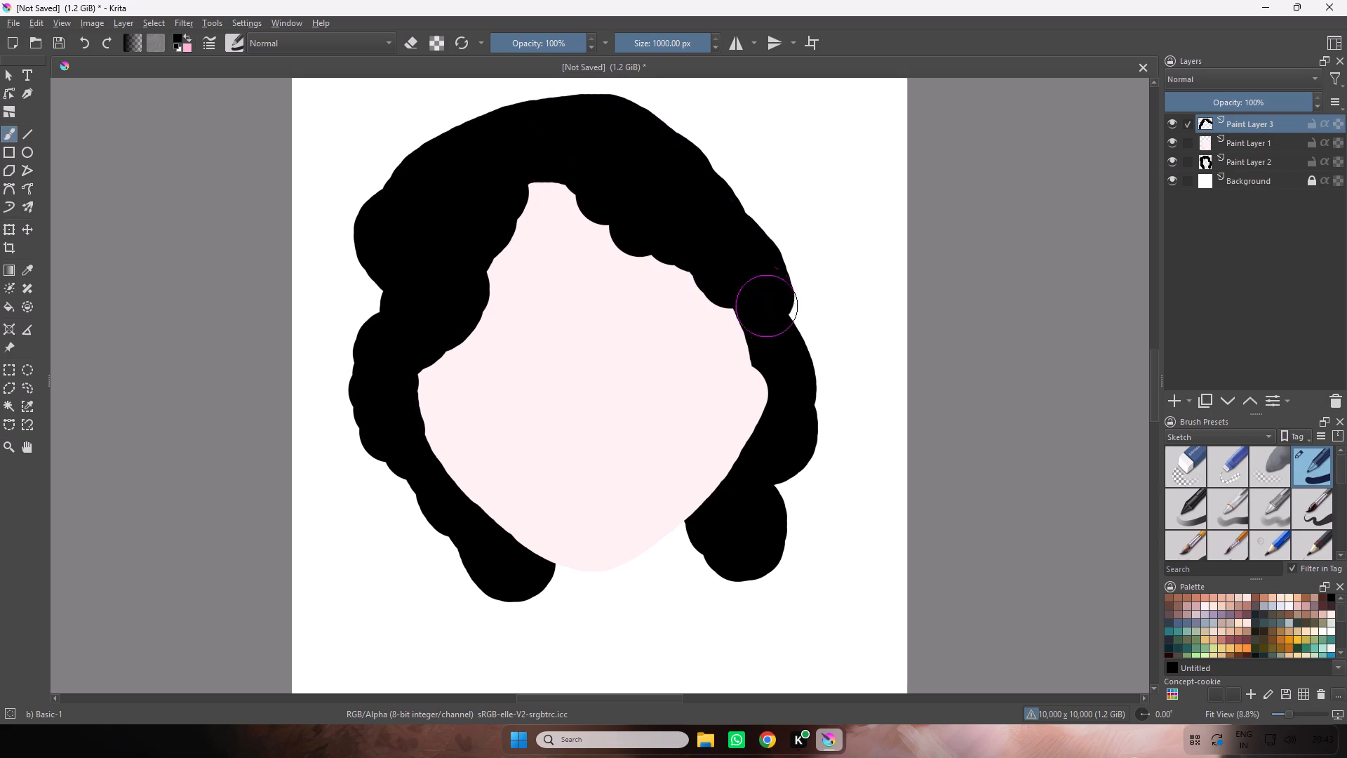
{"action": "left_click_drag", "start_coordinate": [767, 307], "coordinate": [774, 329]}
{"action": "left_click_drag", "start_coordinate": [761, 293], "coordinate": [643, 133]}
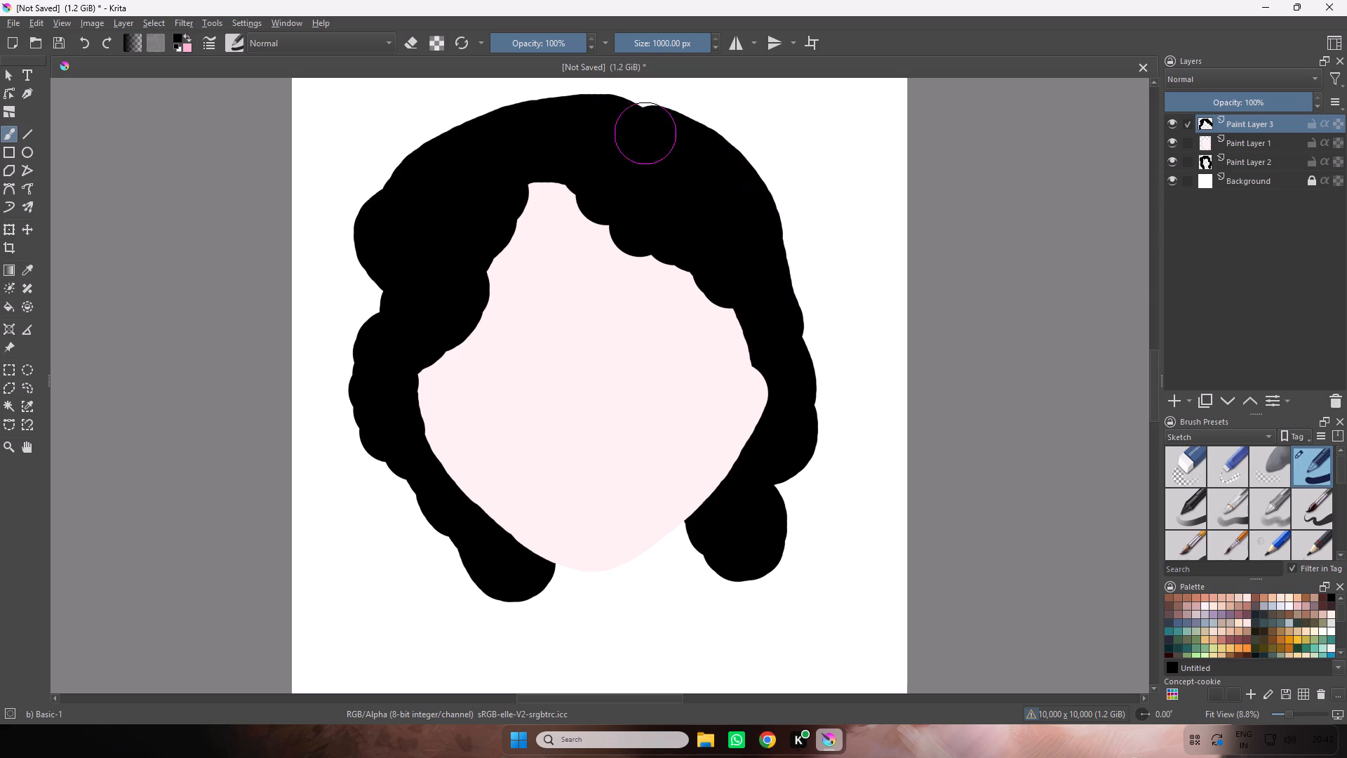
{"action": "left_click_drag", "start_coordinate": [643, 133], "coordinate": [532, 142]}
{"action": "left_click_drag", "start_coordinate": [530, 142], "coordinate": [515, 148]}
{"action": "left_click_drag", "start_coordinate": [429, 193], "coordinate": [345, 304]}
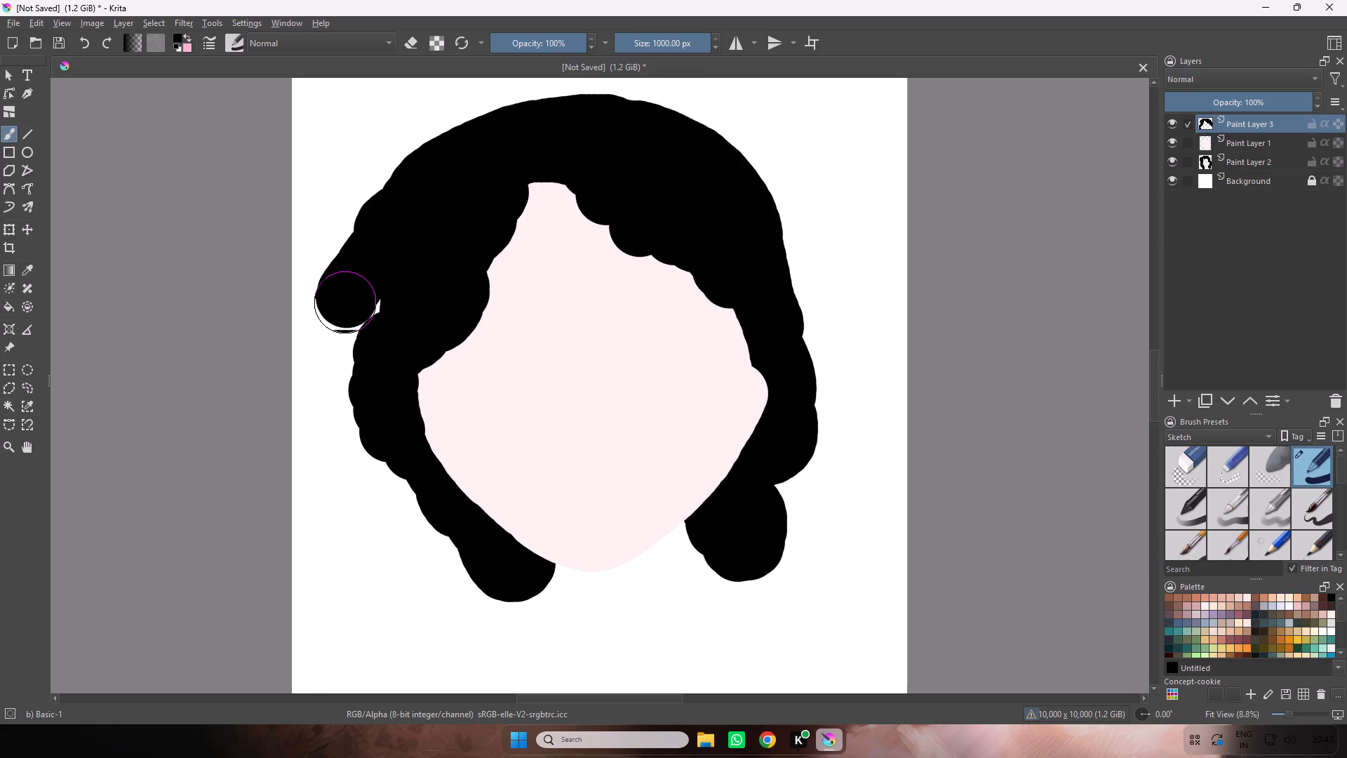
{"action": "left_click_drag", "start_coordinate": [345, 304], "coordinate": [377, 378]}
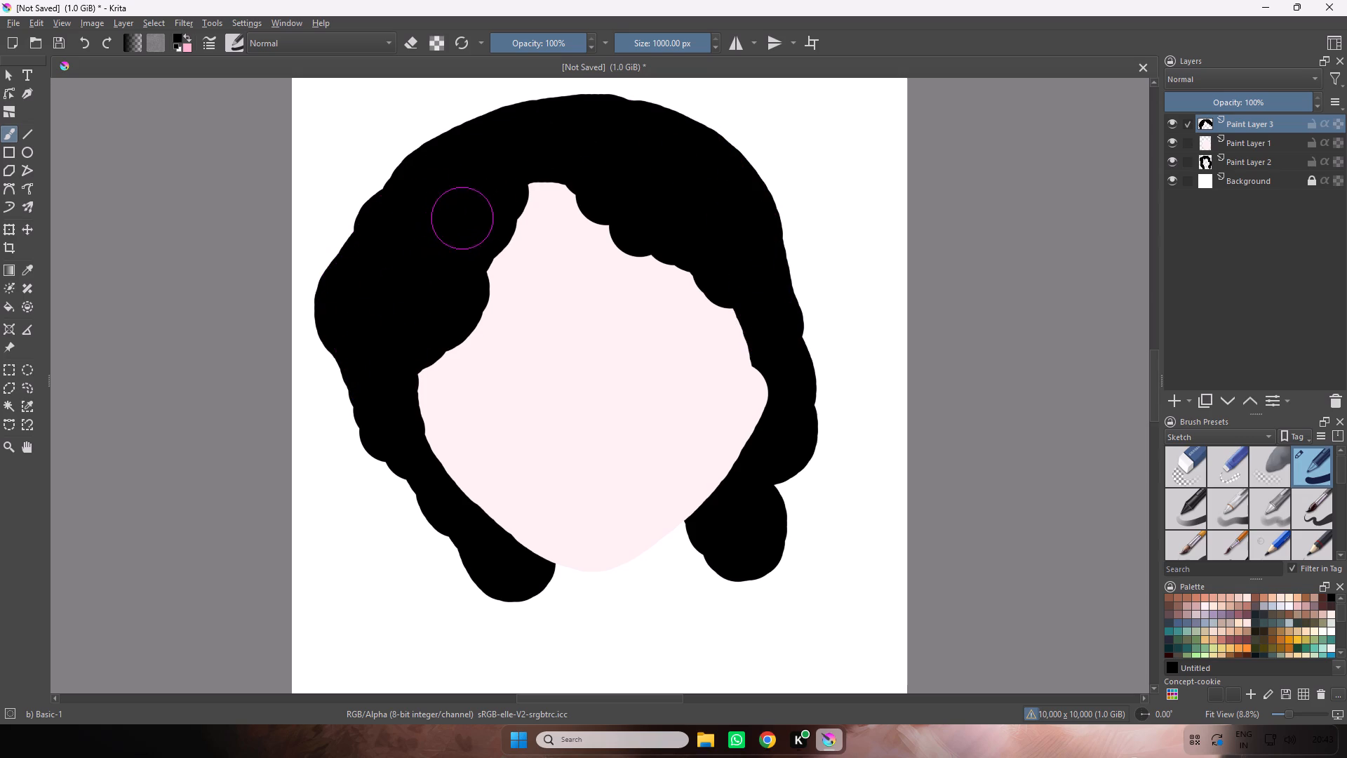
{"action": "left_click_drag", "start_coordinate": [507, 172], "coordinate": [573, 168]}
Erase the bumpy front hair along the right side of the forehead and touch up that face edge with pale pink.
{"action": "key", "text": "e"}
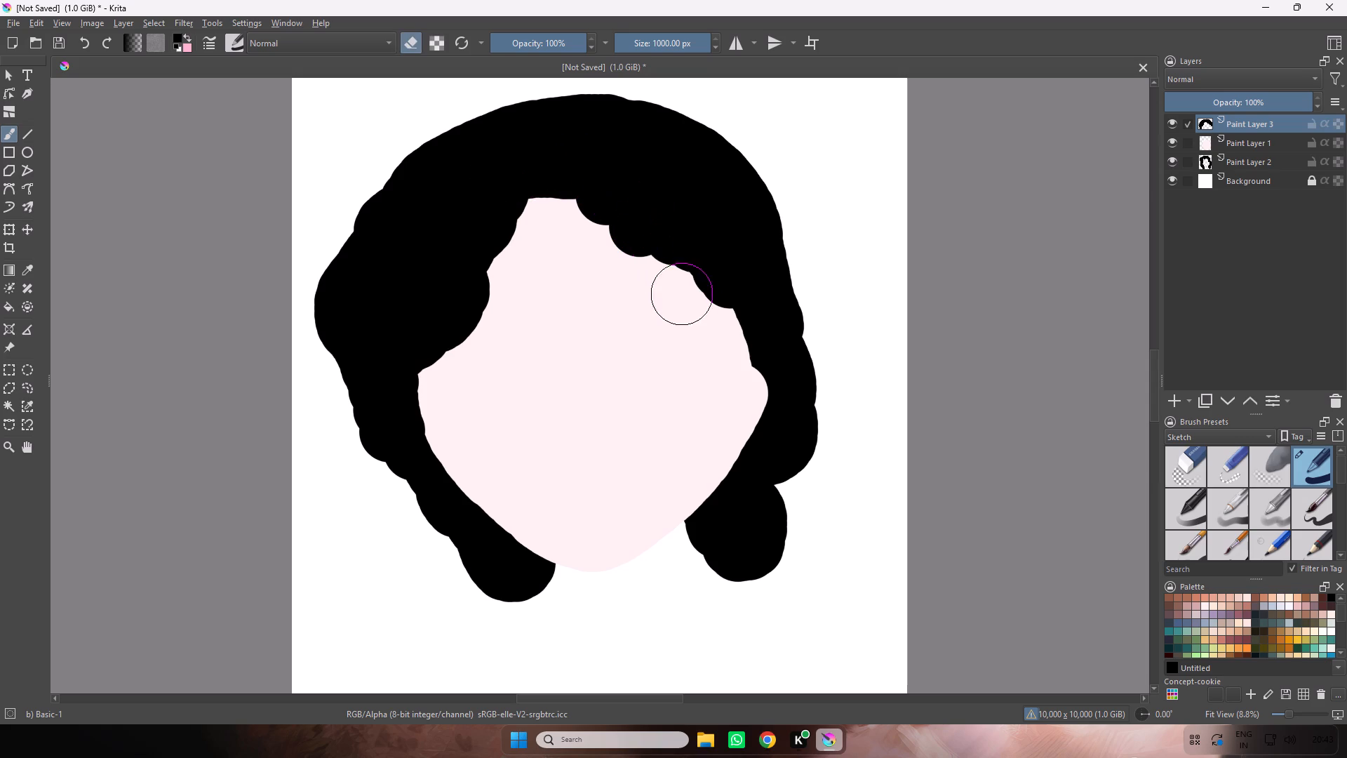
{"action": "left_click", "coordinate": [693, 312]}
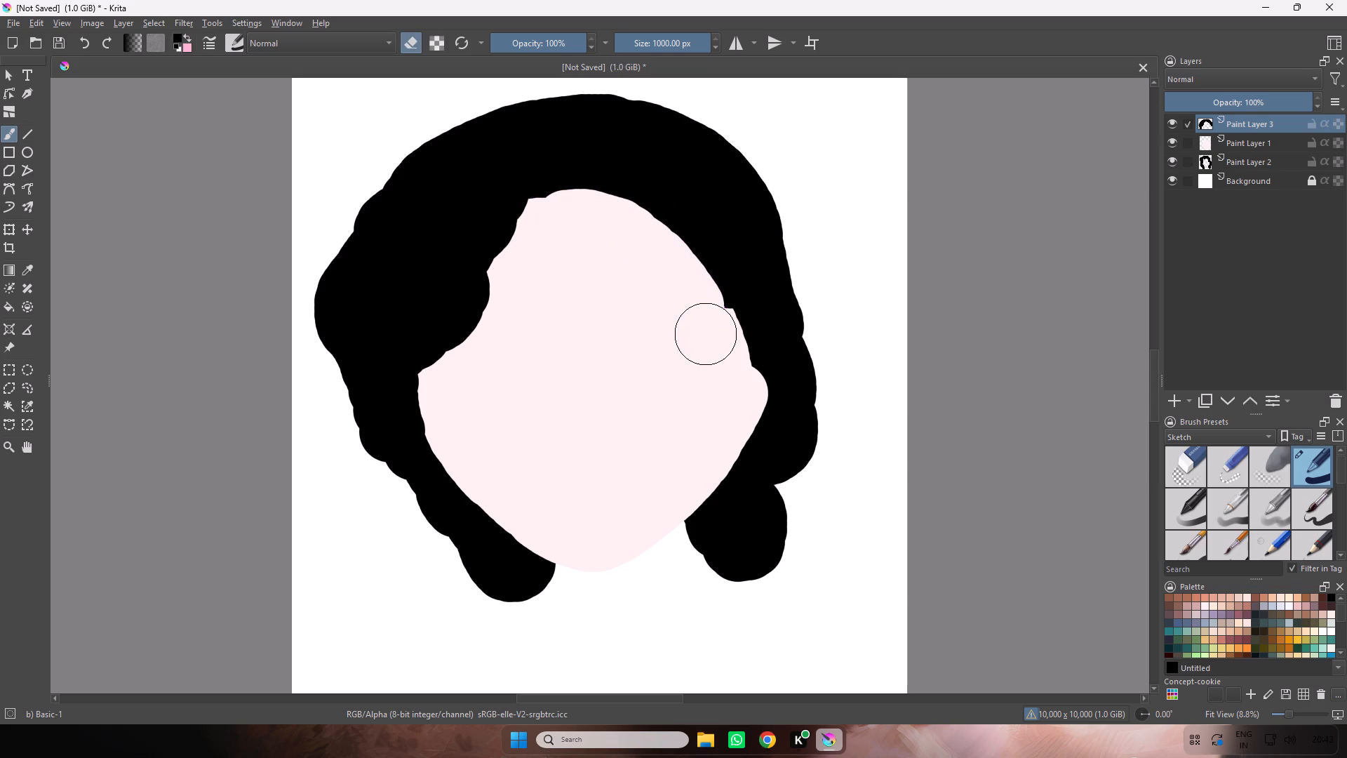
{"action": "left_click_drag", "start_coordinate": [710, 335], "coordinate": [729, 375]}
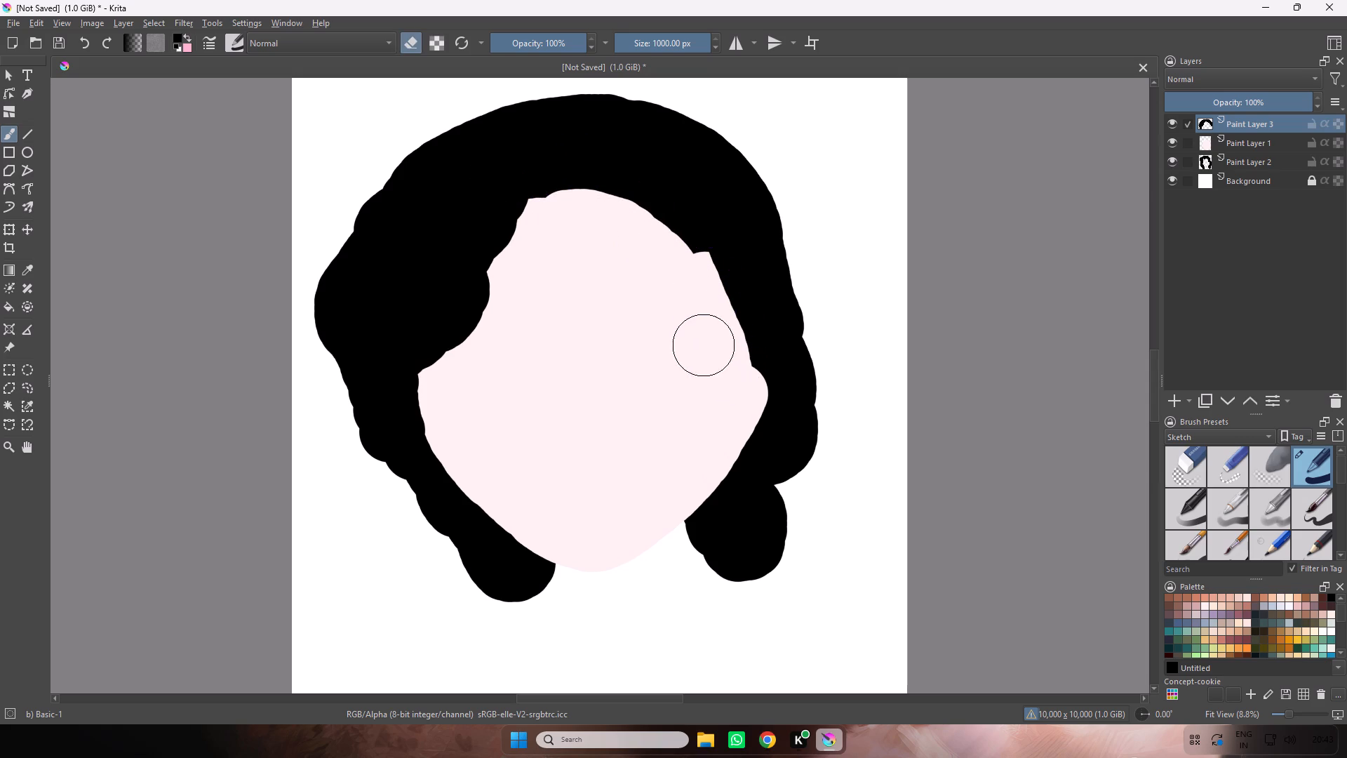
{"action": "left_click", "coordinate": [705, 324], "text": "ctrl"}
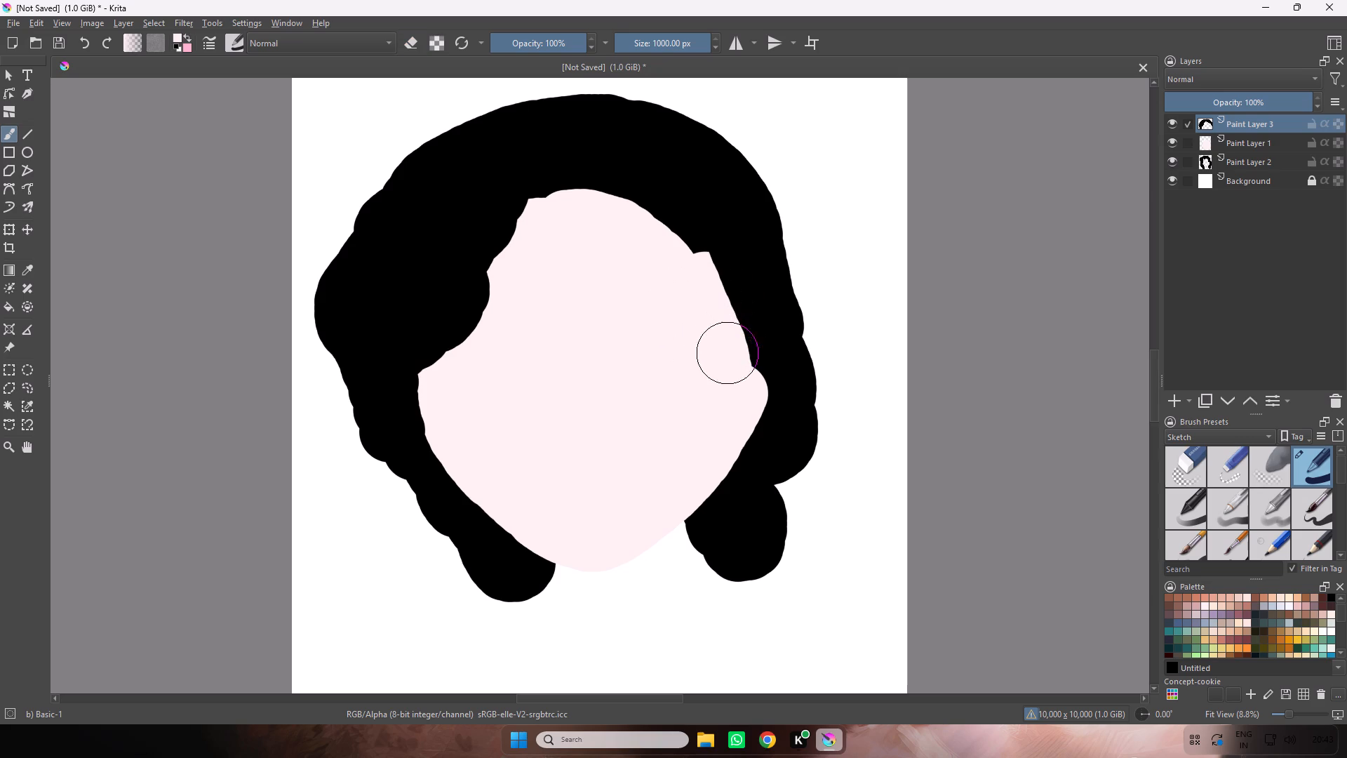
{"action": "left_click_drag", "start_coordinate": [731, 375], "coordinate": [708, 289]}
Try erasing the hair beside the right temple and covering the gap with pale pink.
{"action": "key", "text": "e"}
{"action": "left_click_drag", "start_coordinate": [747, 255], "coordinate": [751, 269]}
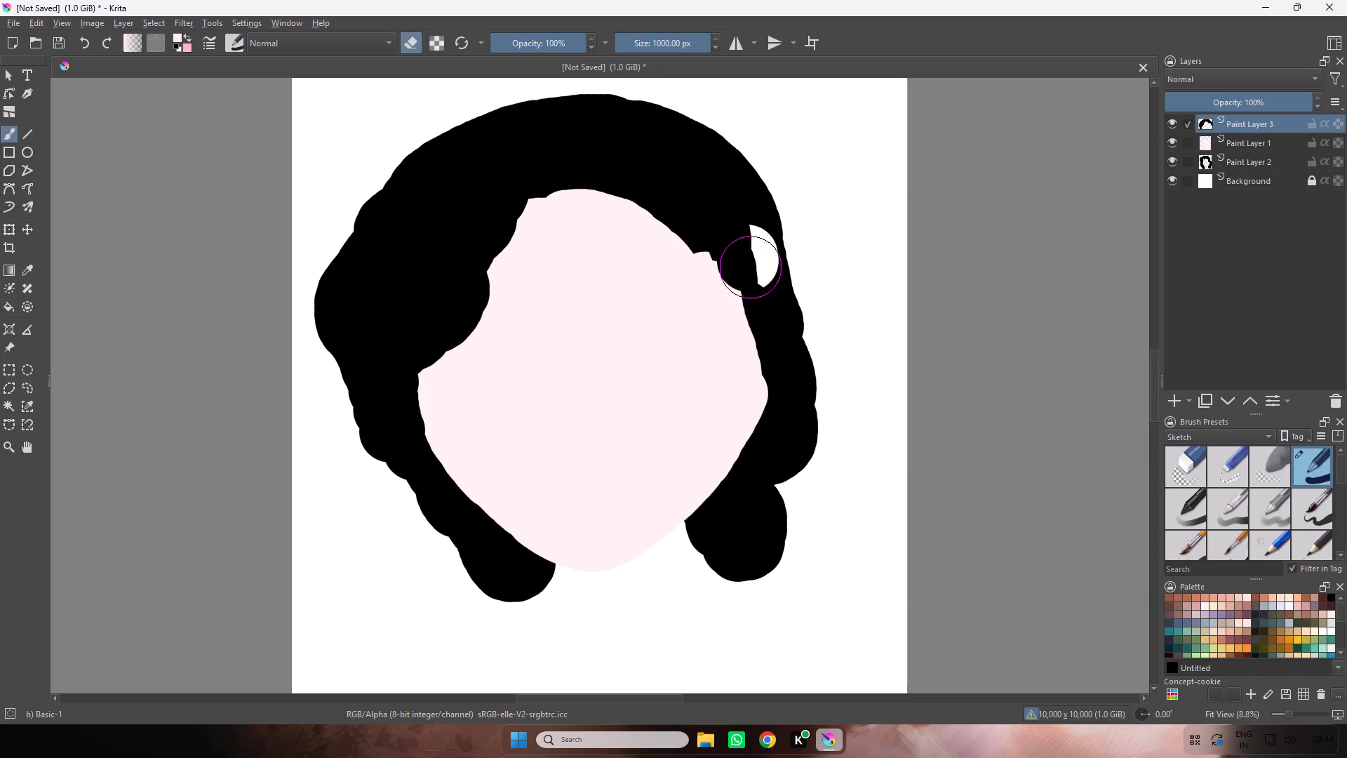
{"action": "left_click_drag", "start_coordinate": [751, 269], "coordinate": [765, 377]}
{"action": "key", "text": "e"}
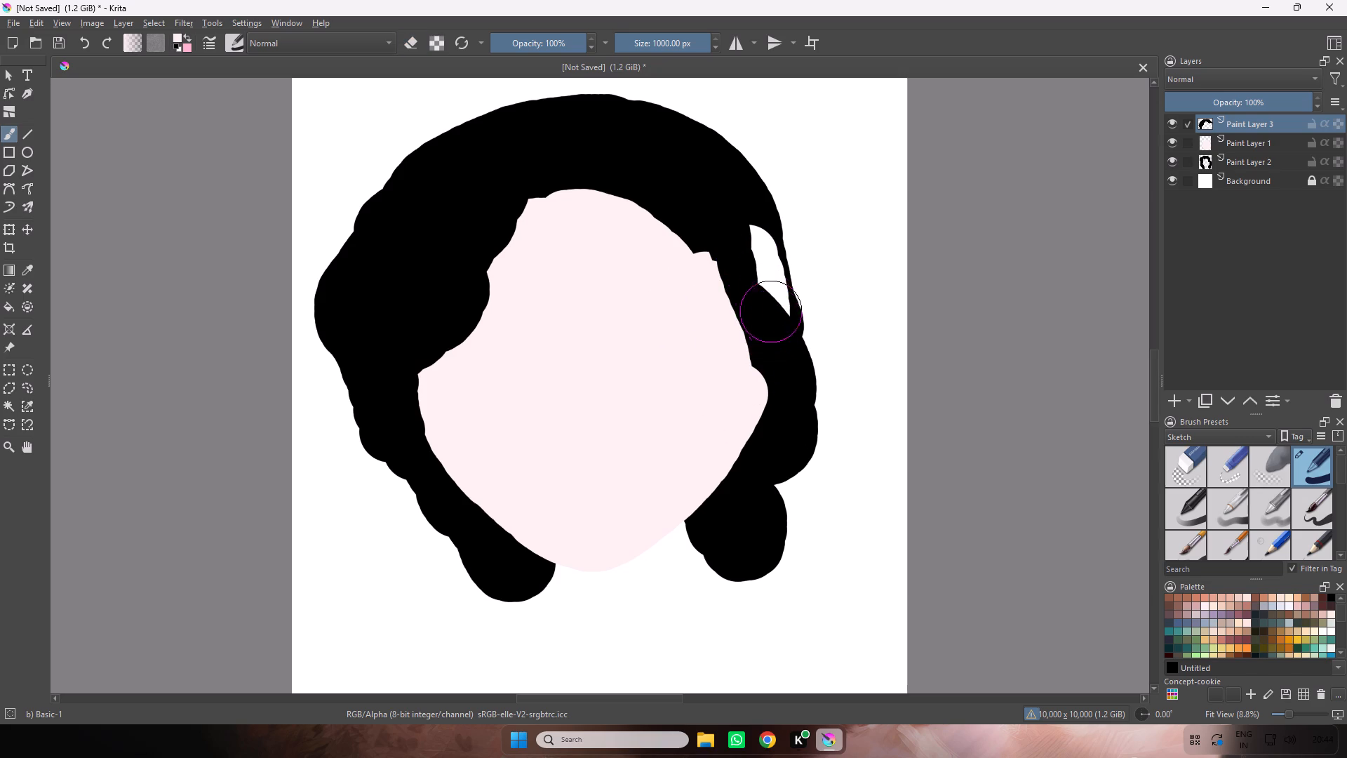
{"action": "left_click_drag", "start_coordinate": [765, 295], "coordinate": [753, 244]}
Repaint the hair in black along the right side of the forehead and down the cheek, smoothing its inner and outer edges.
{"action": "left_click", "coordinate": [700, 187], "text": "ctrl"}
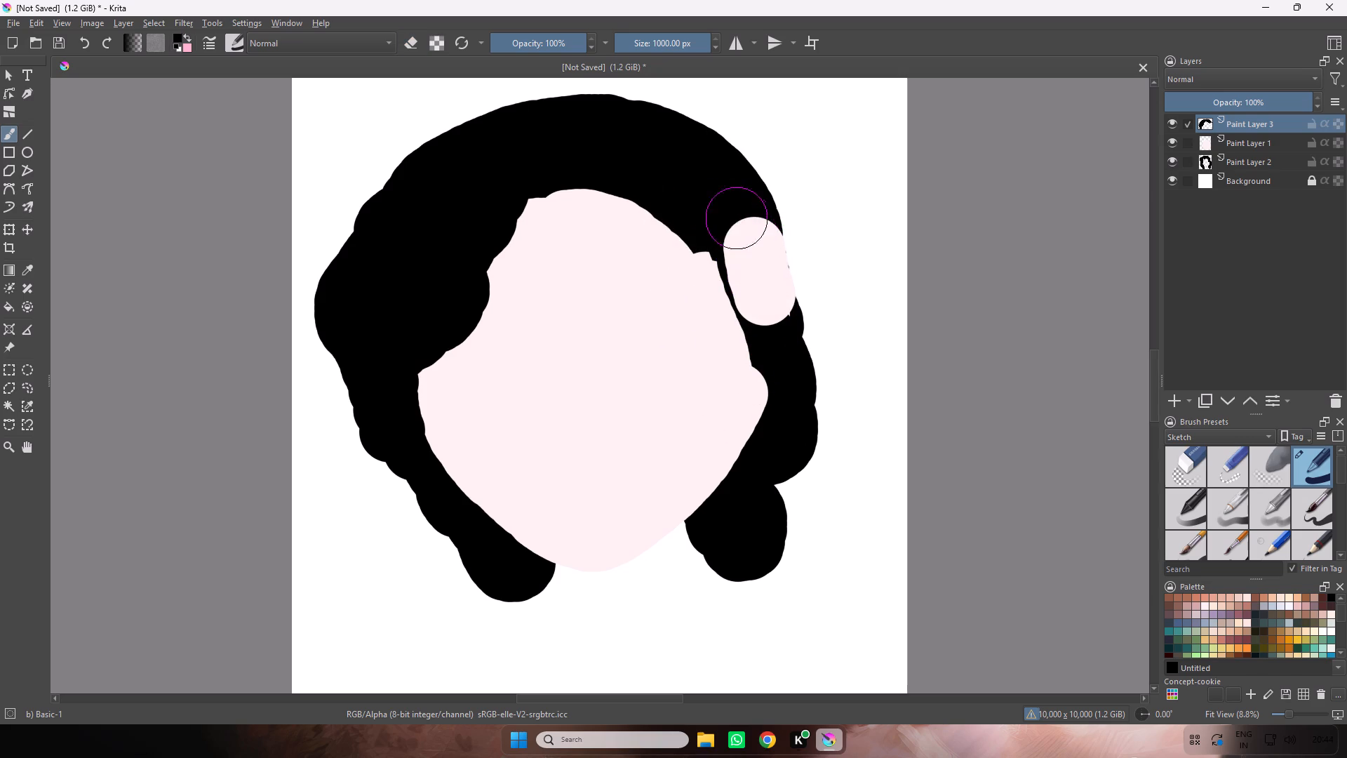
{"action": "left_click_drag", "start_coordinate": [750, 227], "coordinate": [723, 237]}
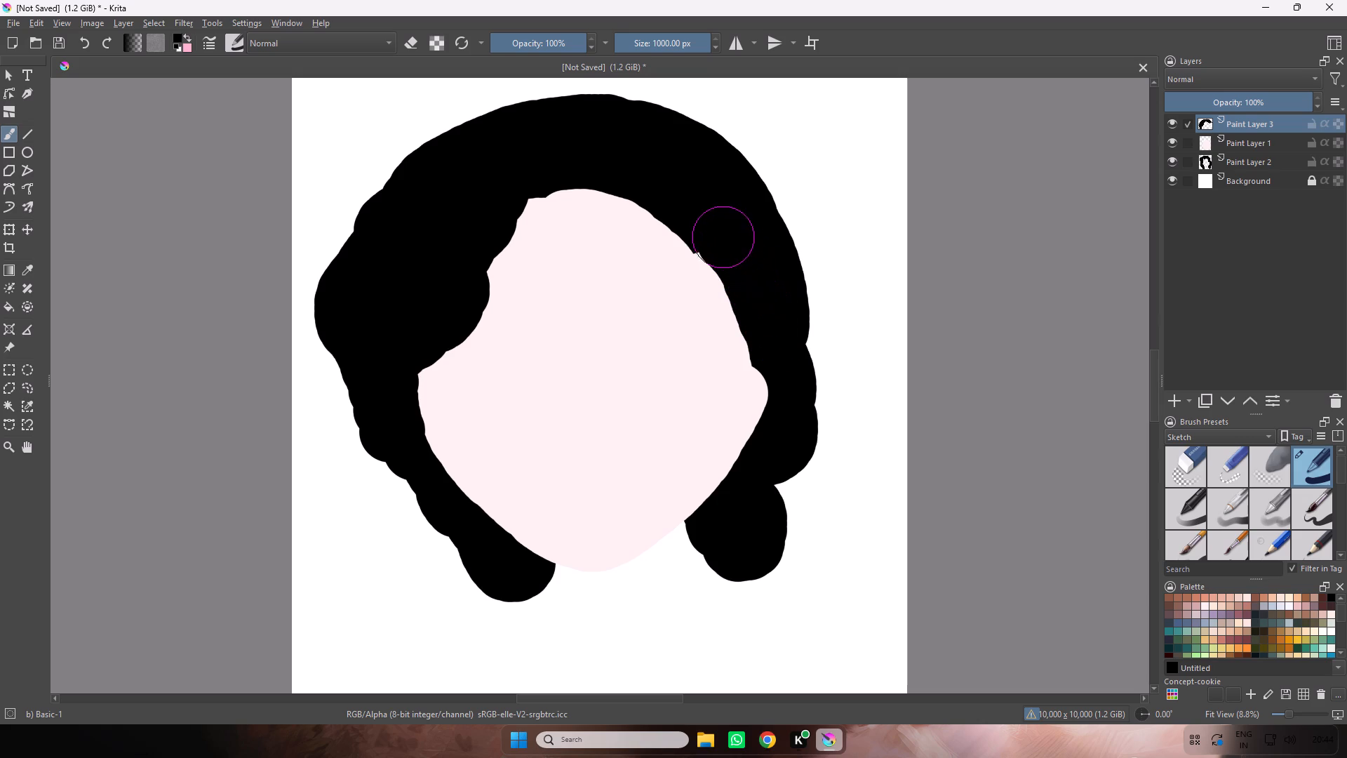
{"action": "left_click_drag", "start_coordinate": [723, 237], "coordinate": [728, 250]}
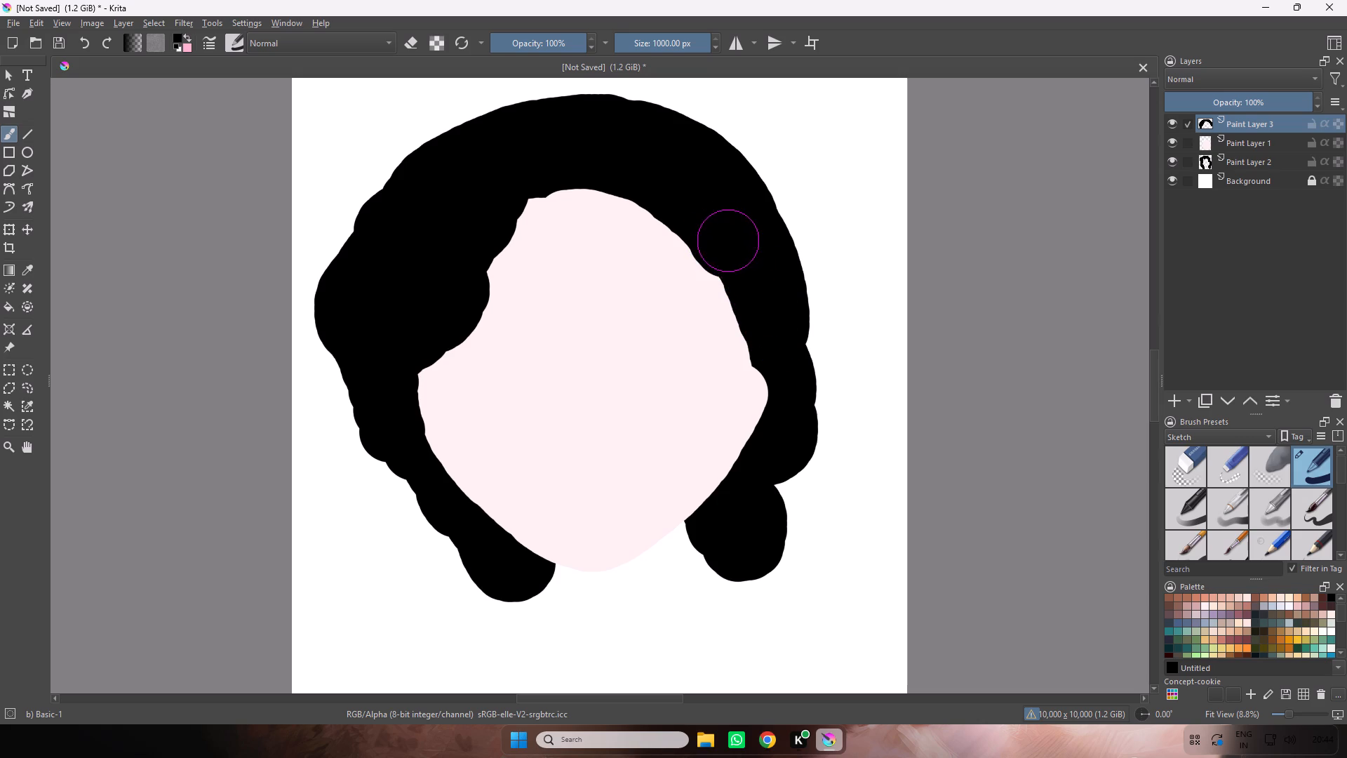
{"action": "left_click_drag", "start_coordinate": [742, 252], "coordinate": [770, 460]}
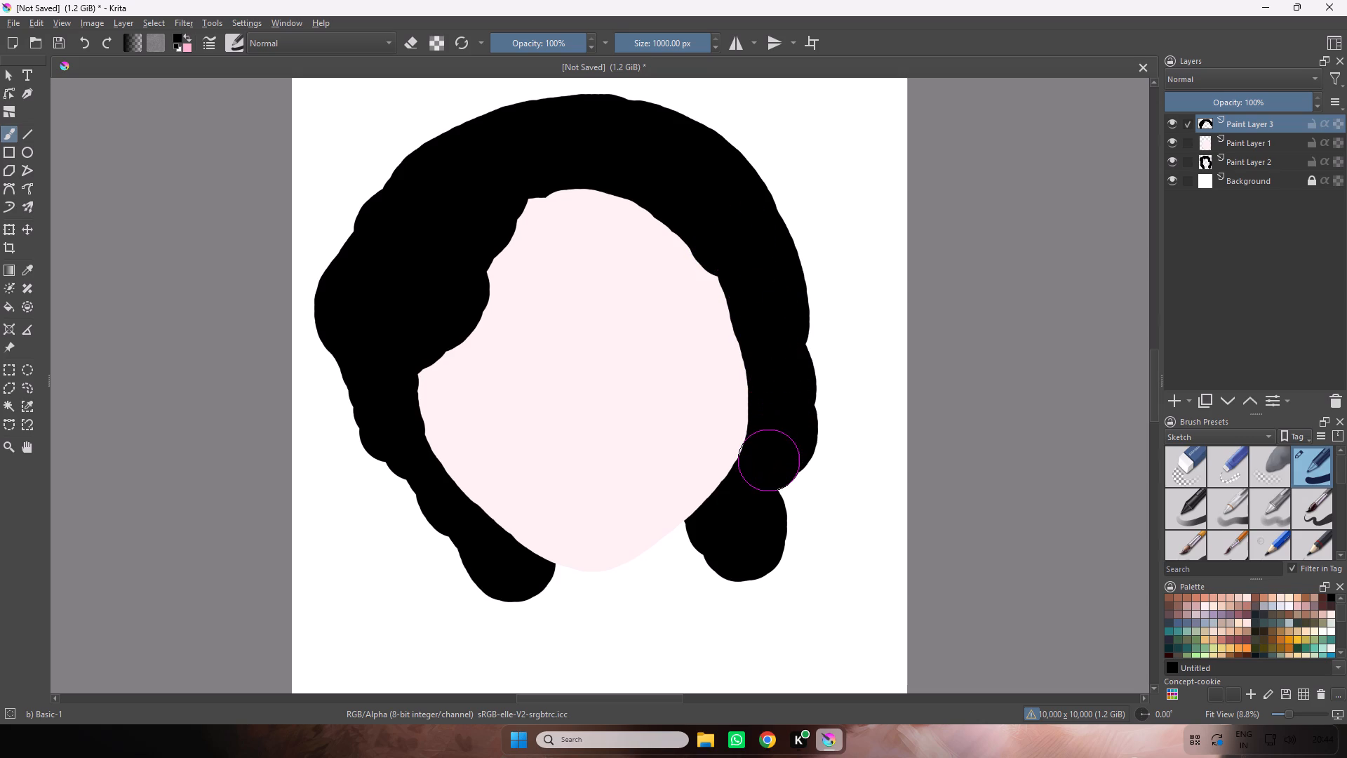
Paint fuller, rounded black curls at the lower ends of the hair on both sides of the face.
{"action": "left_click_drag", "start_coordinate": [779, 429], "coordinate": [796, 426]}
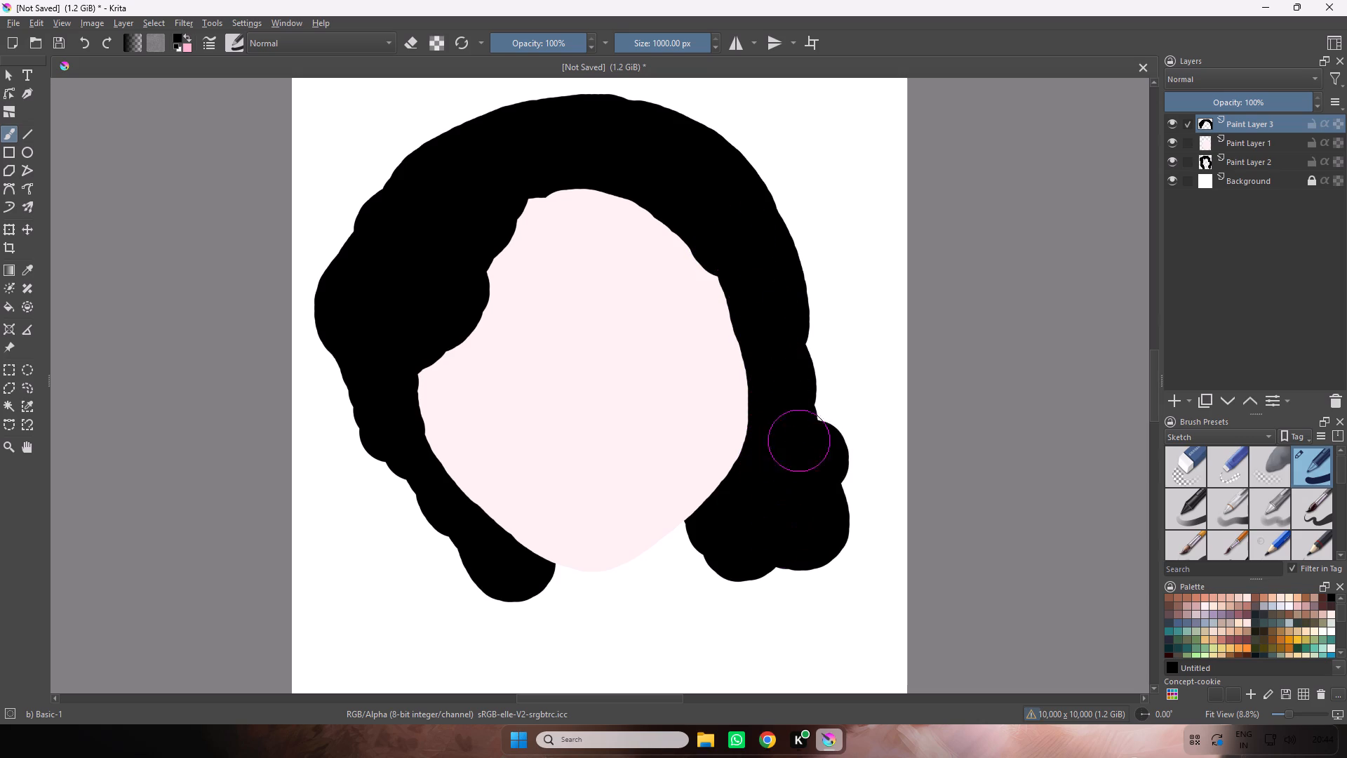
{"action": "left_click_drag", "start_coordinate": [796, 426], "coordinate": [792, 390]}
{"action": "left_click_drag", "start_coordinate": [388, 440], "coordinate": [418, 498]}
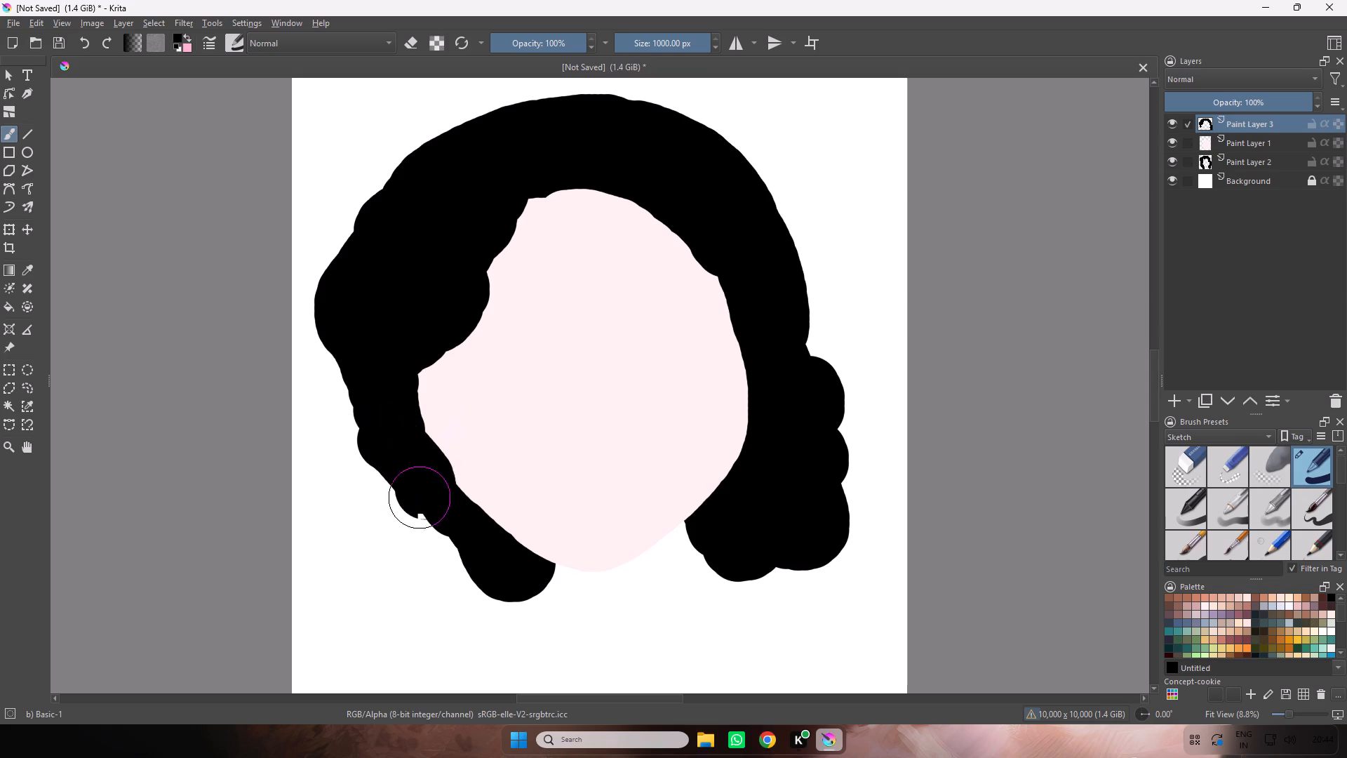
{"action": "left_click_drag", "start_coordinate": [418, 498], "coordinate": [376, 492]}
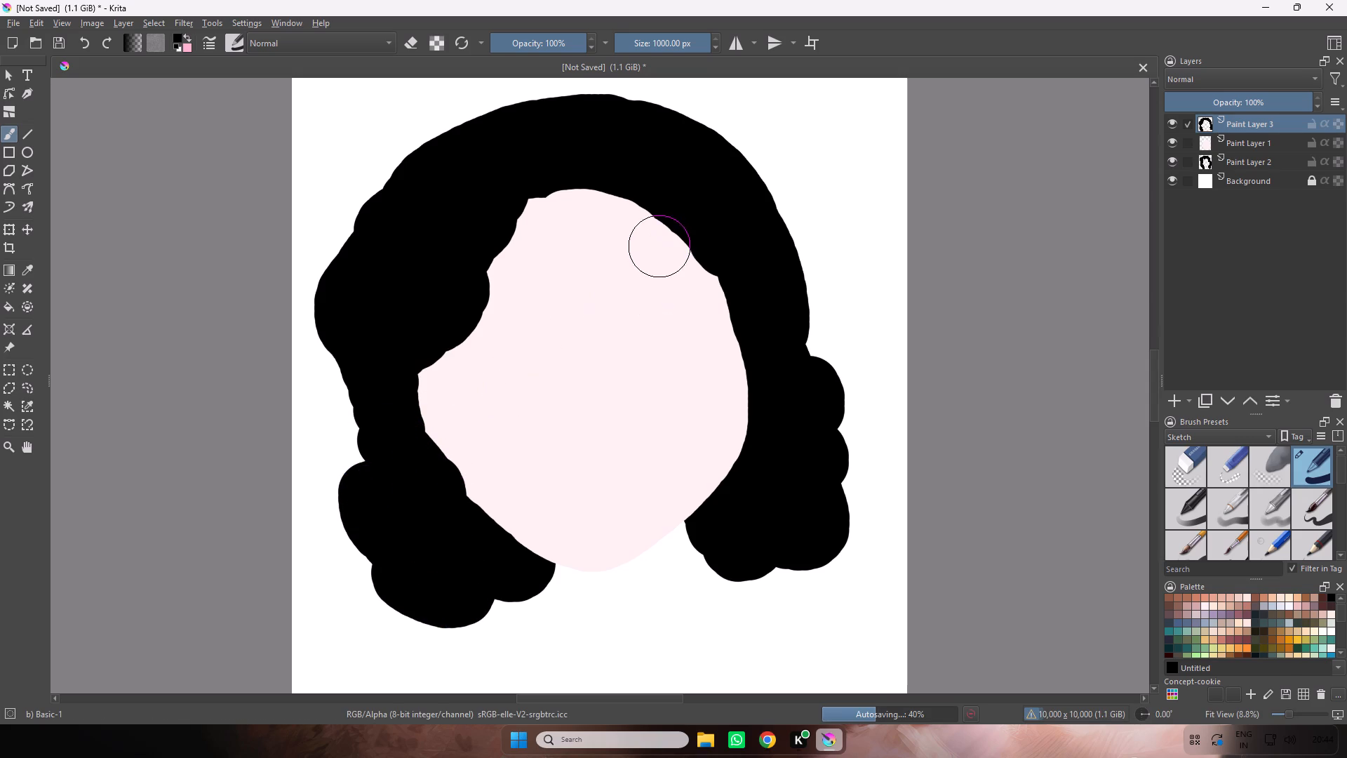
Lower the fringe right of the parting and, with the brush size at 151.30 px, paint a short pointed black lock below it.
{"action": "left_click_drag", "start_coordinate": [659, 189], "coordinate": [671, 203]}
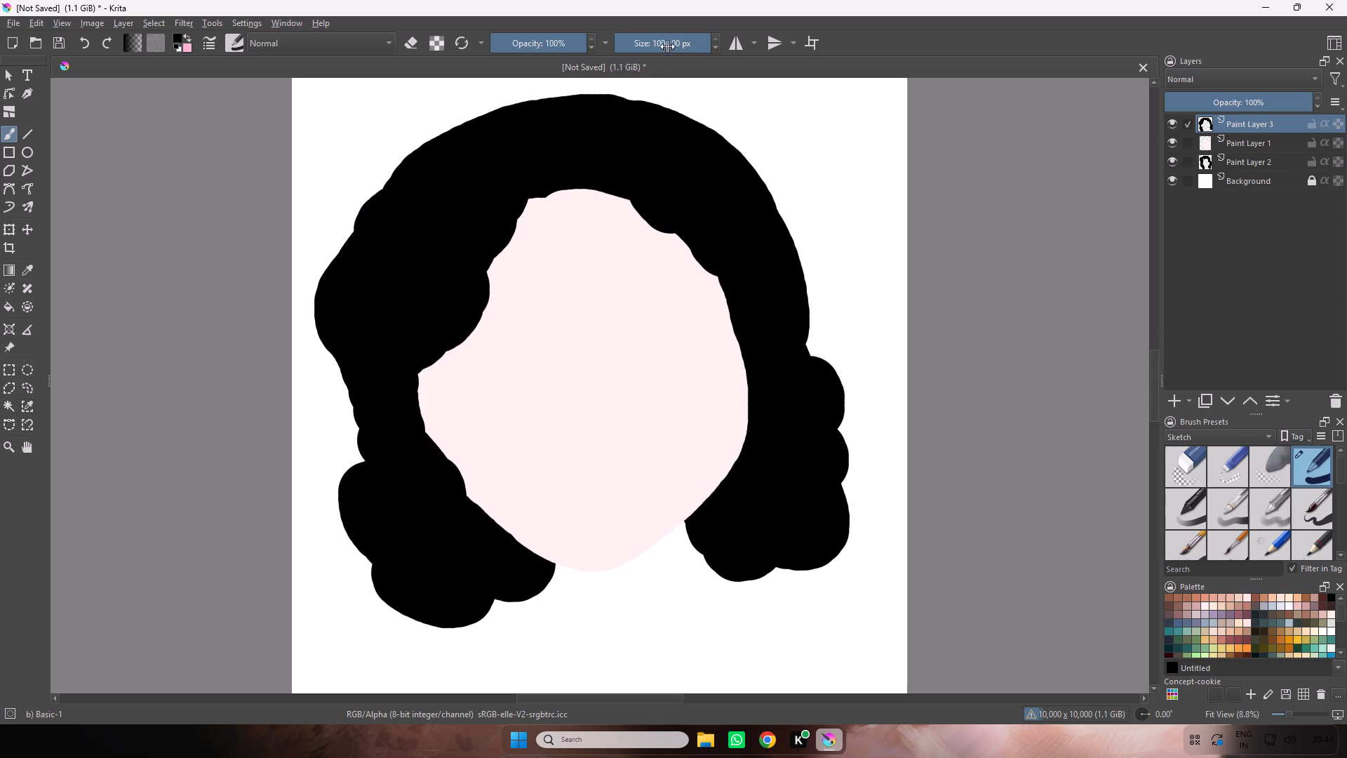
{"action": "left_click", "coordinate": [666, 43]}
{"action": "left_click_drag", "start_coordinate": [652, 184], "coordinate": [676, 264]}
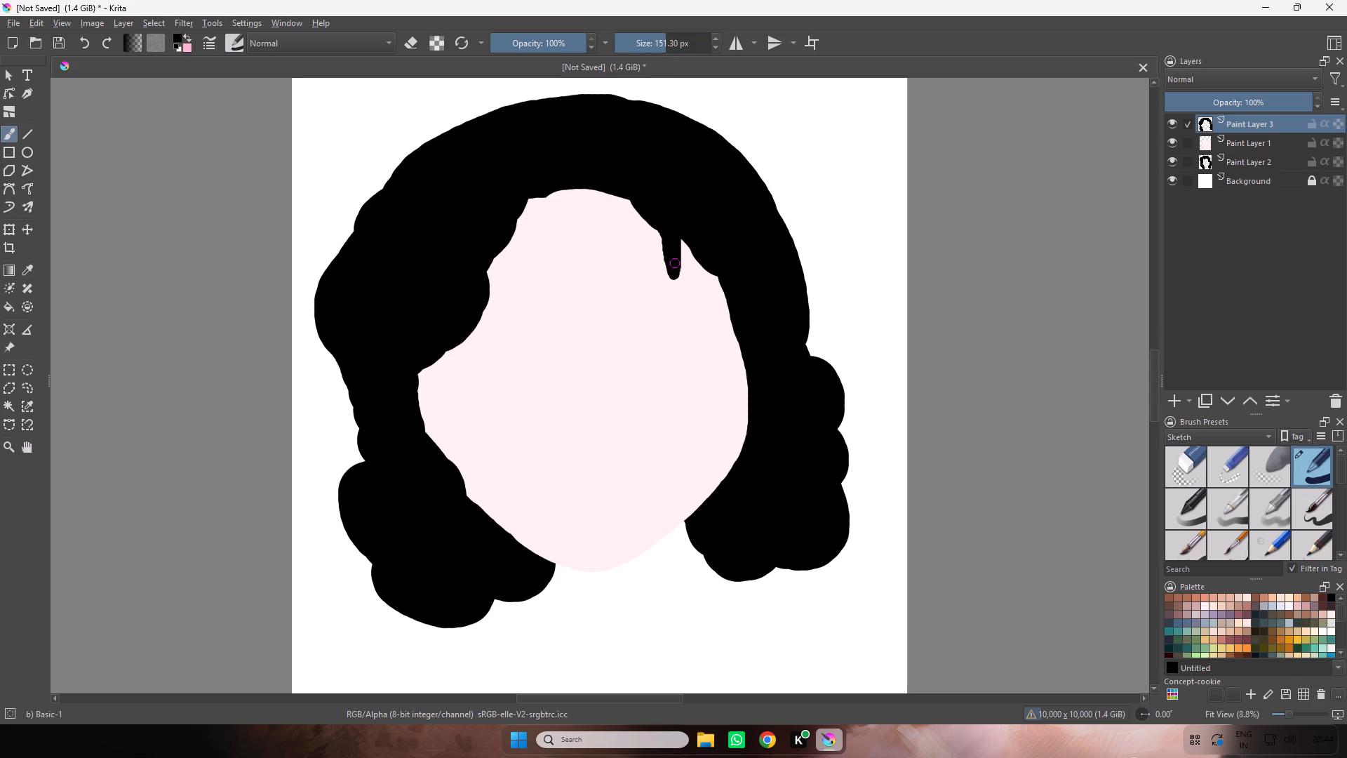
{"action": "left_click_drag", "start_coordinate": [676, 264], "coordinate": [670, 253]}
{"action": "left_click_drag", "start_coordinate": [670, 253], "coordinate": [709, 274]}
{"action": "left_click_drag", "start_coordinate": [709, 274], "coordinate": [732, 281]}
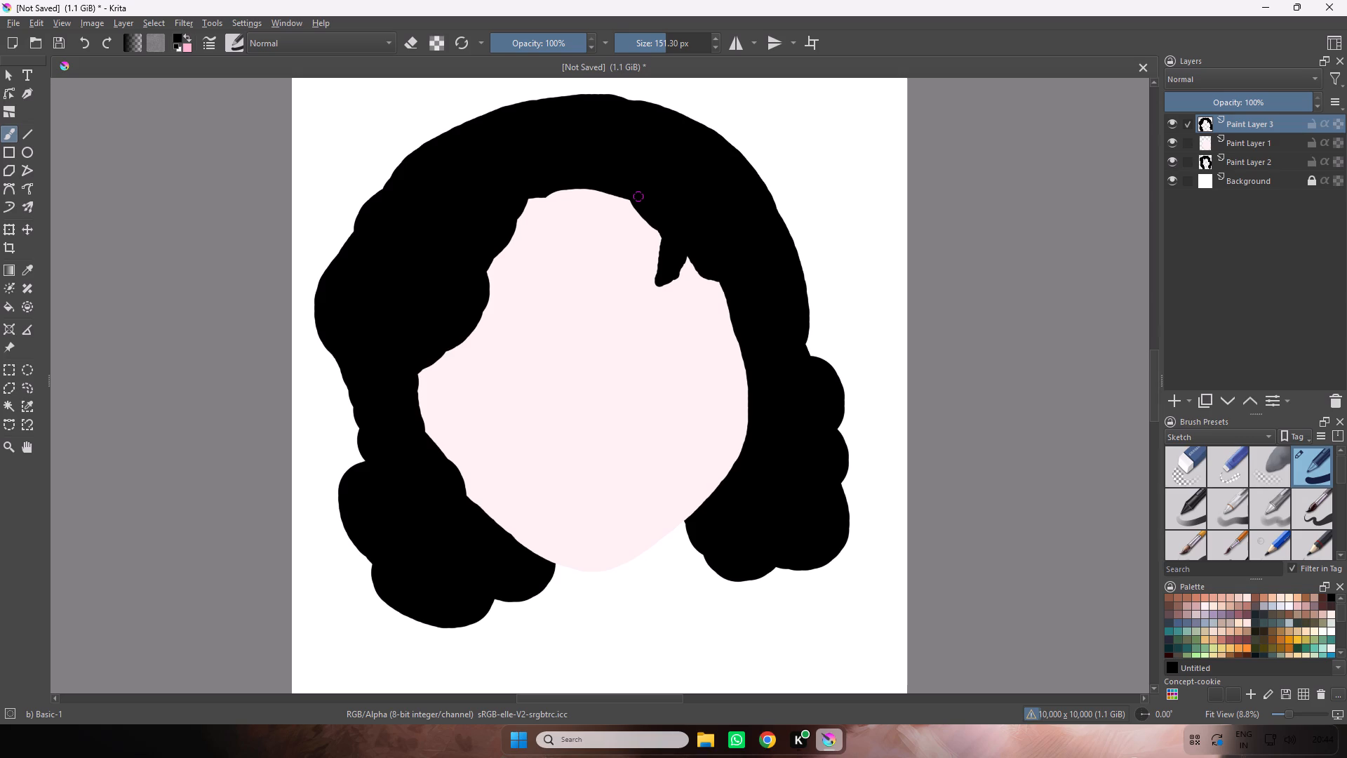
Thicken the pointed lock on the right of the forehead and smooth the hair edge between it and the temple.
{"action": "key", "text": "ctrl+equal"}
{"action": "key", "text": "space"}
{"action": "left_click_drag", "start_coordinate": [659, 294], "coordinate": [668, 359]}
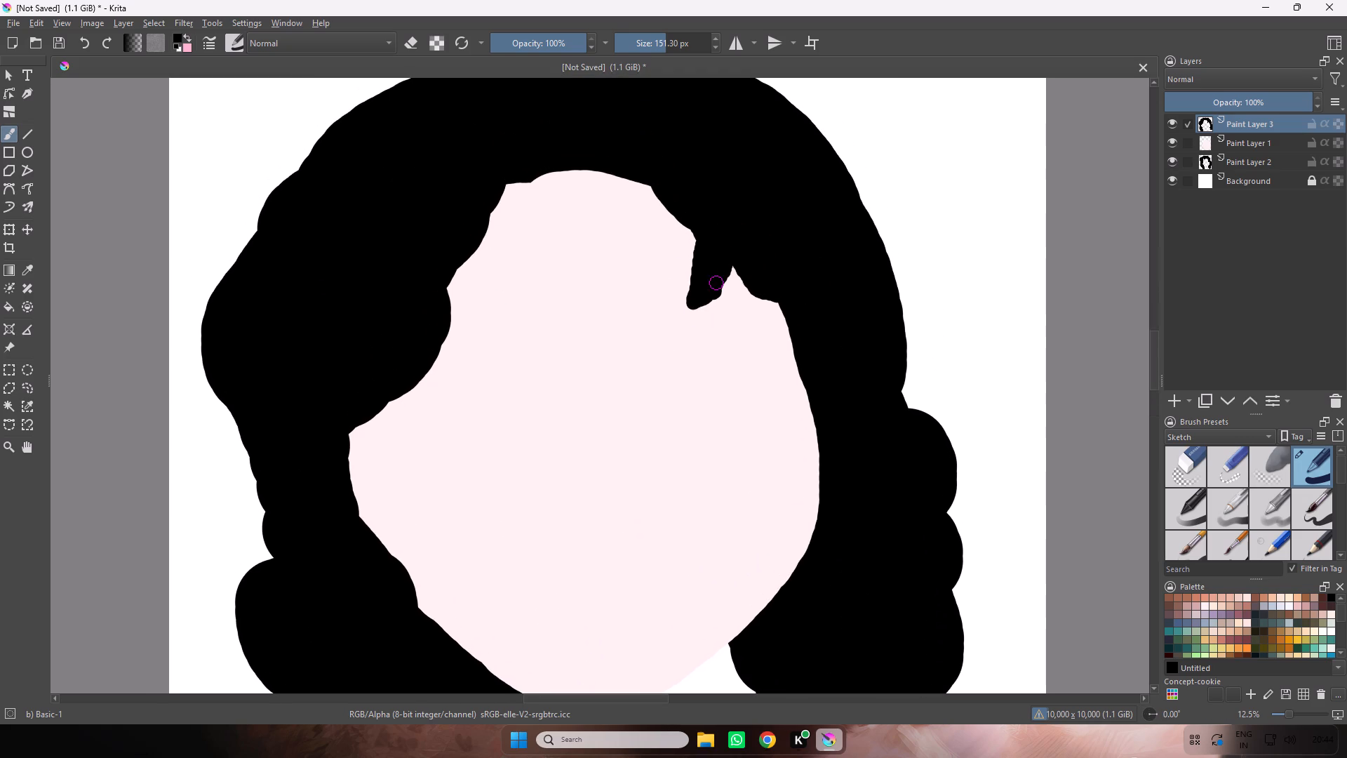
{"action": "left_click_drag", "start_coordinate": [688, 210], "coordinate": [688, 294]}
{"action": "left_click_drag", "start_coordinate": [688, 294], "coordinate": [688, 224]}
{"action": "left_click_drag", "start_coordinate": [713, 277], "coordinate": [698, 298]}
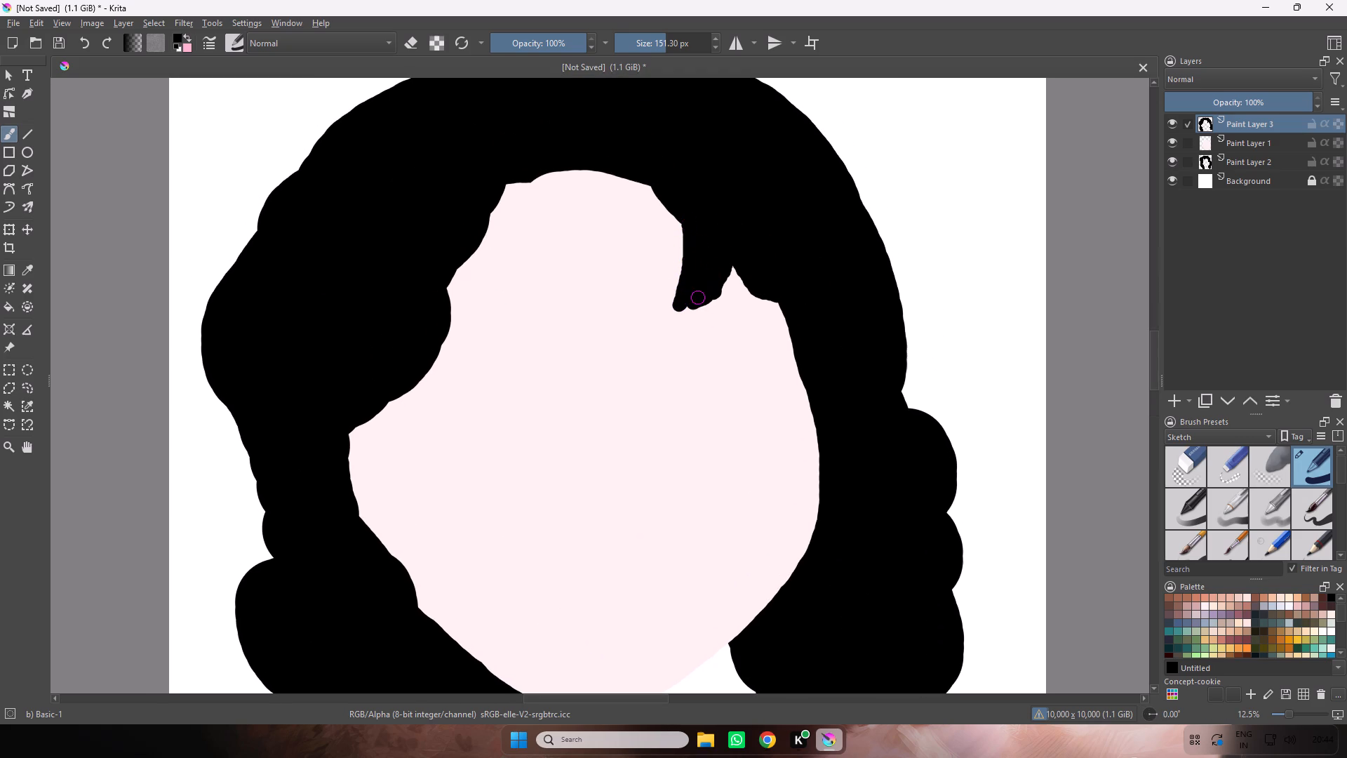
{"action": "left_click_drag", "start_coordinate": [698, 298], "coordinate": [796, 307]}
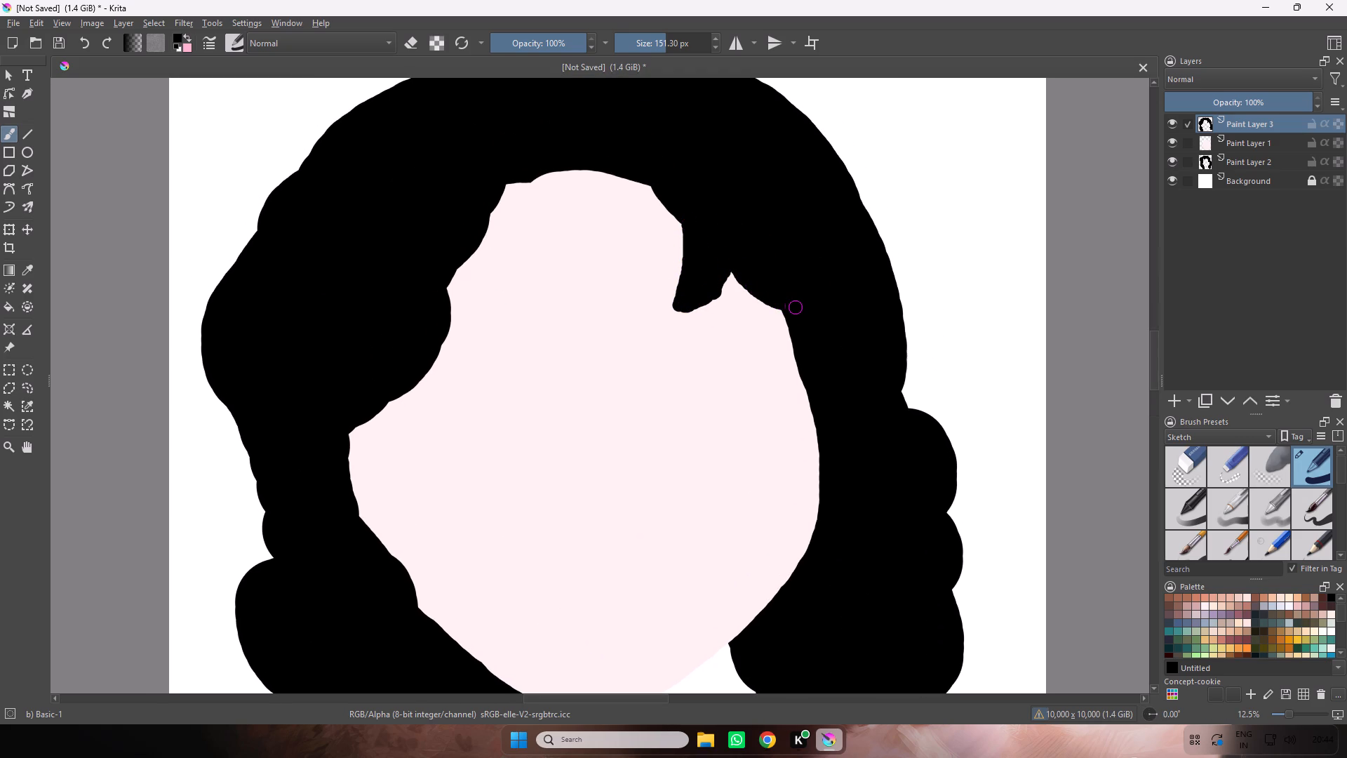
{"action": "left_click_drag", "start_coordinate": [796, 307], "coordinate": [799, 307]}
Paint a short thin black strand hanging from the hair edge at the right temple.
{"action": "key", "text": "space"}
{"action": "key", "text": "space"}
{"action": "left_click_drag", "start_coordinate": [786, 286], "coordinate": [781, 253]}
{"action": "left_click_drag", "start_coordinate": [780, 255], "coordinate": [784, 347]}
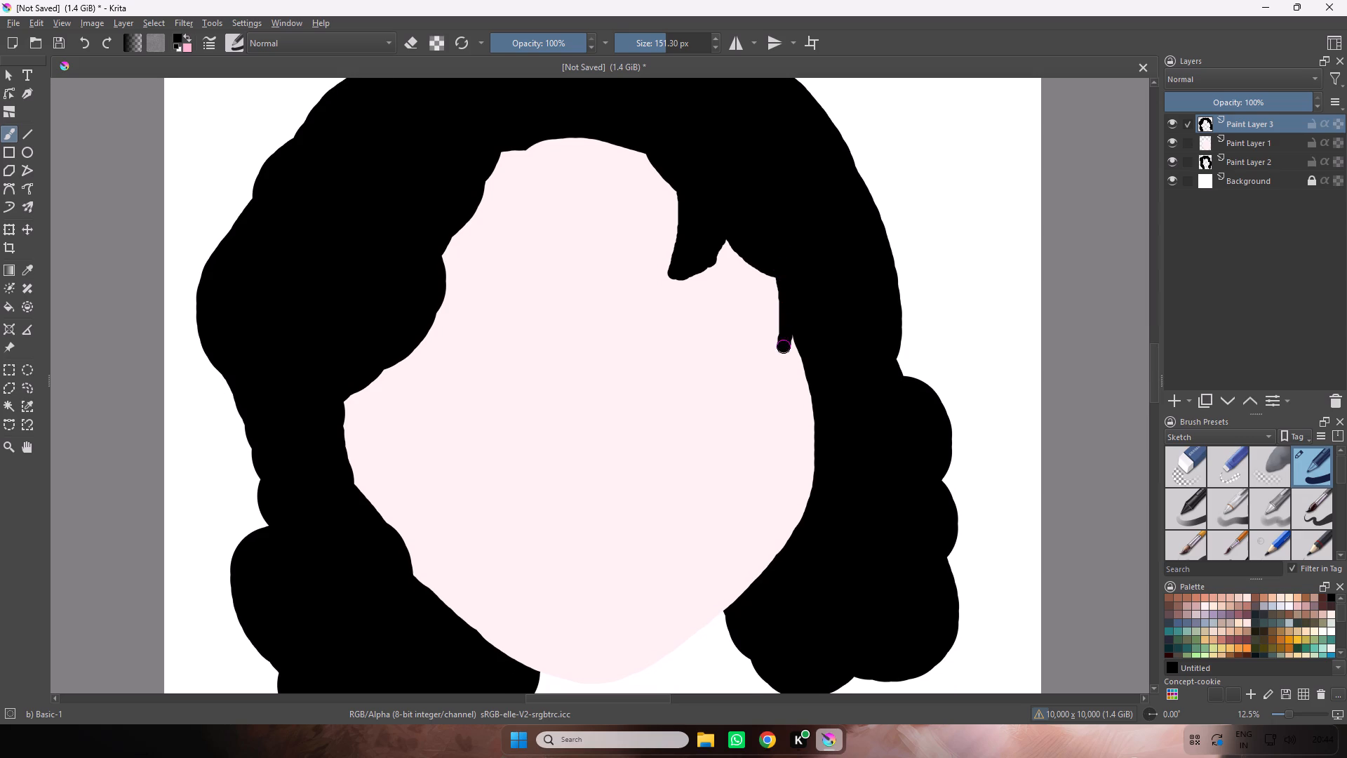
{"action": "left_click_drag", "start_coordinate": [784, 347], "coordinate": [832, 406]}
Fill the notch between the lower curls on the hair's right outer contour with black.
{"action": "key", "text": "space"}
{"action": "key", "text": "space"}
{"action": "key", "text": "space"}
{"action": "left_click_drag", "start_coordinate": [817, 326], "coordinate": [705, 289]}
{"action": "left_click_drag", "start_coordinate": [768, 336], "coordinate": [830, 444]}
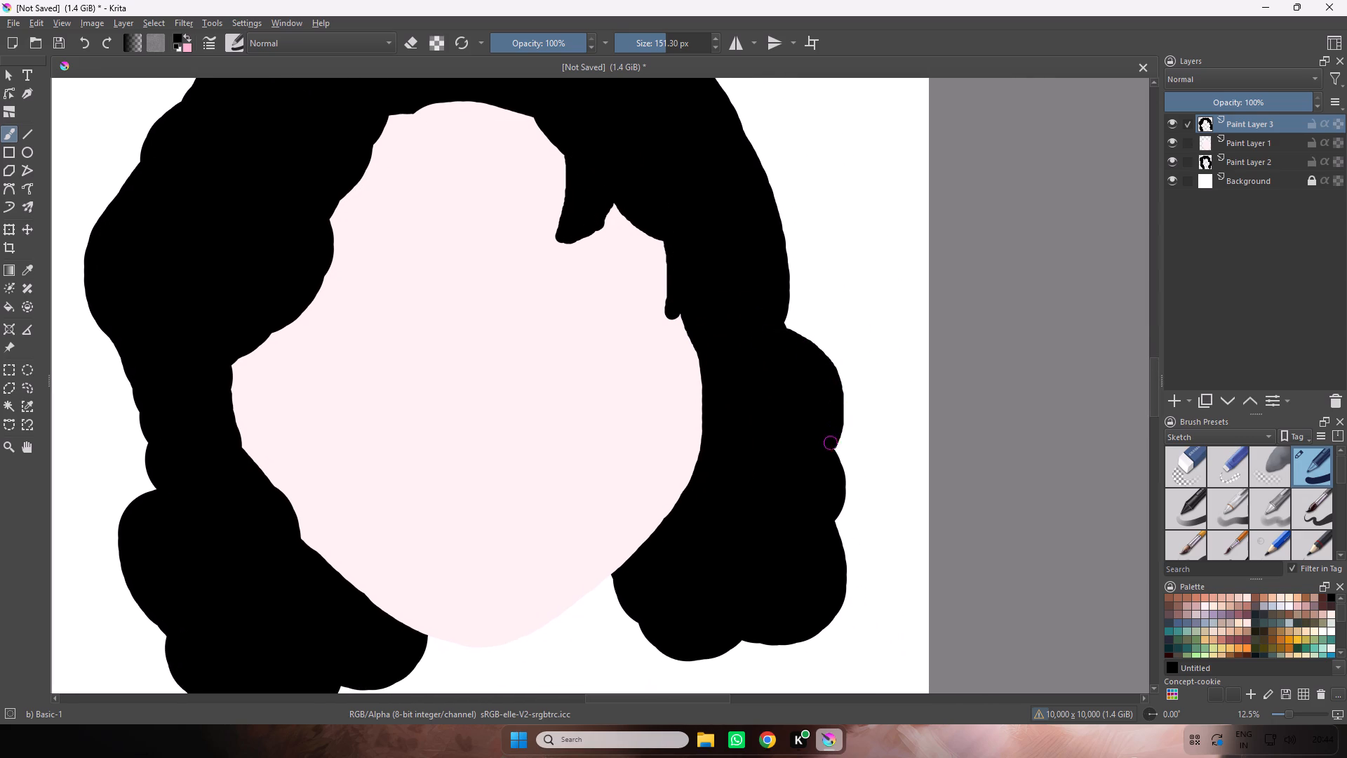
{"action": "left_click_drag", "start_coordinate": [830, 444], "coordinate": [831, 510]}
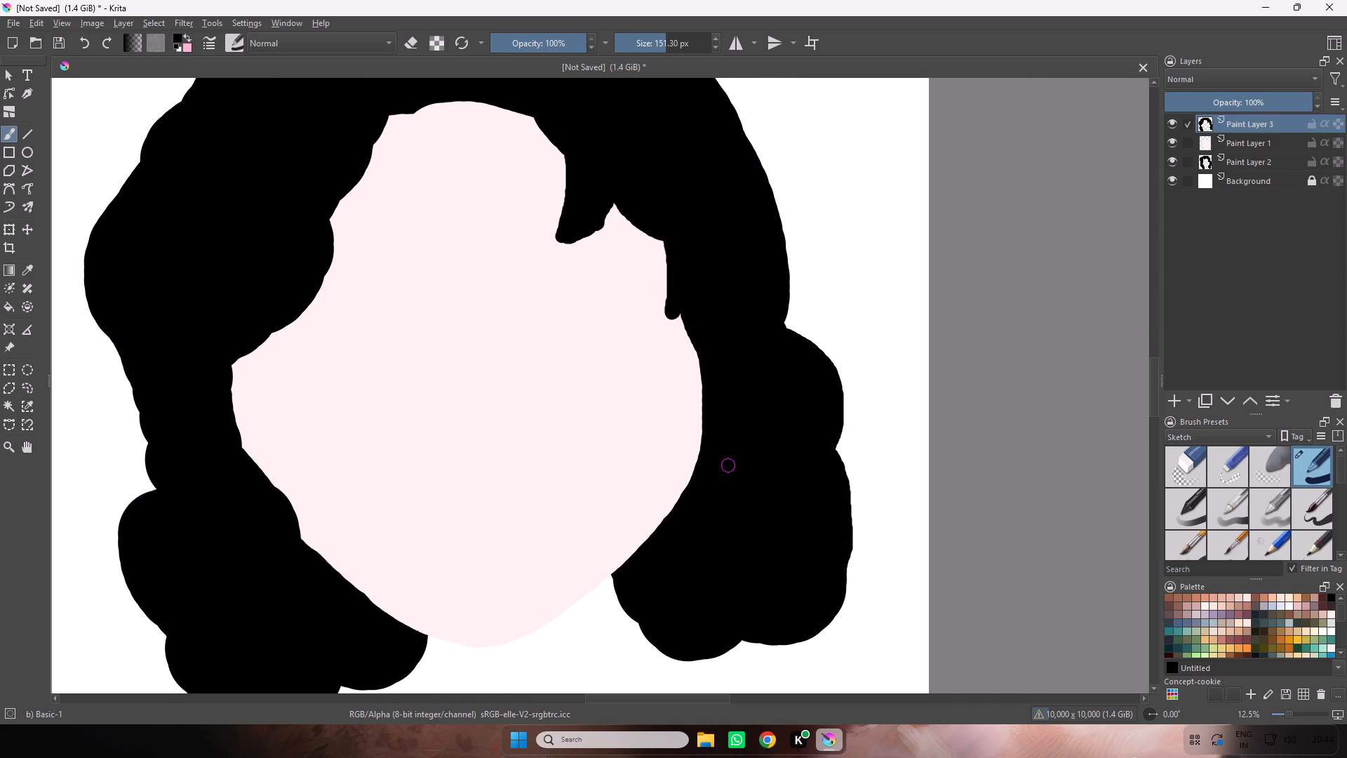
Smooth the hair's left outer contour in black between the side bulge and the lower curl.
{"action": "key", "text": "space"}
{"action": "key", "text": "space"}
{"action": "key", "text": "space"}
{"action": "key", "text": "space"}
{"action": "key", "text": "space"}
{"action": "key", "text": "space"}
{"action": "key", "text": "space"}
{"action": "key", "text": "space"}
{"action": "key", "text": "space"}
{"action": "key", "text": "space"}
{"action": "key", "text": "space"}
{"action": "key", "text": "space"}
{"action": "left_click_drag", "start_coordinate": [387, 250], "coordinate": [659, 350]}
{"action": "left_click_drag", "start_coordinate": [469, 227], "coordinate": [405, 442]}
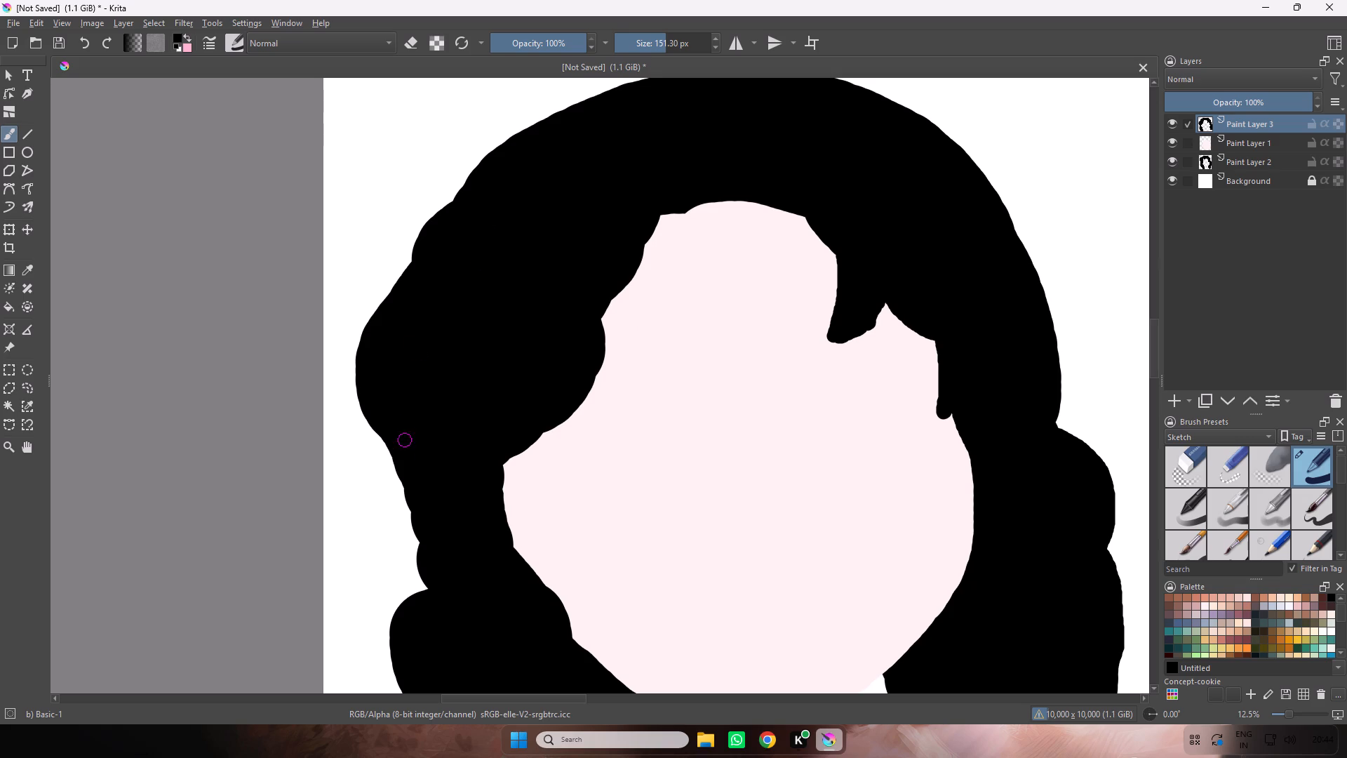
{"action": "left_click_drag", "start_coordinate": [405, 442], "coordinate": [411, 448]}
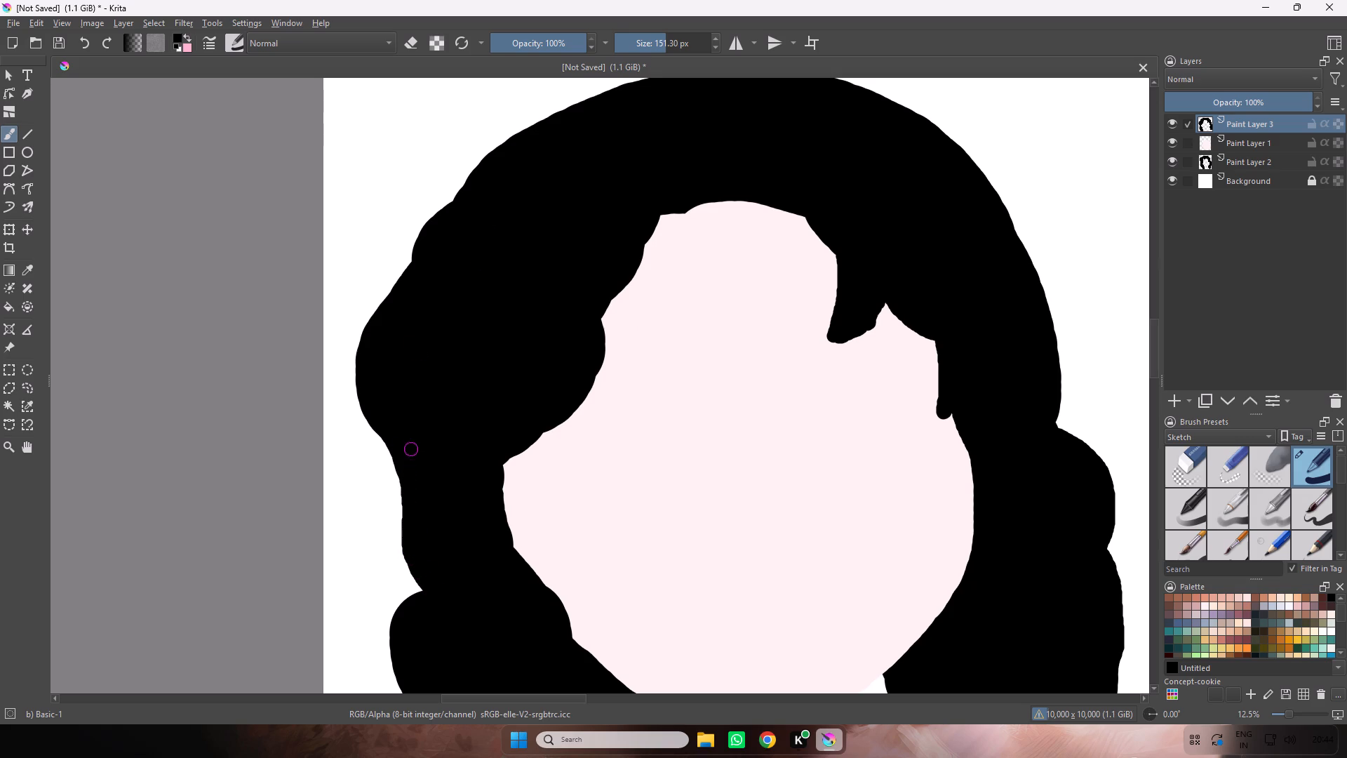
{"action": "left_click_drag", "start_coordinate": [411, 448], "coordinate": [414, 446]}
Fill the hair's inner edge with black where it slopes from the left of the forehead down to the cheek.
{"action": "left_click_drag", "start_coordinate": [555, 393], "coordinate": [575, 401]}
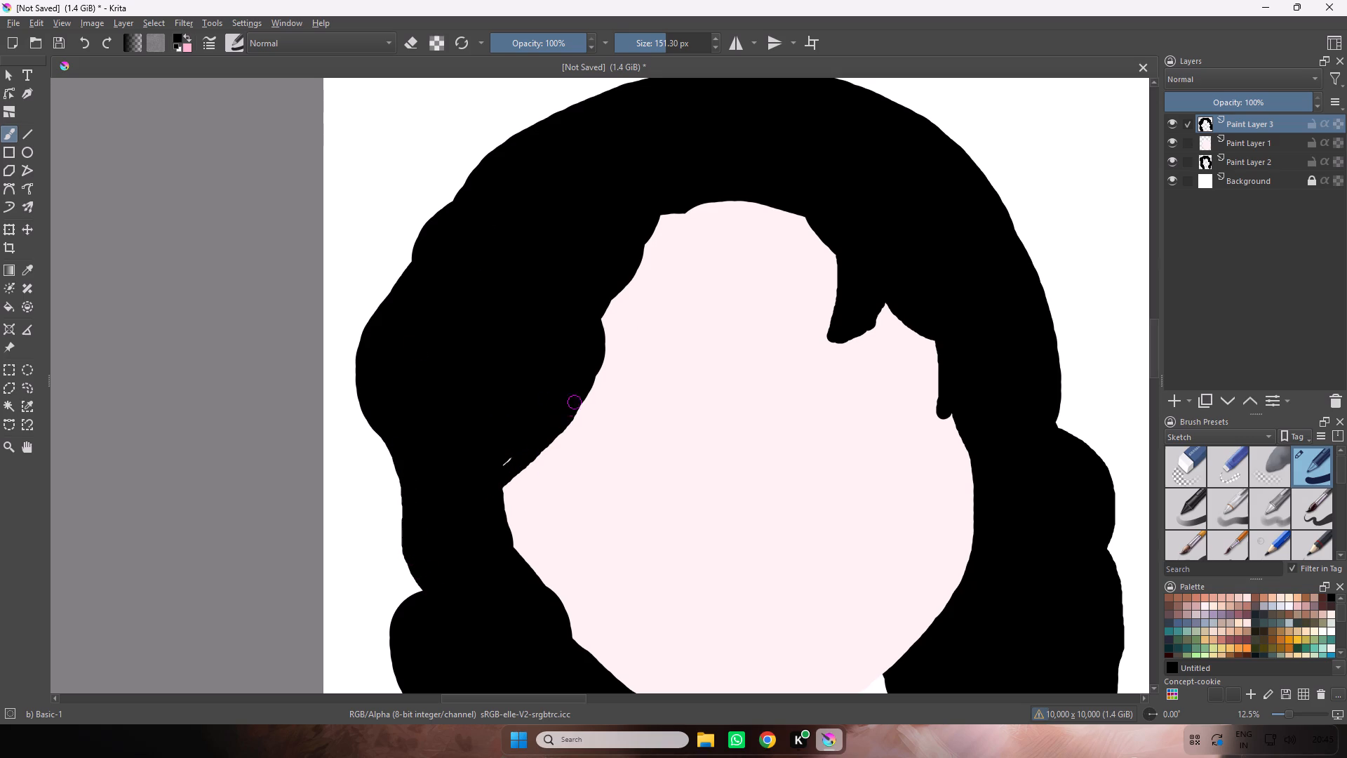
{"action": "left_click_drag", "start_coordinate": [575, 401], "coordinate": [491, 472]}
{"action": "left_click_drag", "start_coordinate": [633, 244], "coordinate": [571, 344]}
Smooth the step in the black hairline at the top left of the forehead.
{"action": "key", "text": "space"}
{"action": "left_click_drag", "start_coordinate": [594, 298], "coordinate": [530, 350]}
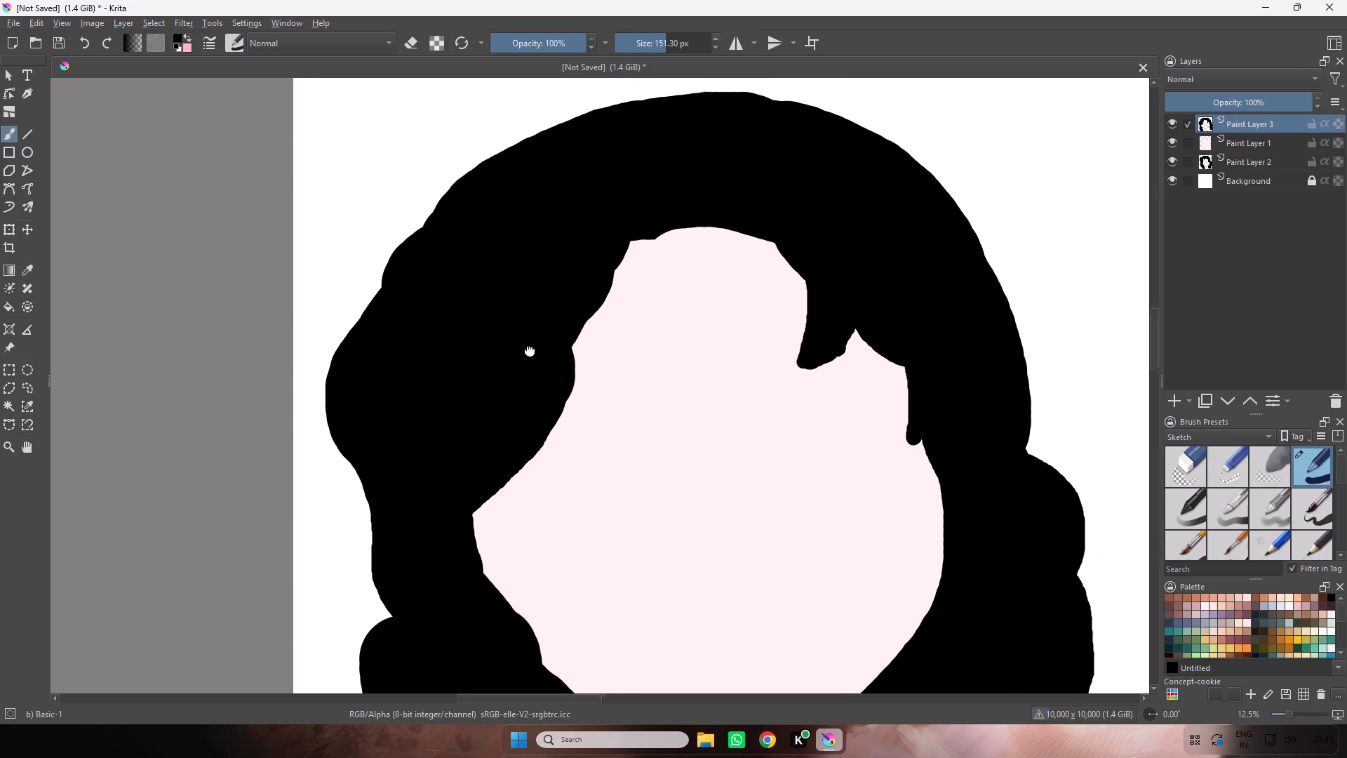
{"action": "left_click_drag", "start_coordinate": [530, 350], "coordinate": [519, 356]}
{"action": "left_click_drag", "start_coordinate": [683, 248], "coordinate": [606, 272]}
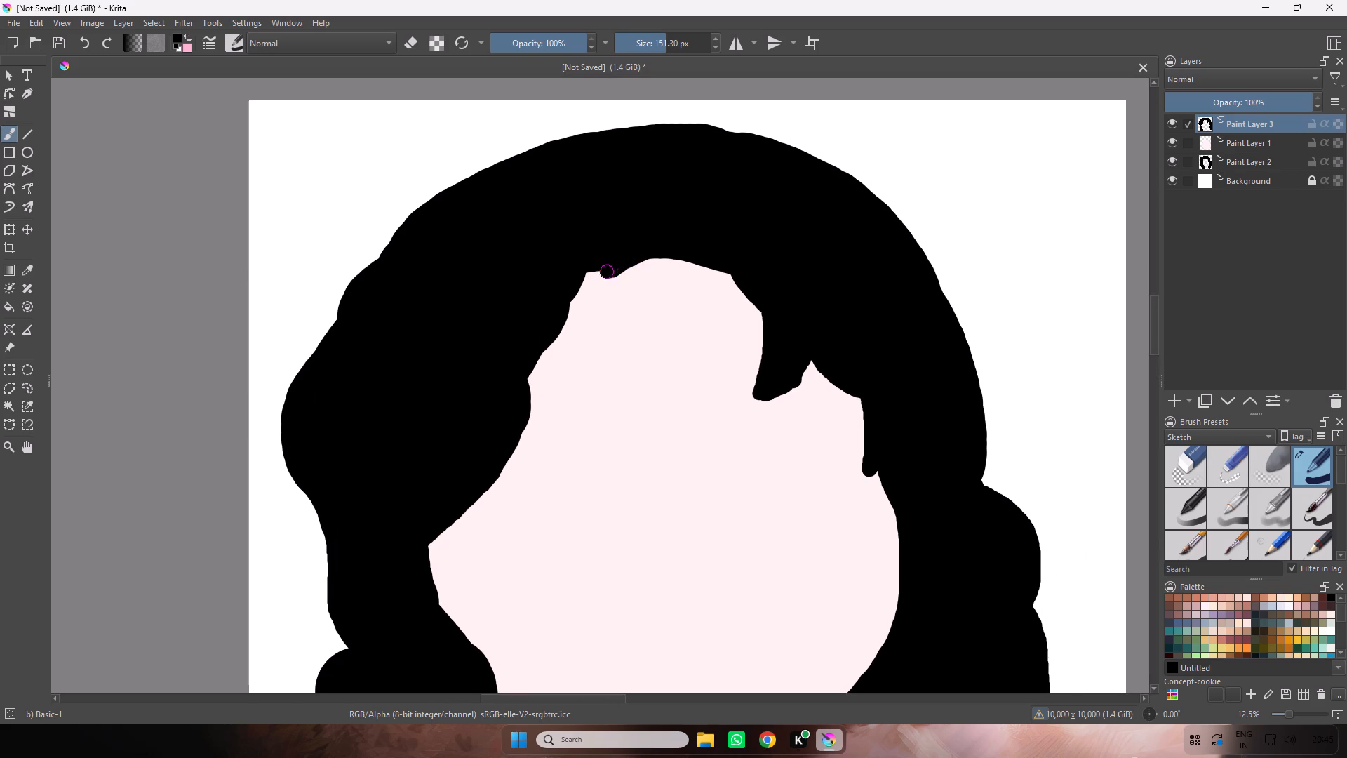
{"action": "left_click_drag", "start_coordinate": [606, 272], "coordinate": [498, 308]}
Smooth the fringe's inner edge in black from the hairline down the left side of the forehead.
{"action": "key", "text": "space"}
{"action": "key", "text": "space"}
{"action": "key", "text": "space"}
{"action": "key", "text": "space"}
{"action": "key", "text": "space"}
{"action": "key", "text": "space"}
{"action": "key", "text": "space"}
{"action": "key", "text": "space"}
{"action": "key", "text": "space"}
{"action": "key", "text": "space"}
{"action": "key", "text": "space"}
{"action": "key", "text": "space"}
{"action": "left_click_drag", "start_coordinate": [506, 299], "coordinate": [438, 243]}
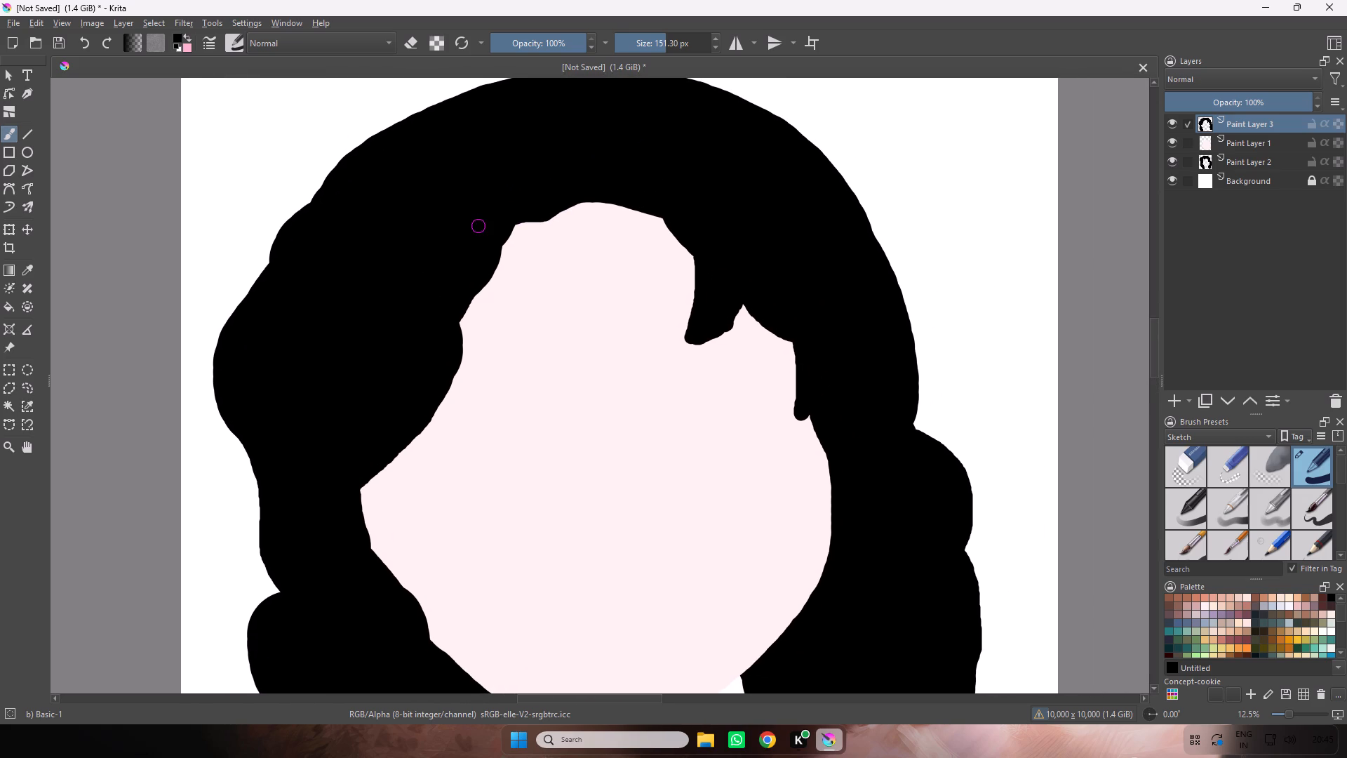
{"action": "left_click_drag", "start_coordinate": [515, 213], "coordinate": [471, 303]}
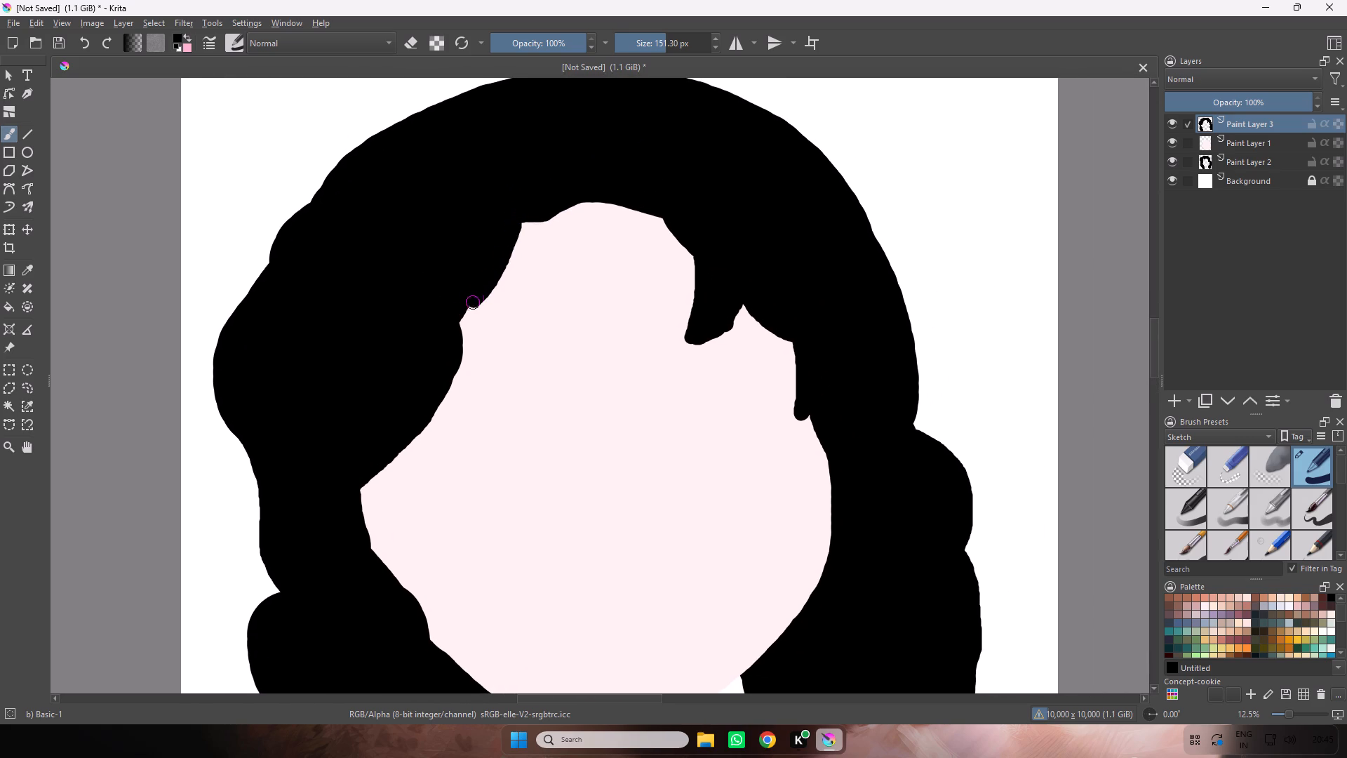
{"action": "left_click_drag", "start_coordinate": [471, 303], "coordinate": [430, 331]}
Erase the bulge on the hair's inner edge between the left of the forehead and the cheek, and repaint a smooth black slope there.
{"action": "key", "text": "e"}
{"action": "left_click_drag", "start_coordinate": [459, 326], "coordinate": [364, 482]}
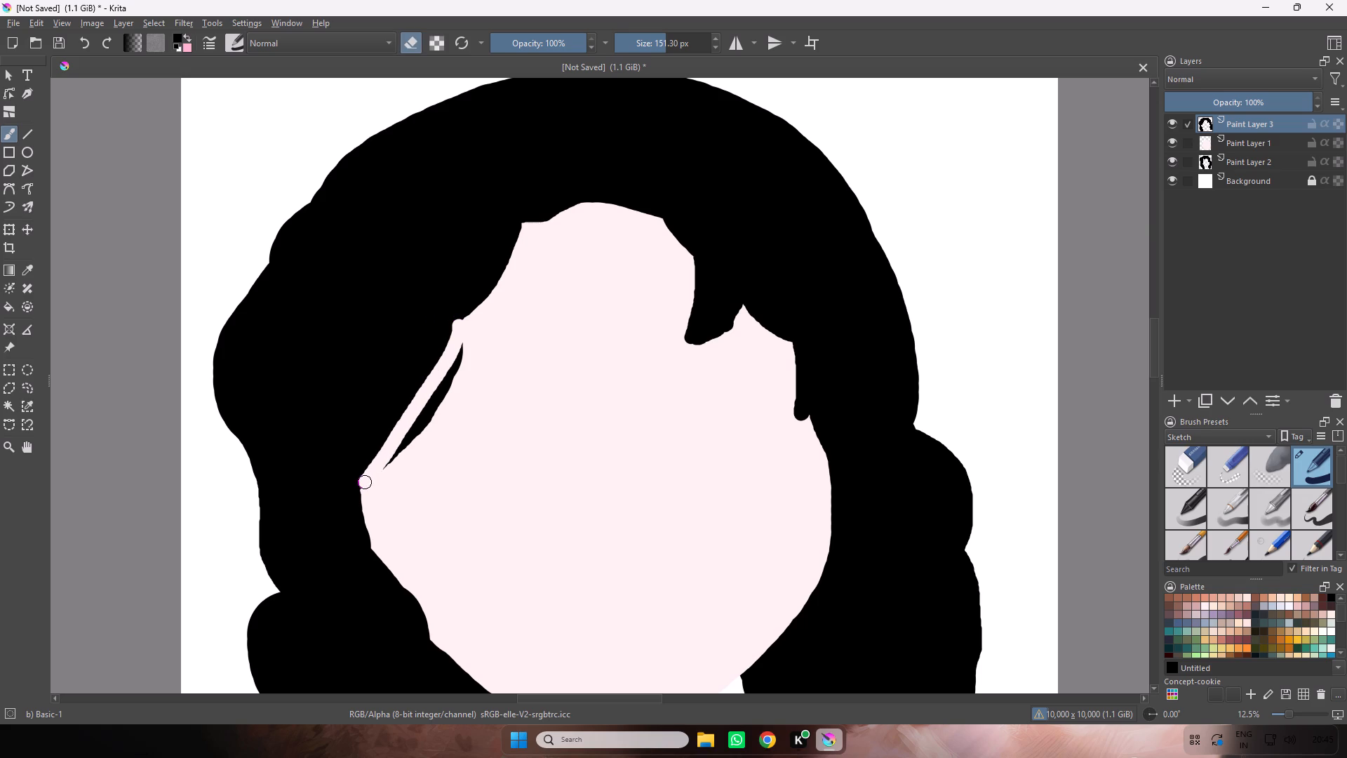
{"action": "left_click_drag", "start_coordinate": [364, 482], "coordinate": [445, 358]}
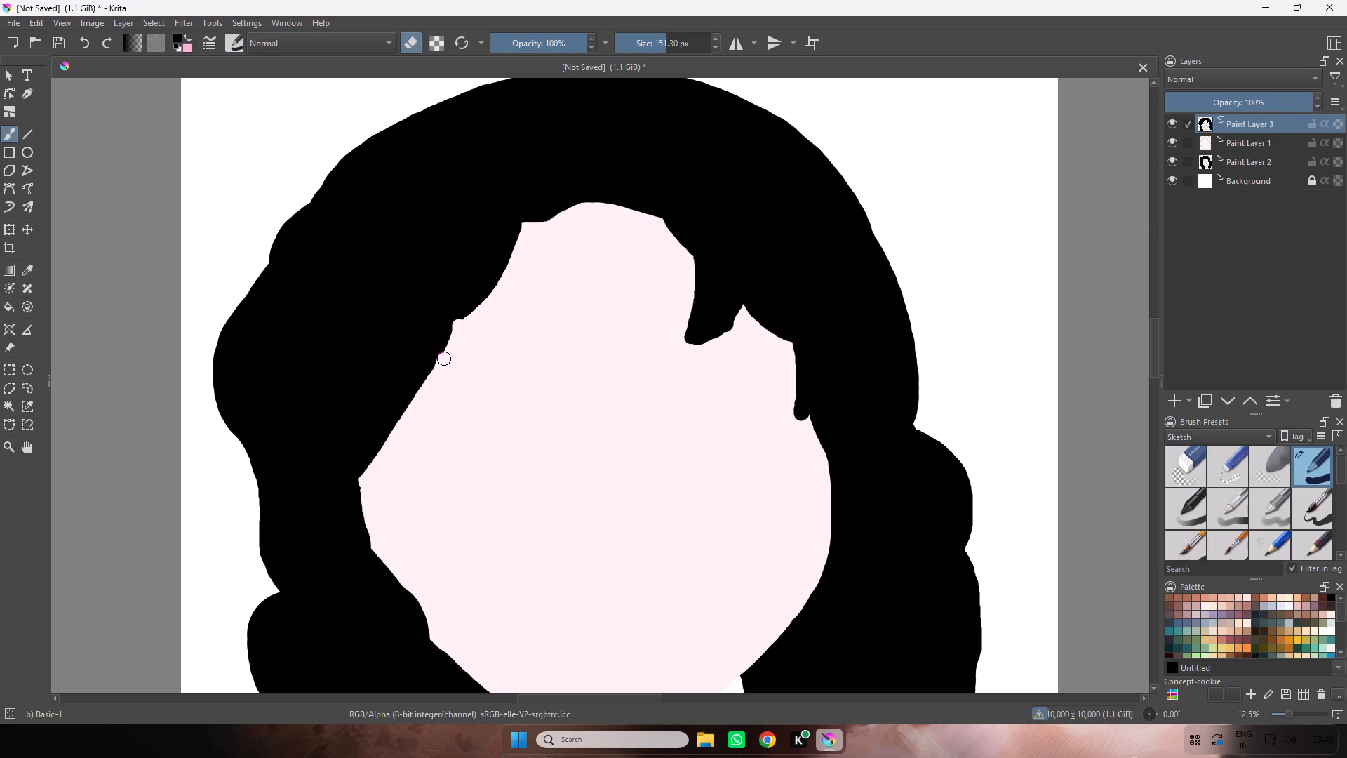
{"action": "left_click_drag", "start_coordinate": [445, 358], "coordinate": [469, 319]}
{"action": "key", "text": "e"}
{"action": "left_click_drag", "start_coordinate": [474, 283], "coordinate": [453, 343]}
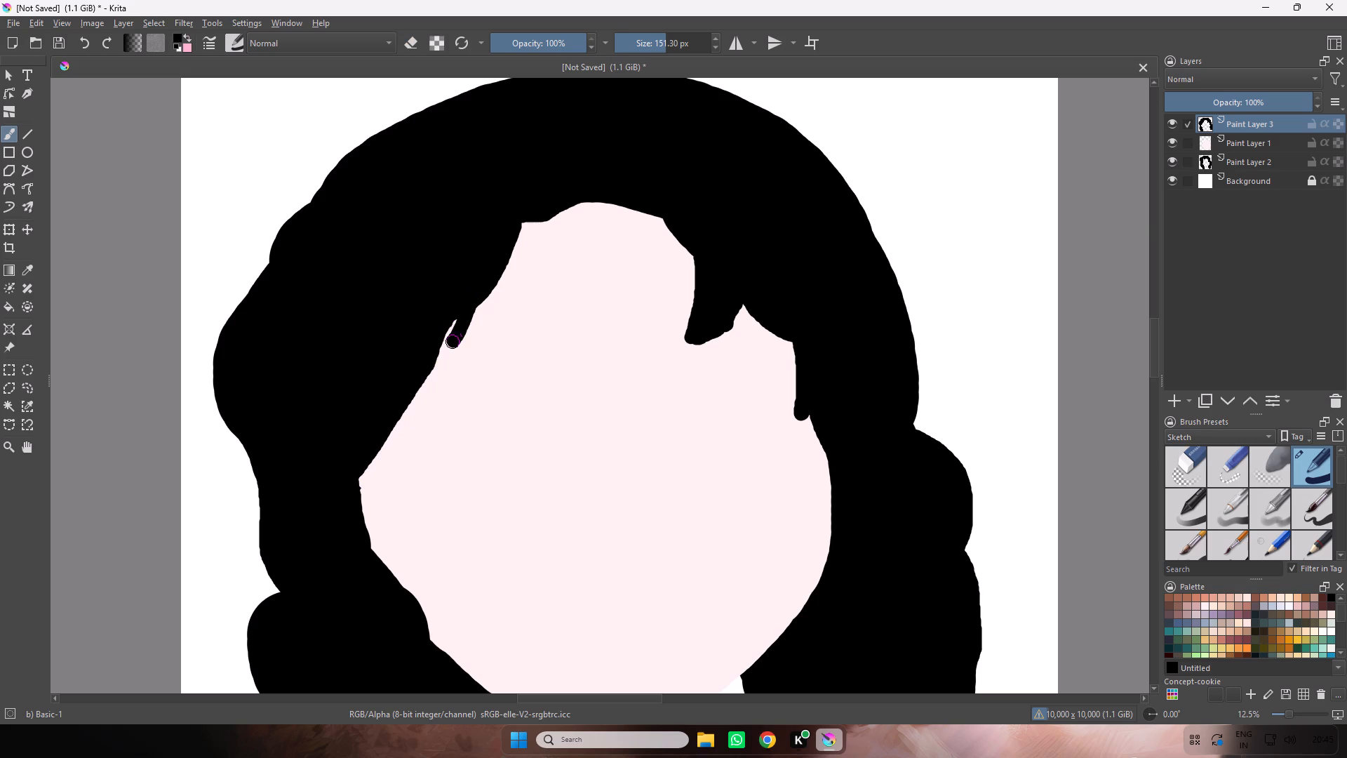
{"action": "left_click_drag", "start_coordinate": [453, 343], "coordinate": [338, 474]}
{"action": "left_click_drag", "start_coordinate": [342, 474], "coordinate": [406, 413]}
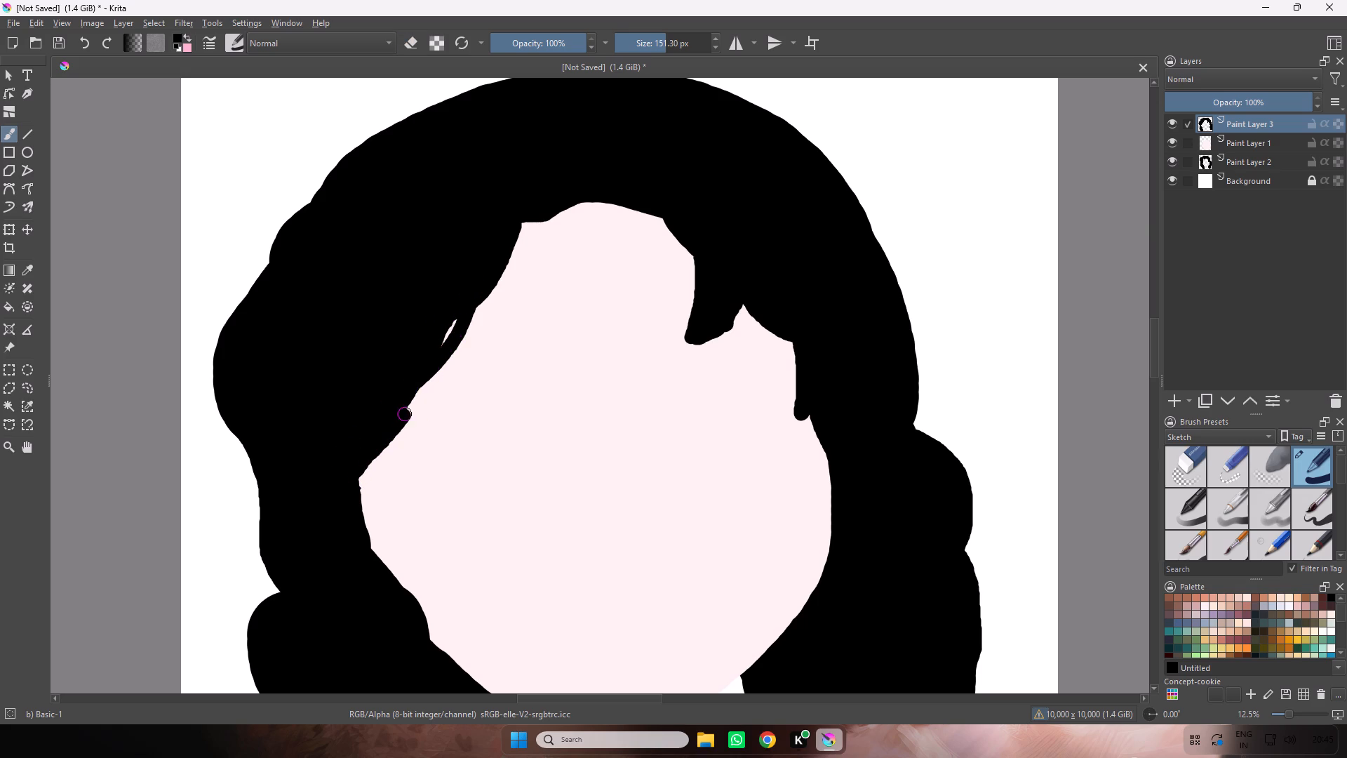
{"action": "left_click_drag", "start_coordinate": [406, 413], "coordinate": [458, 307]}
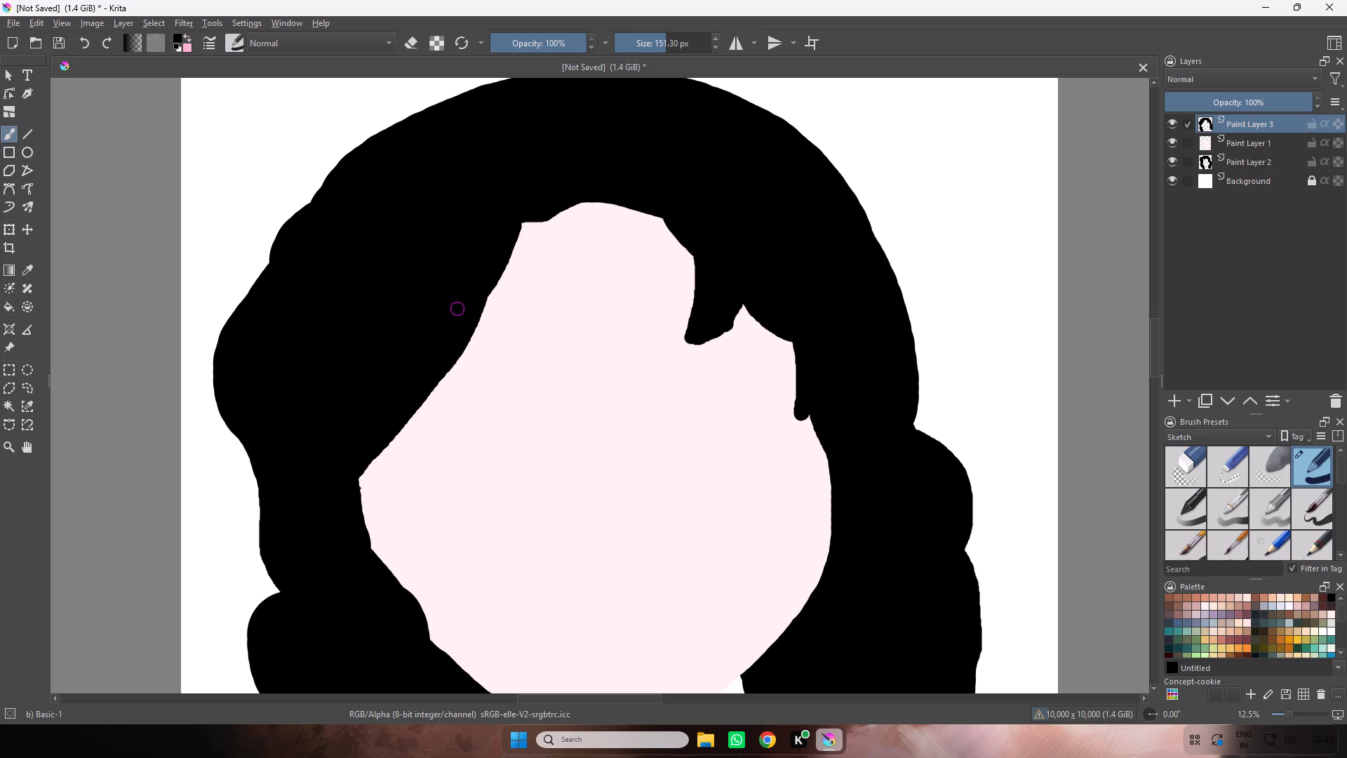
{"action": "left_click_drag", "start_coordinate": [458, 307], "coordinate": [443, 338]}
Paint black over the hairline corner at the top left of the forehead to slant its edge.
{"action": "left_click_drag", "start_coordinate": [534, 201], "coordinate": [528, 220]}
{"action": "left_click_drag", "start_coordinate": [528, 220], "coordinate": [479, 289]}
{"action": "left_click_drag", "start_coordinate": [471, 300], "coordinate": [484, 293]}
{"action": "left_click", "coordinate": [484, 293]}
Erase a notch into the hair at the forehead's upper left and reshape its edge in black toward the top hairline.
{"action": "key", "text": "e"}
{"action": "left_click_drag", "start_coordinate": [510, 258], "coordinate": [504, 251]}
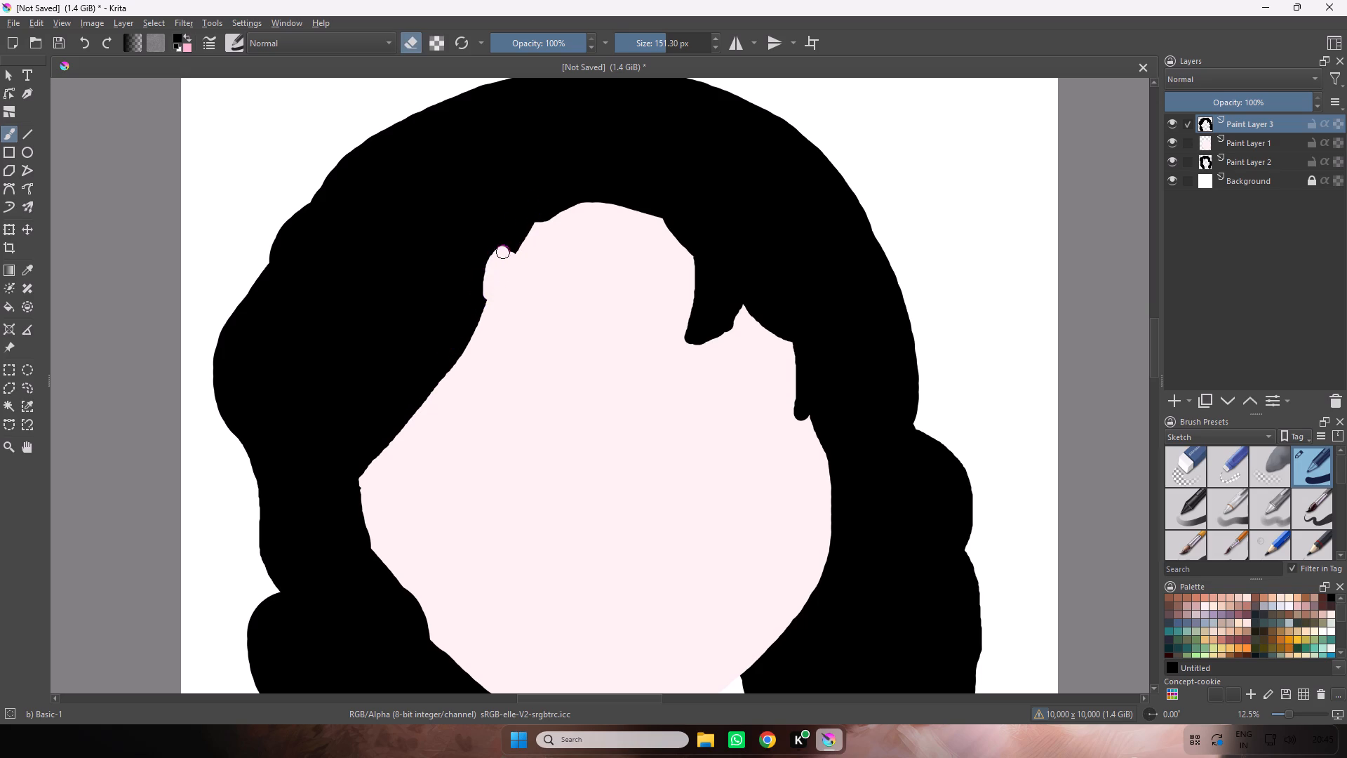
{"action": "left_click_drag", "start_coordinate": [504, 251], "coordinate": [532, 232]}
{"action": "key", "text": "e"}
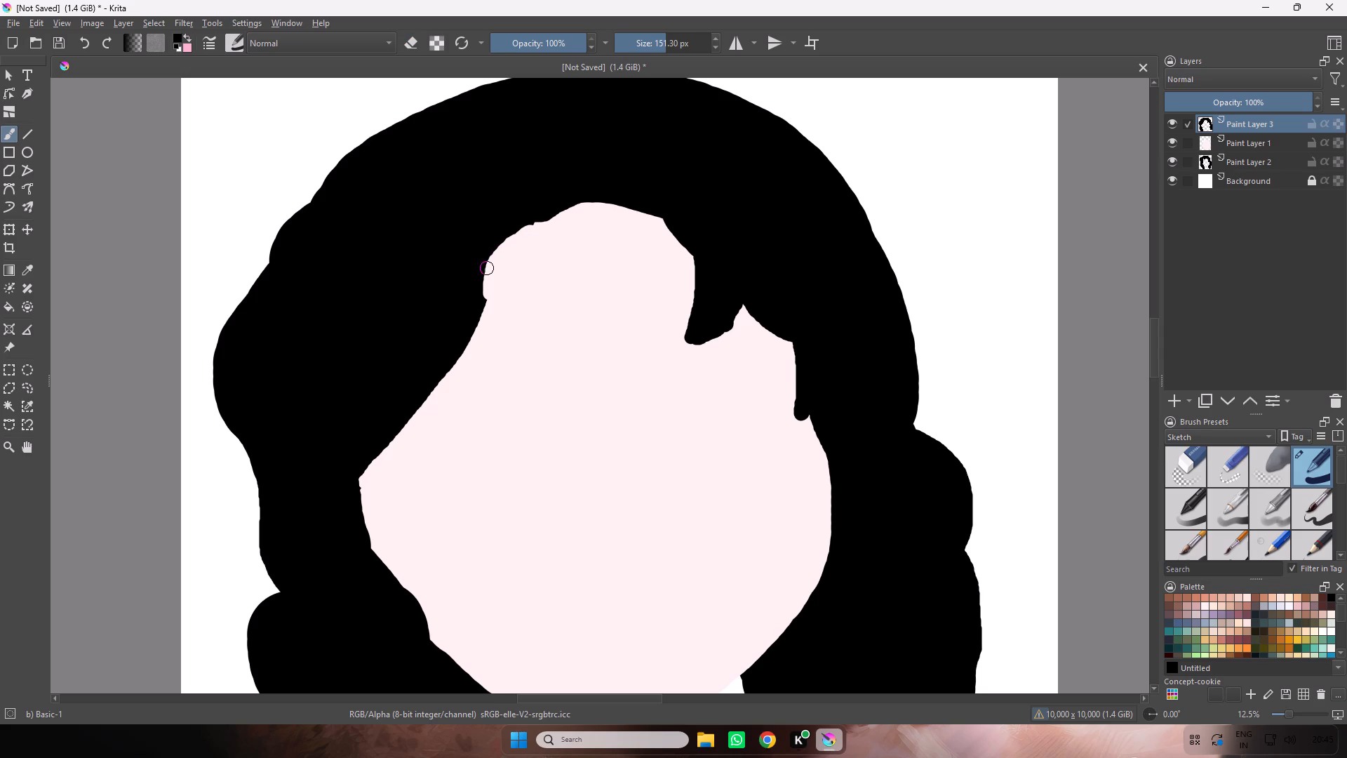
{"action": "left_click_drag", "start_coordinate": [497, 229], "coordinate": [458, 332]}
{"action": "left_click_drag", "start_coordinate": [540, 207], "coordinate": [523, 225]}
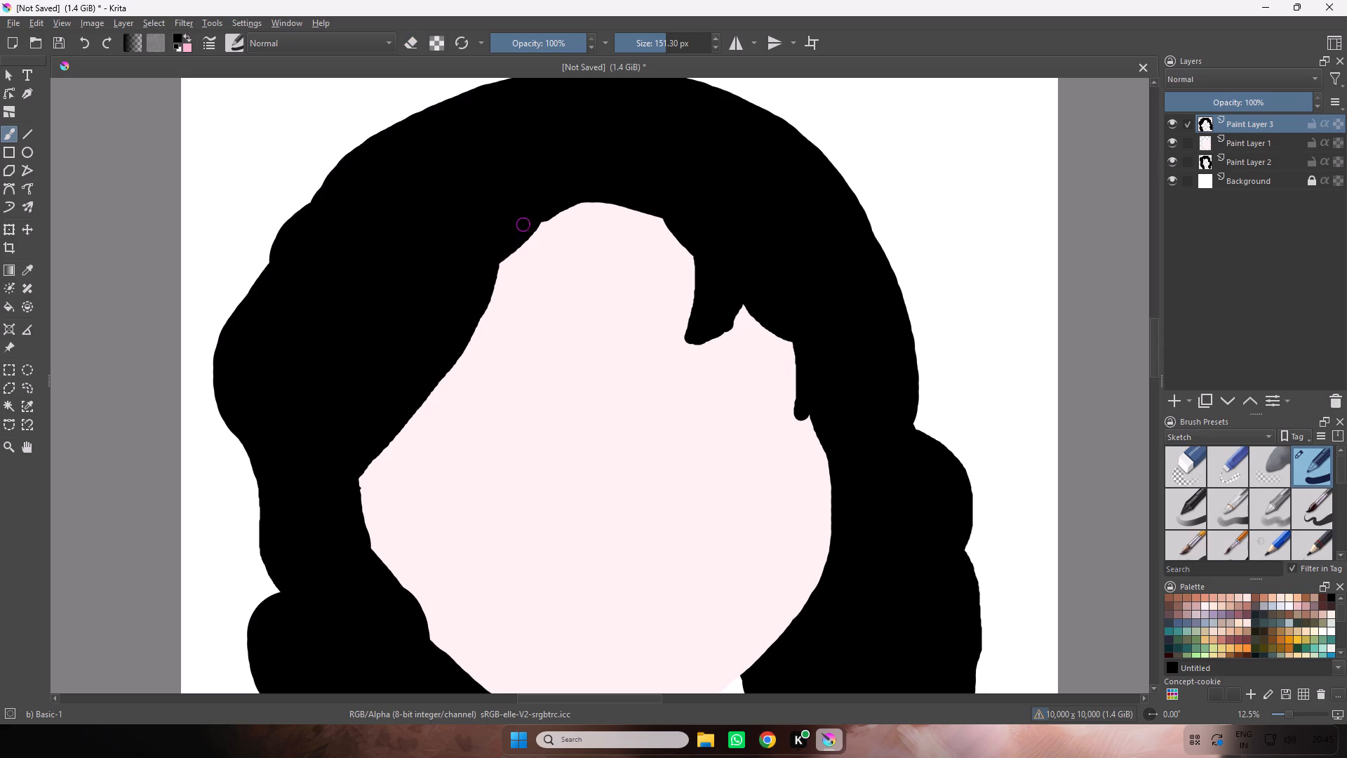
{"action": "left_click_drag", "start_coordinate": [523, 225], "coordinate": [575, 180]}
Smooth the black hairline across the top of the forehead and down to the base of the central fringe lock.
{"action": "key", "text": "ctrl+minus"}
{"action": "key", "text": "ctrl+minus"}
{"action": "key", "text": "ctrl+equal"}
{"action": "key", "text": "ctrl+equal"}
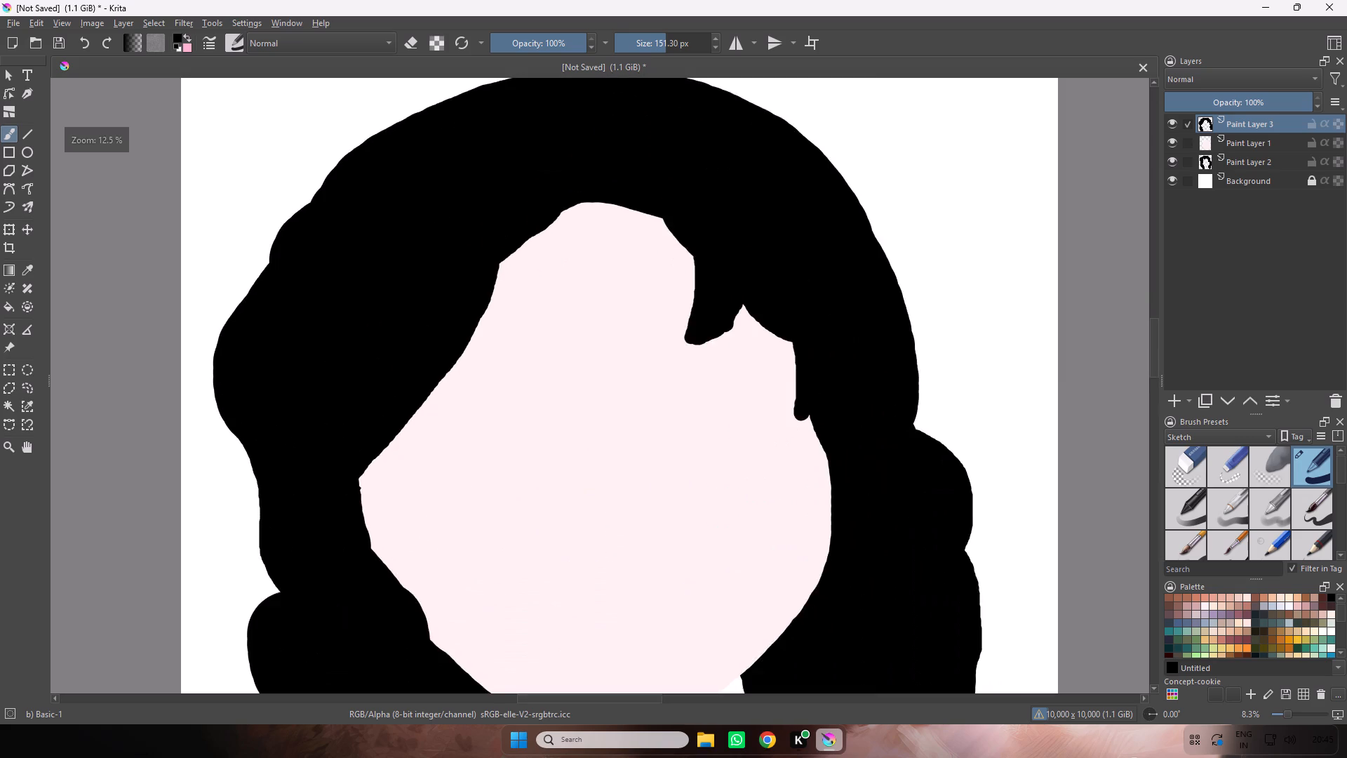
{"action": "key", "text": "ctrl+equal"}
{"action": "key", "text": "space"}
{"action": "key", "text": "space"}
{"action": "left_click_drag", "start_coordinate": [579, 182], "coordinate": [591, 222]}
{"action": "left_click_drag", "start_coordinate": [556, 189], "coordinate": [583, 178]}
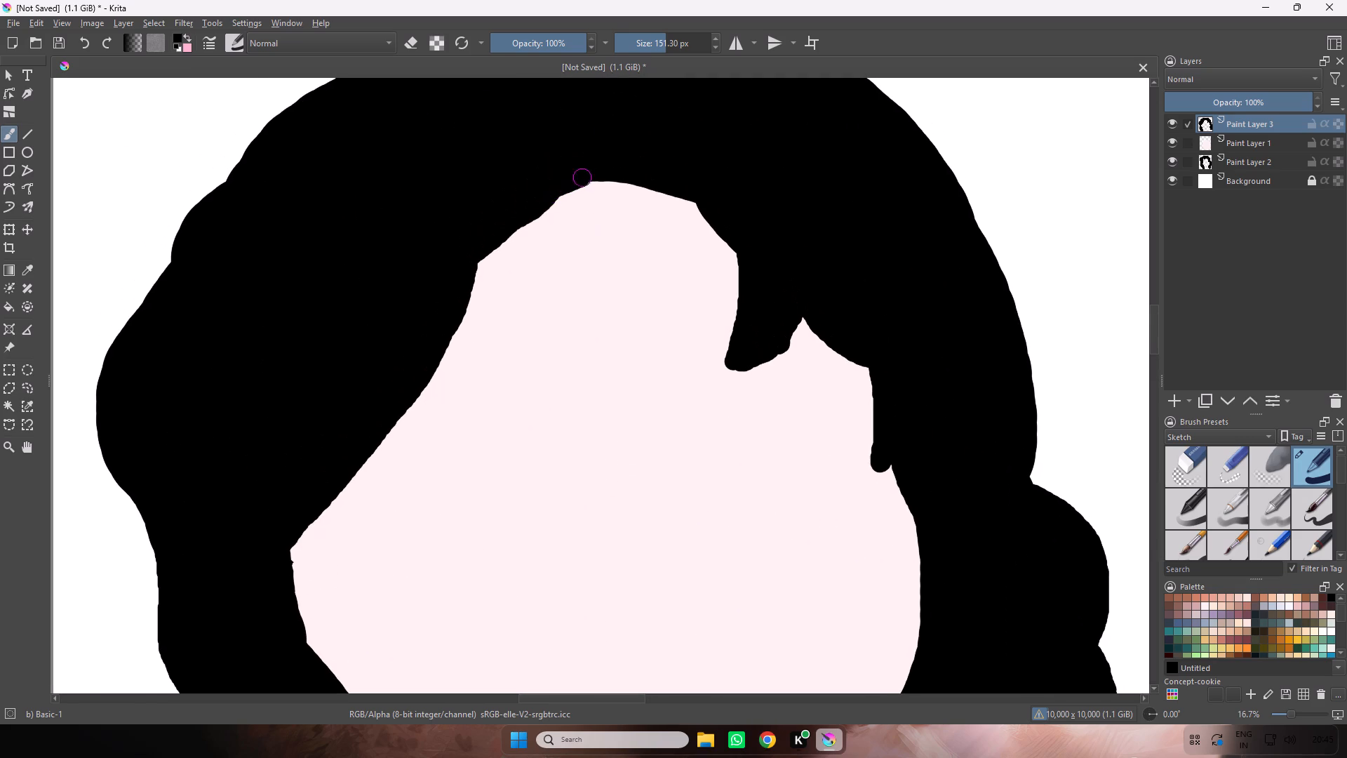
{"action": "left_click_drag", "start_coordinate": [583, 178], "coordinate": [740, 245]}
{"action": "left_click_drag", "start_coordinate": [740, 245], "coordinate": [749, 253]}
Extend the central fringe lock in black into a curved tip sweeping left, filling its inner side.
{"action": "key", "text": "space"}
{"action": "key", "text": "space"}
{"action": "left_click_drag", "start_coordinate": [770, 264], "coordinate": [535, 124]}
{"action": "left_click_drag", "start_coordinate": [579, 151], "coordinate": [502, 229]}
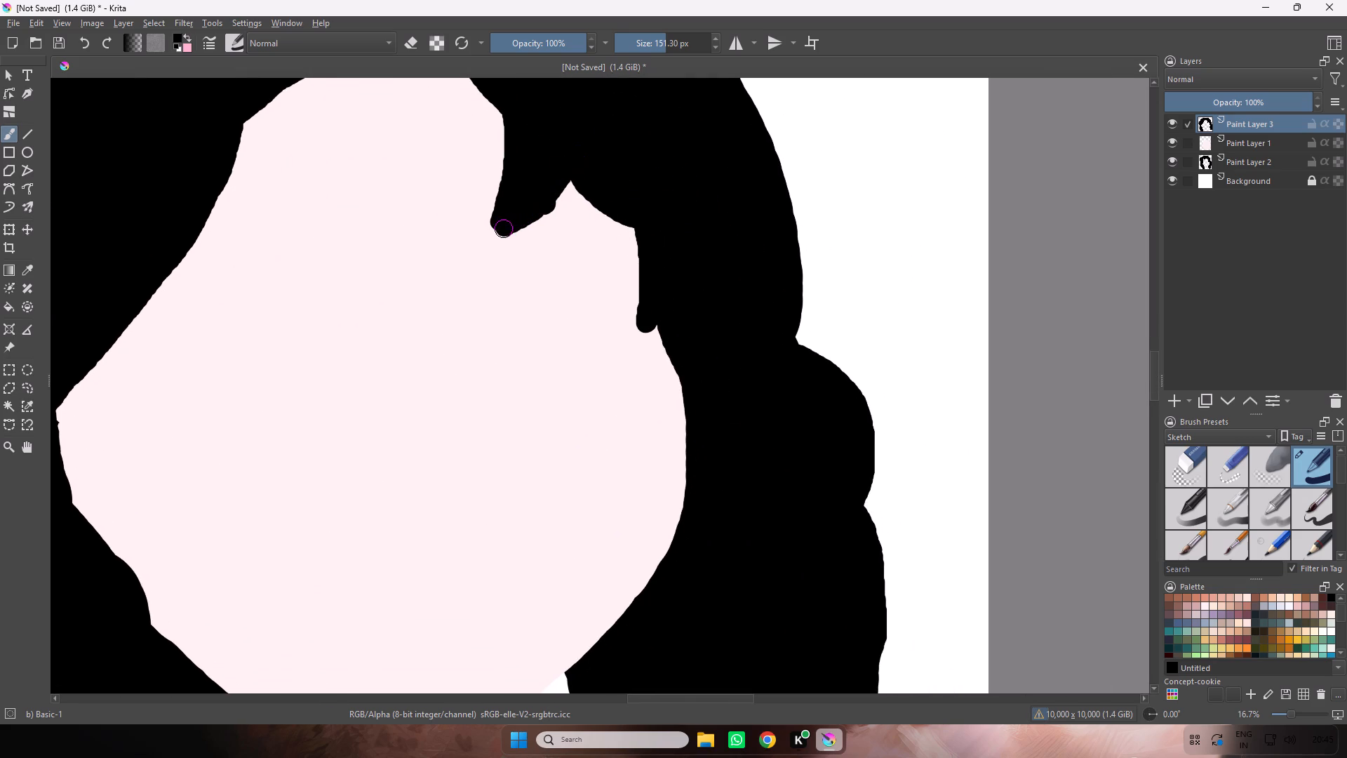
{"action": "left_click_drag", "start_coordinate": [502, 229], "coordinate": [512, 107]}
{"action": "left_click", "coordinate": [512, 107]}
Thicken the hair's inner edge in black just below the short lock on the right side of the face.
{"action": "key", "text": "space"}
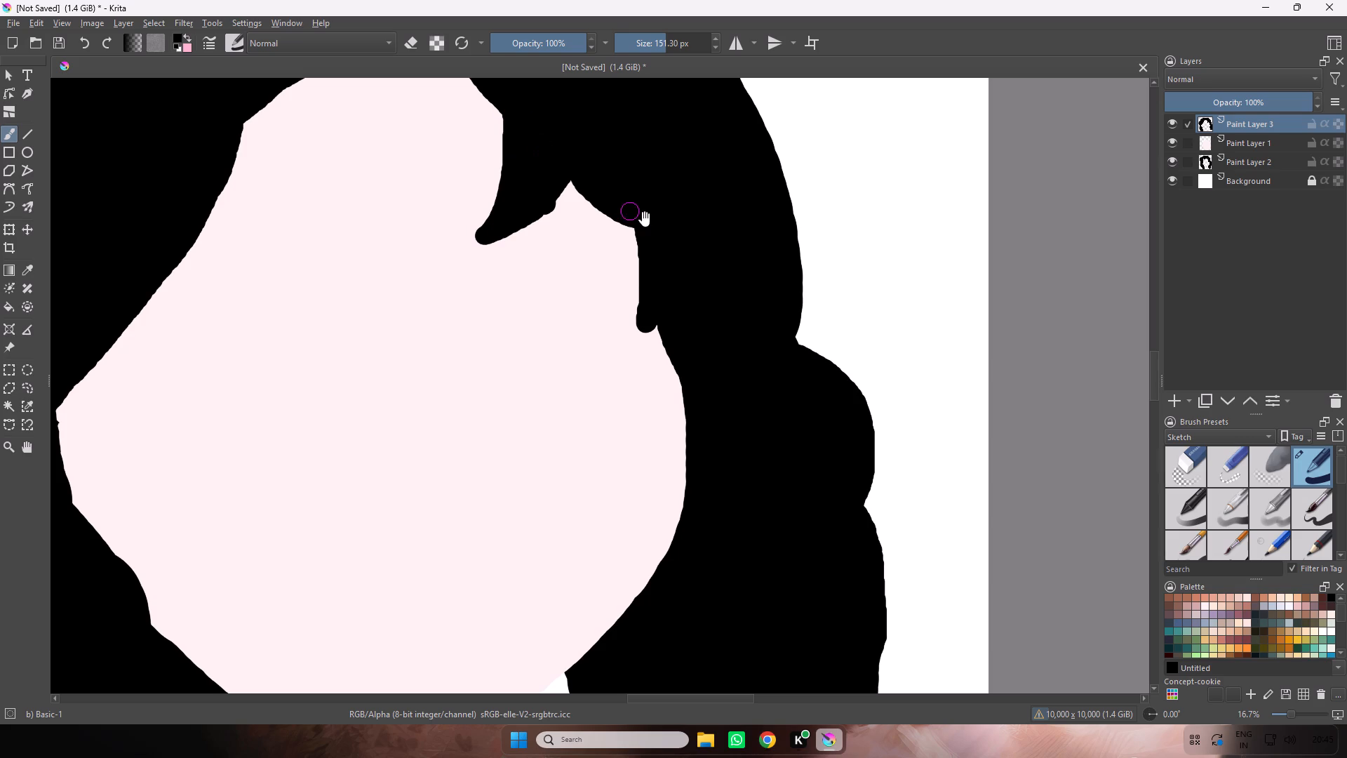
{"action": "key", "text": "space"}
{"action": "left_click_drag", "start_coordinate": [655, 287], "coordinate": [637, 205]}
{"action": "left_click_drag", "start_coordinate": [656, 275], "coordinate": [711, 373]}
{"action": "left_click_drag", "start_coordinate": [699, 350], "coordinate": [687, 333]}
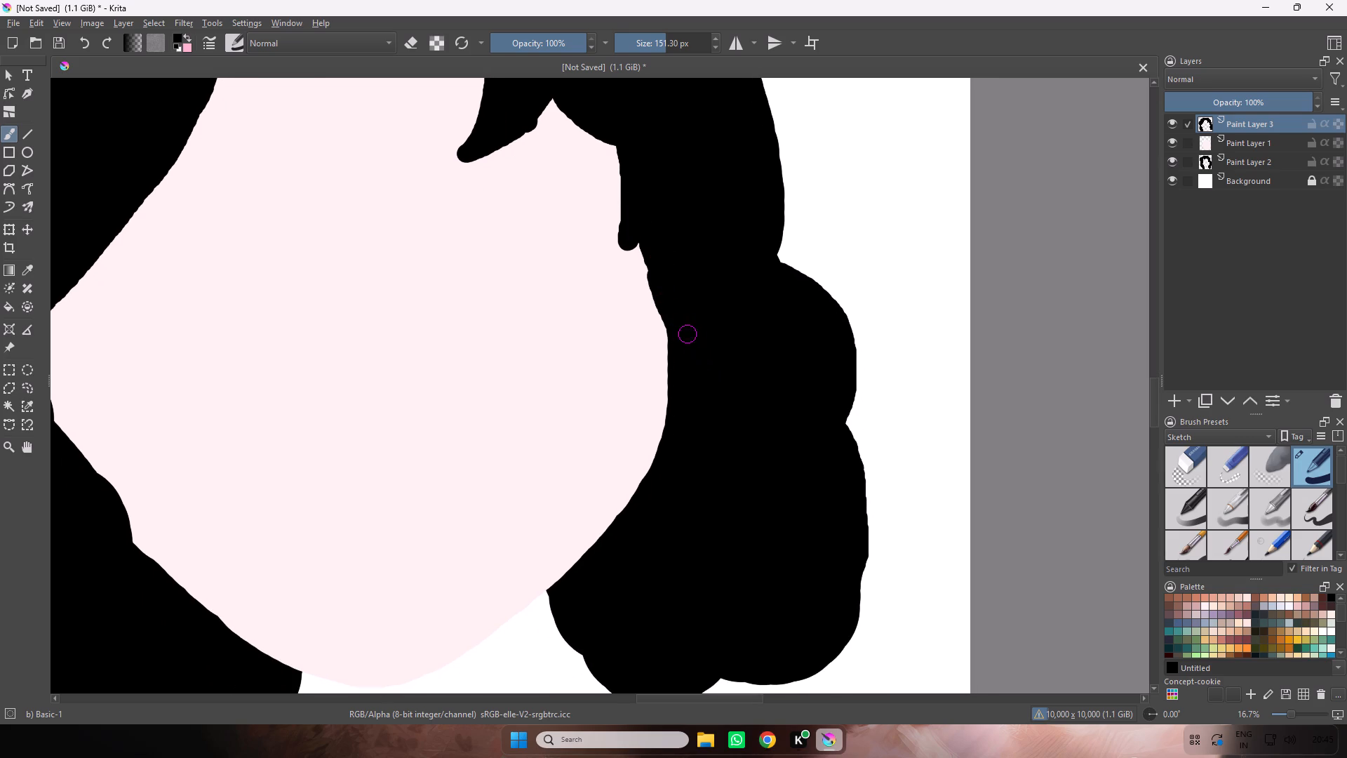
{"action": "left_click_drag", "start_coordinate": [687, 333], "coordinate": [655, 237]}
Paint a pointed black strand flicking up and to the right from the crown of the hair.
{"action": "key", "text": "ctrl+minus"}
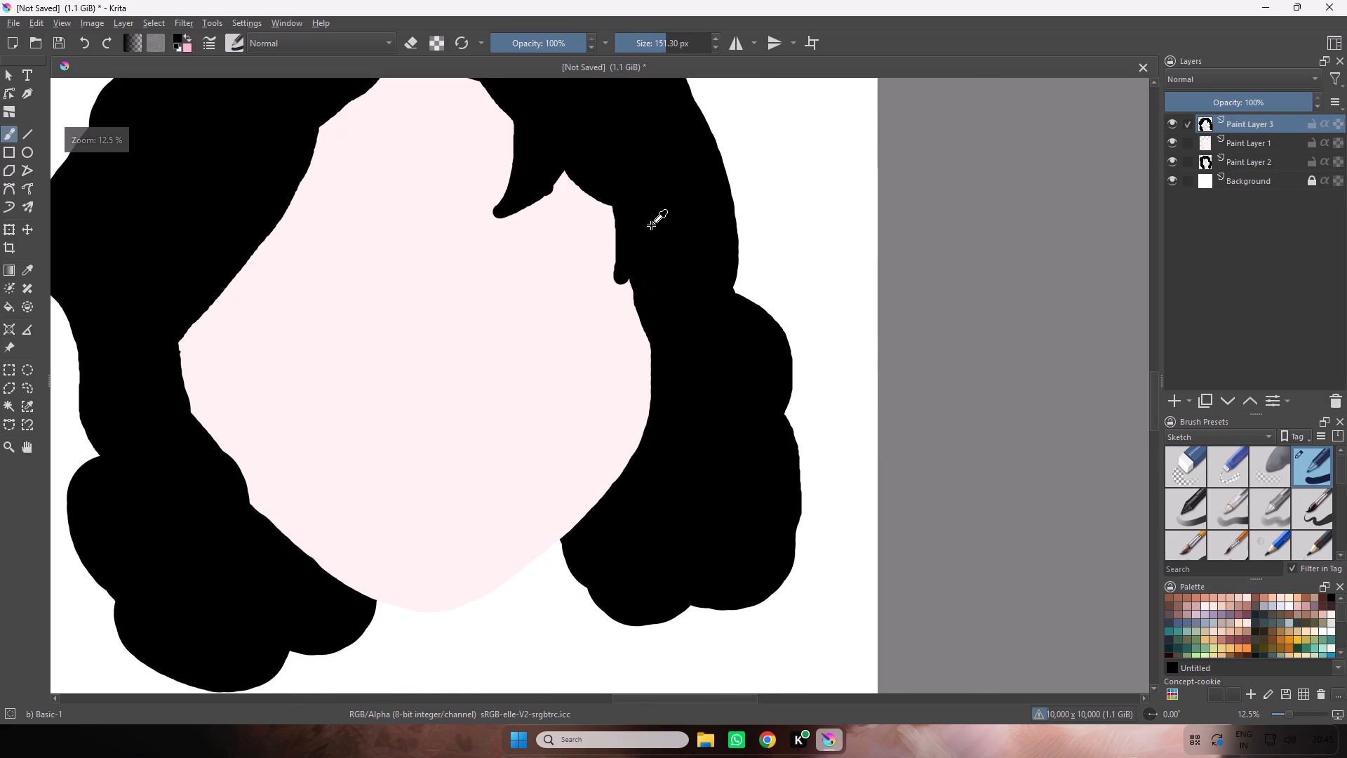
{"action": "key", "text": "space"}
{"action": "key", "text": "space"}
{"action": "key", "text": "space"}
{"action": "key", "text": "space"}
{"action": "key", "text": "space"}
{"action": "key", "text": "space"}
{"action": "key", "text": "space"}
{"action": "left_click_drag", "start_coordinate": [295, 220], "coordinate": [514, 447]}
{"action": "key", "text": "space"}
{"action": "left_click_drag", "start_coordinate": [499, 392], "coordinate": [522, 387]}
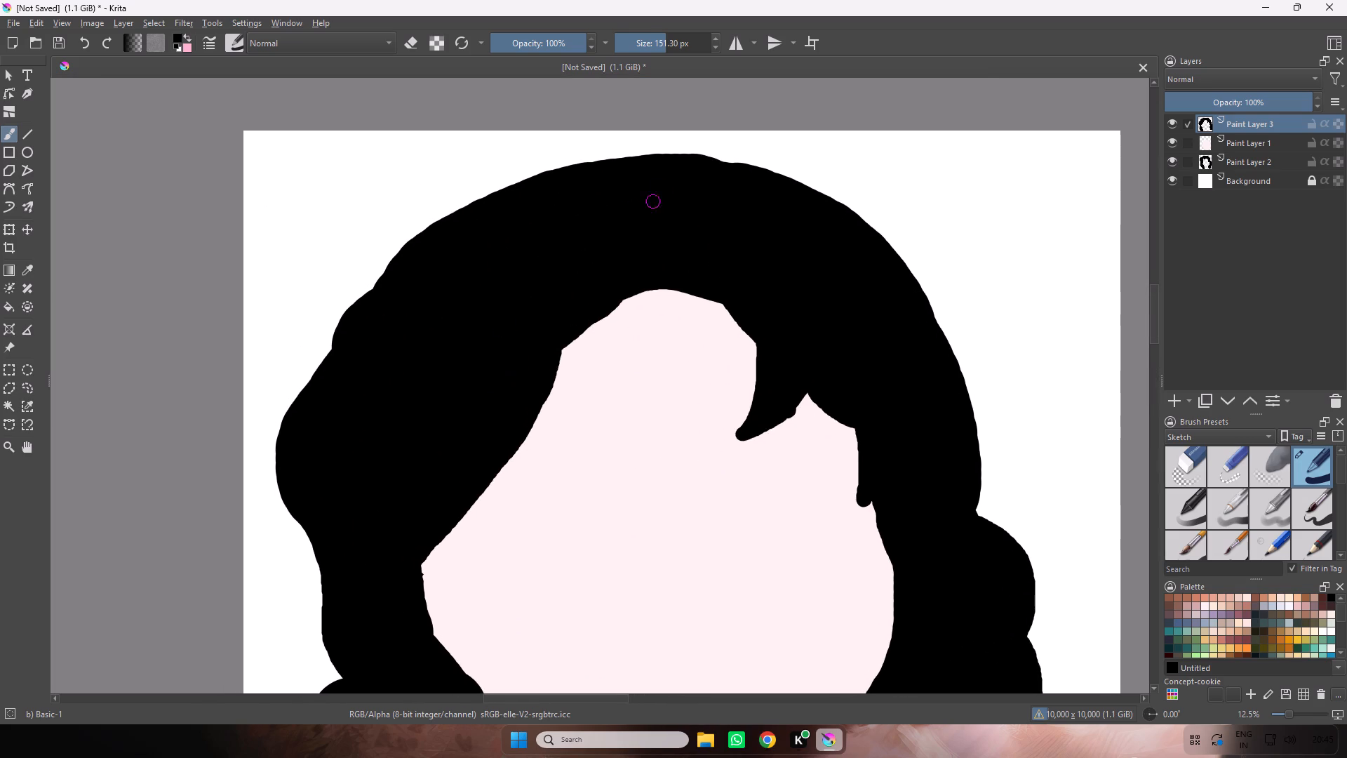
{"action": "left_click_drag", "start_coordinate": [700, 171], "coordinate": [713, 162]}
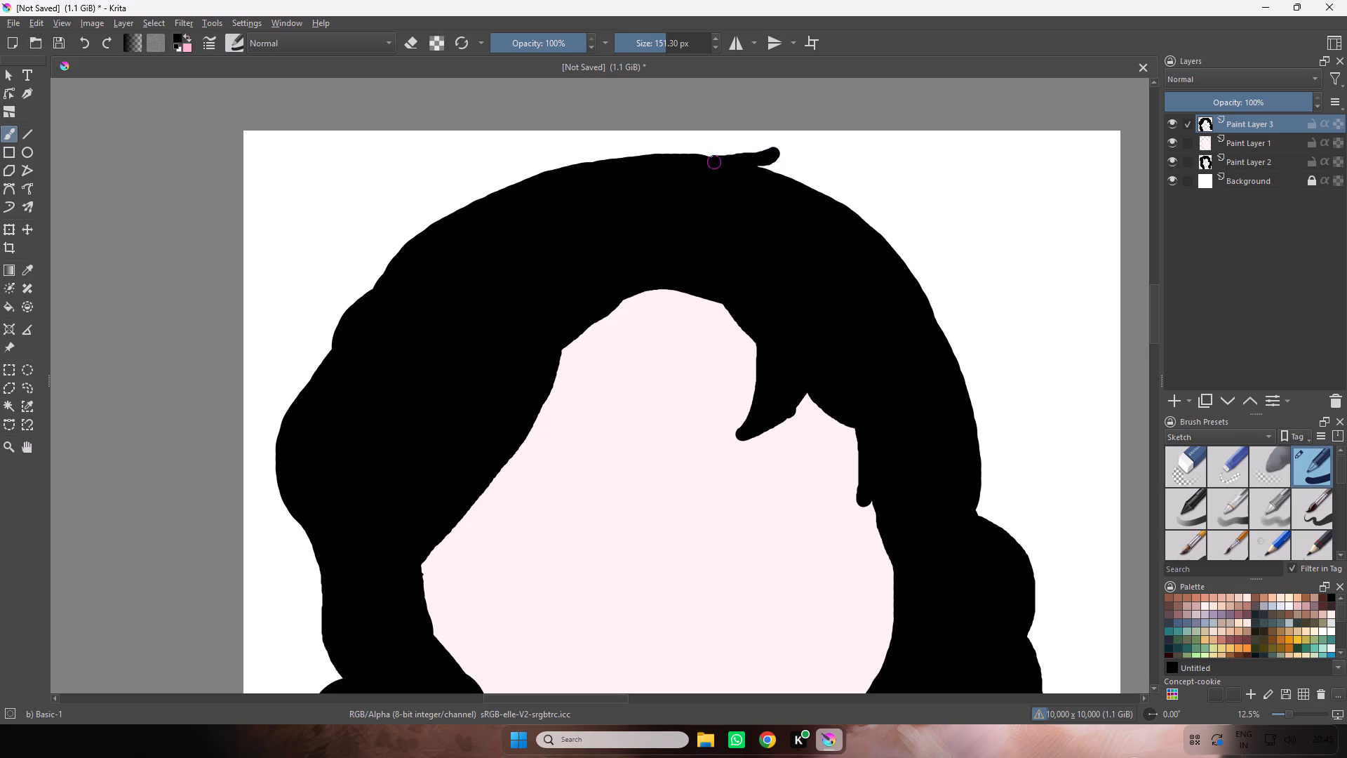
{"action": "left_click_drag", "start_coordinate": [713, 162], "coordinate": [758, 166]}
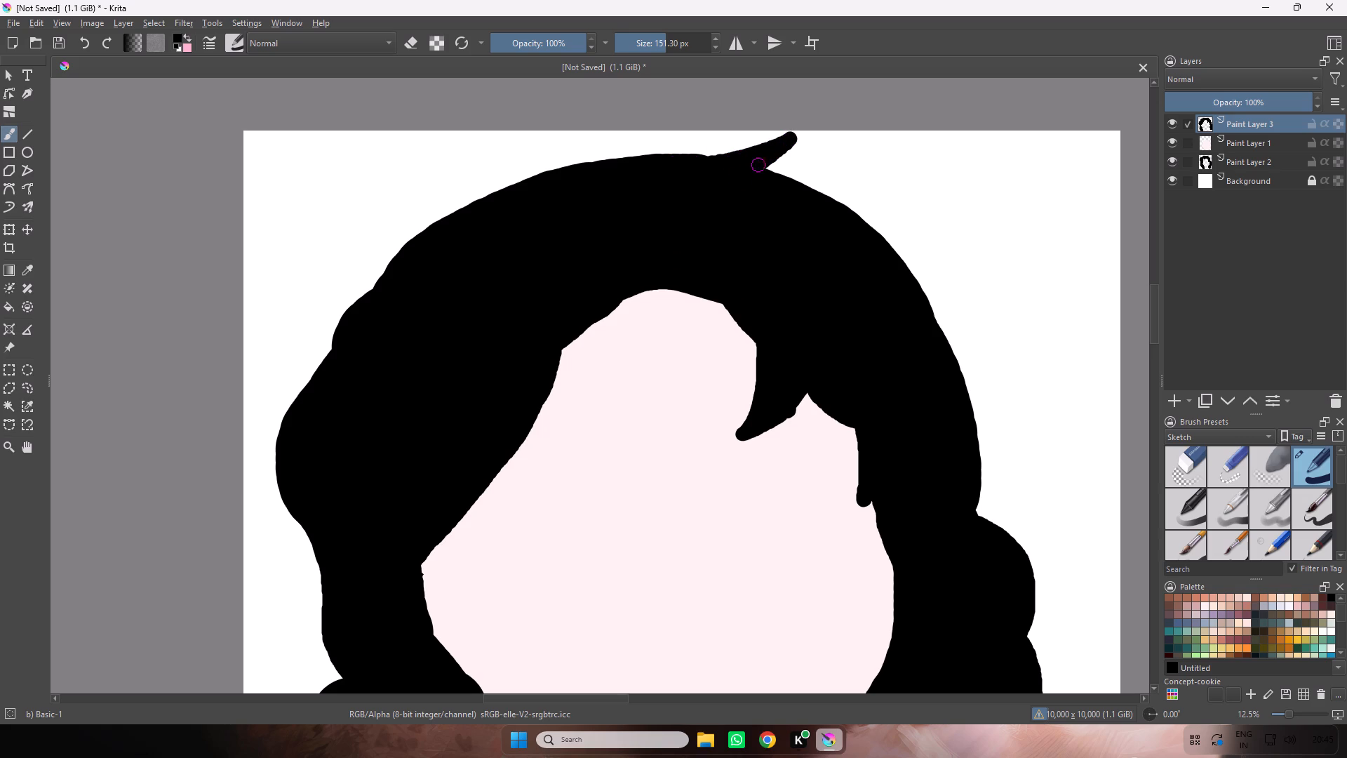
{"action": "left_click_drag", "start_coordinate": [758, 166], "coordinate": [728, 185]}
Smooth the hair's upper right outer contour in black, ending it in a short strand that flicks outward.
{"action": "key", "text": "space"}
{"action": "key", "text": "space"}
{"action": "key", "text": "space"}
{"action": "key", "text": "space"}
{"action": "key", "text": "space"}
{"action": "key", "text": "space"}
{"action": "key", "text": "space"}
{"action": "key", "text": "space"}
{"action": "key", "text": "space"}
{"action": "key", "text": "space"}
{"action": "left_click_drag", "start_coordinate": [754, 194], "coordinate": [523, 145]}
{"action": "left_click_drag", "start_coordinate": [578, 157], "coordinate": [667, 215]}
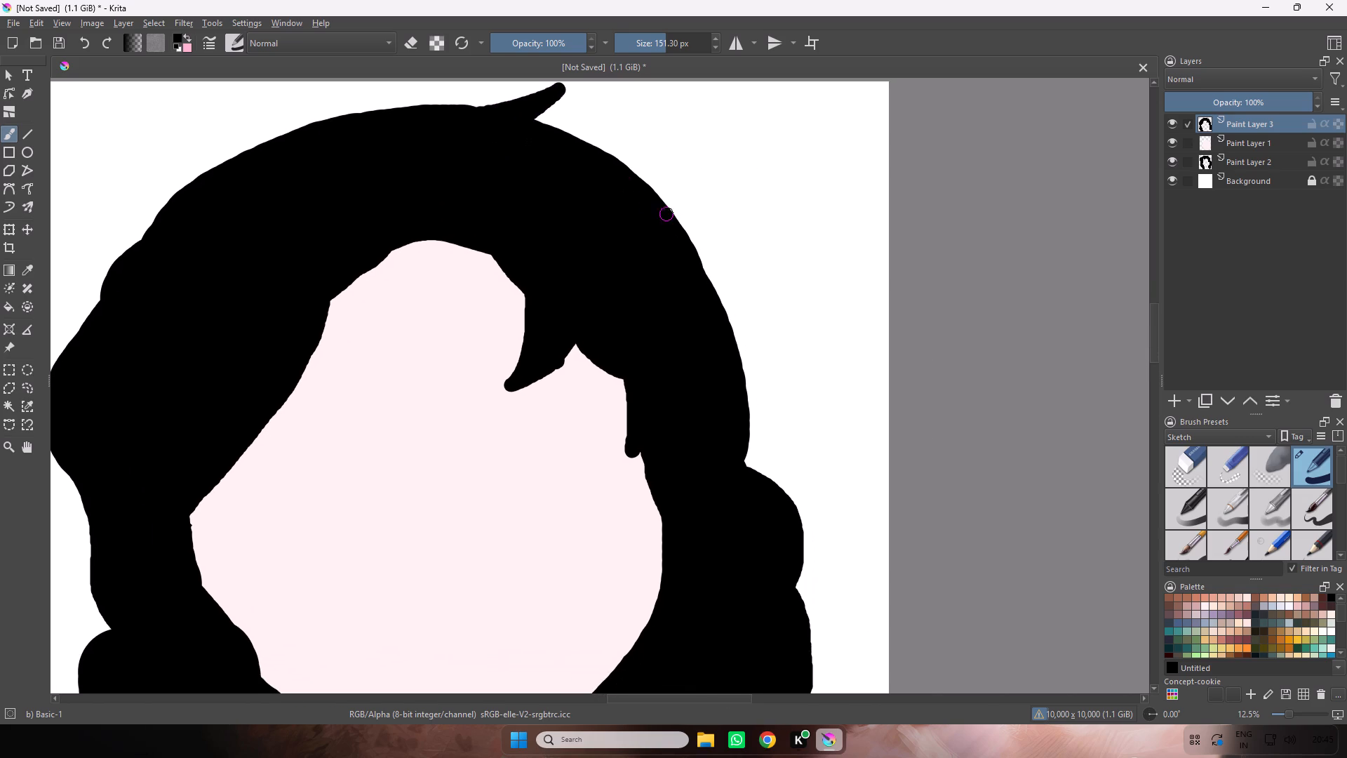
{"action": "left_click_drag", "start_coordinate": [667, 215], "coordinate": [717, 288]}
Lengthen the outward strand on the hair's right contour into a tapered flick and fill its underside black where it joins the hair.
{"action": "key", "text": "space"}
{"action": "key", "text": "space"}
{"action": "key", "text": "space"}
{"action": "key", "text": "space"}
{"action": "key", "text": "space"}
{"action": "key", "text": "space"}
{"action": "key", "text": "space"}
{"action": "key", "text": "space"}
{"action": "key", "text": "space"}
{"action": "key", "text": "space"}
{"action": "key", "text": "space"}
{"action": "key", "text": "space"}
{"action": "key", "text": "space"}
{"action": "key", "text": "space"}
{"action": "key", "text": "space"}
{"action": "key", "text": "space"}
{"action": "key", "text": "space"}
{"action": "key", "text": "space"}
{"action": "key", "text": "space"}
{"action": "key", "text": "space"}
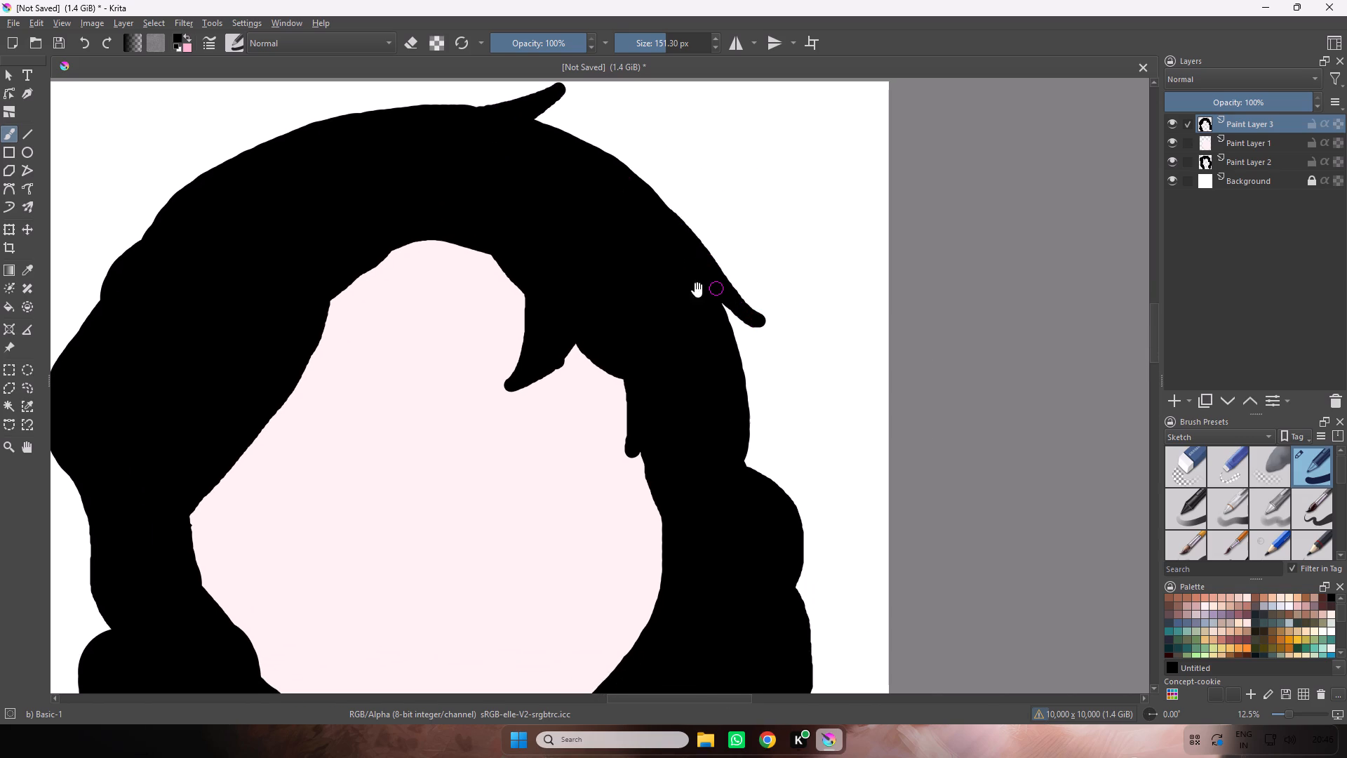
{"action": "left_click_drag", "start_coordinate": [590, 281], "coordinate": [632, 246]}
{"action": "left_click_drag", "start_coordinate": [735, 244], "coordinate": [851, 288]}
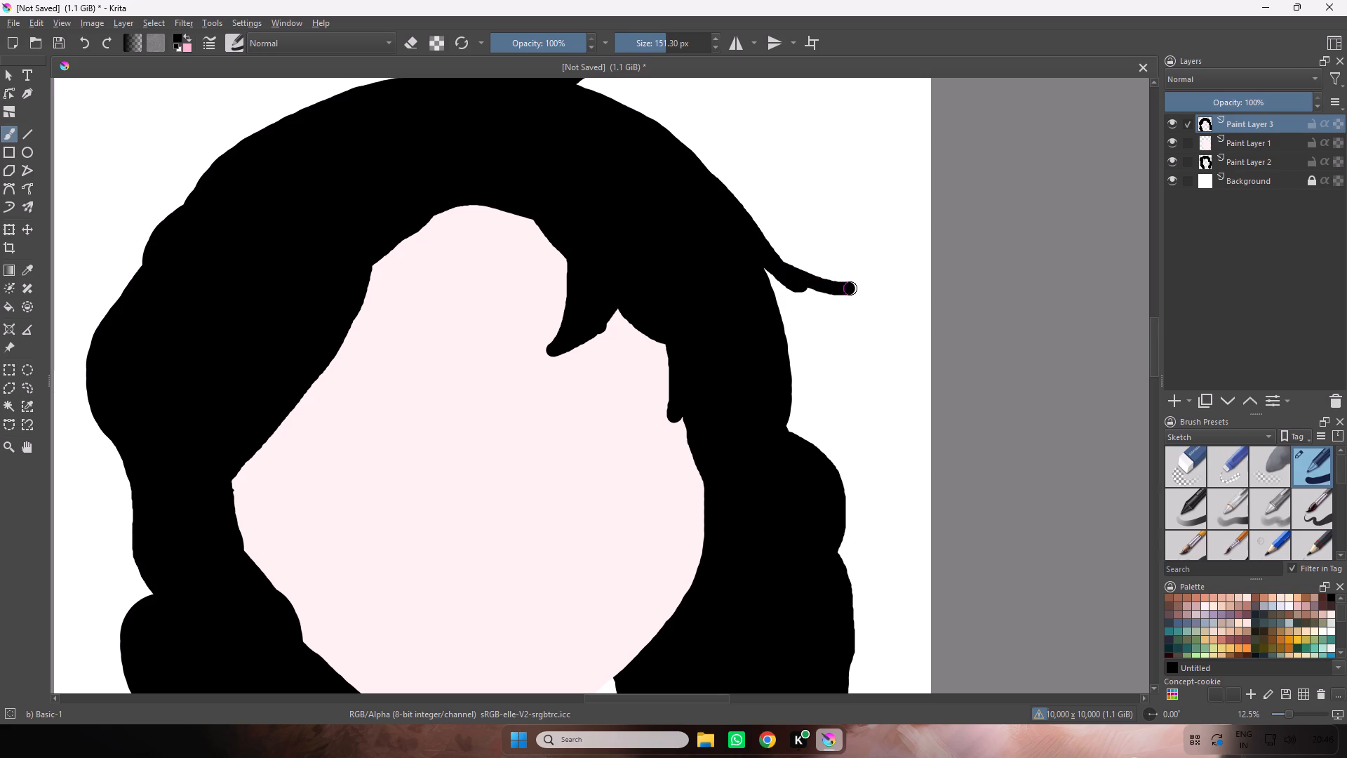
{"action": "left_click_drag", "start_coordinate": [851, 288], "coordinate": [756, 258]}
{"action": "left_click_drag", "start_coordinate": [758, 261], "coordinate": [813, 292]}
{"action": "left_click_drag", "start_coordinate": [813, 292], "coordinate": [838, 288]}
{"action": "left_click_drag", "start_coordinate": [837, 289], "coordinate": [820, 292]}
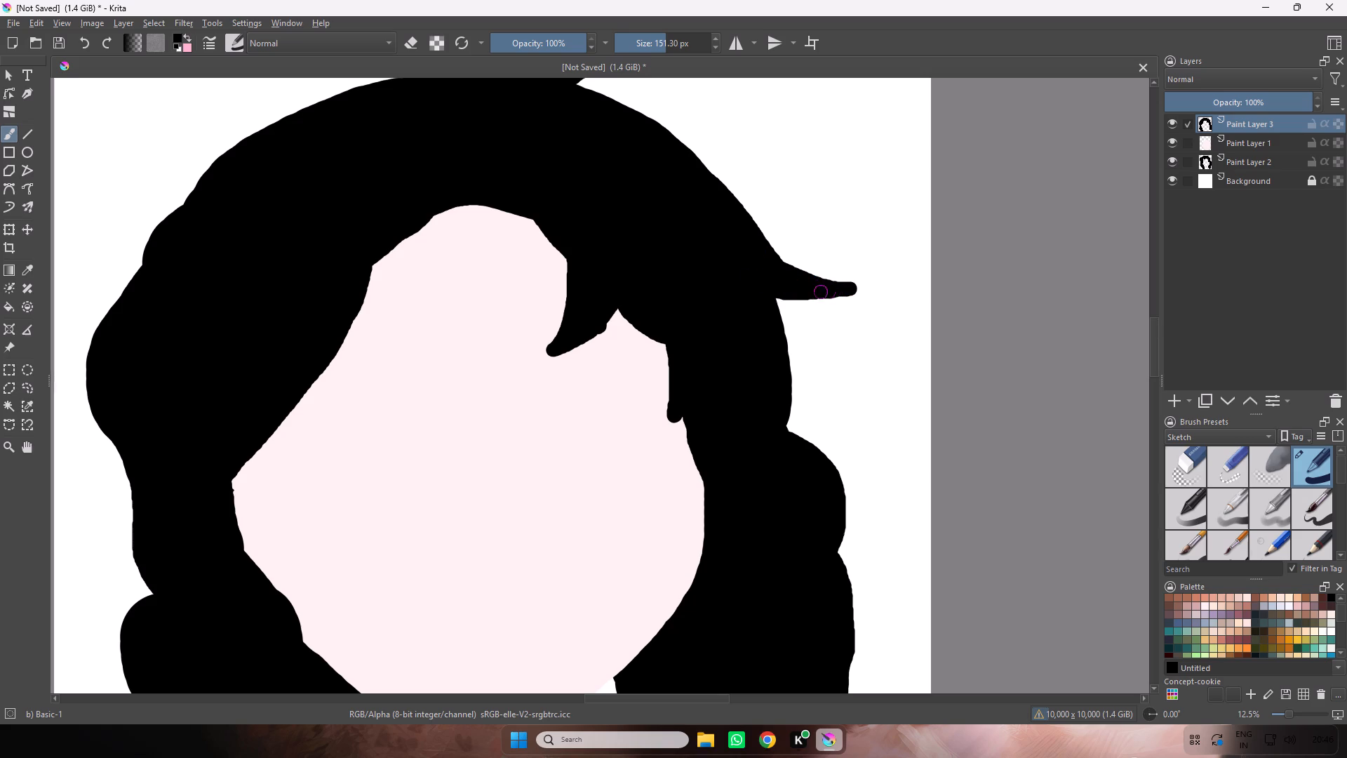
{"action": "left_click_drag", "start_coordinate": [820, 292], "coordinate": [758, 288]}
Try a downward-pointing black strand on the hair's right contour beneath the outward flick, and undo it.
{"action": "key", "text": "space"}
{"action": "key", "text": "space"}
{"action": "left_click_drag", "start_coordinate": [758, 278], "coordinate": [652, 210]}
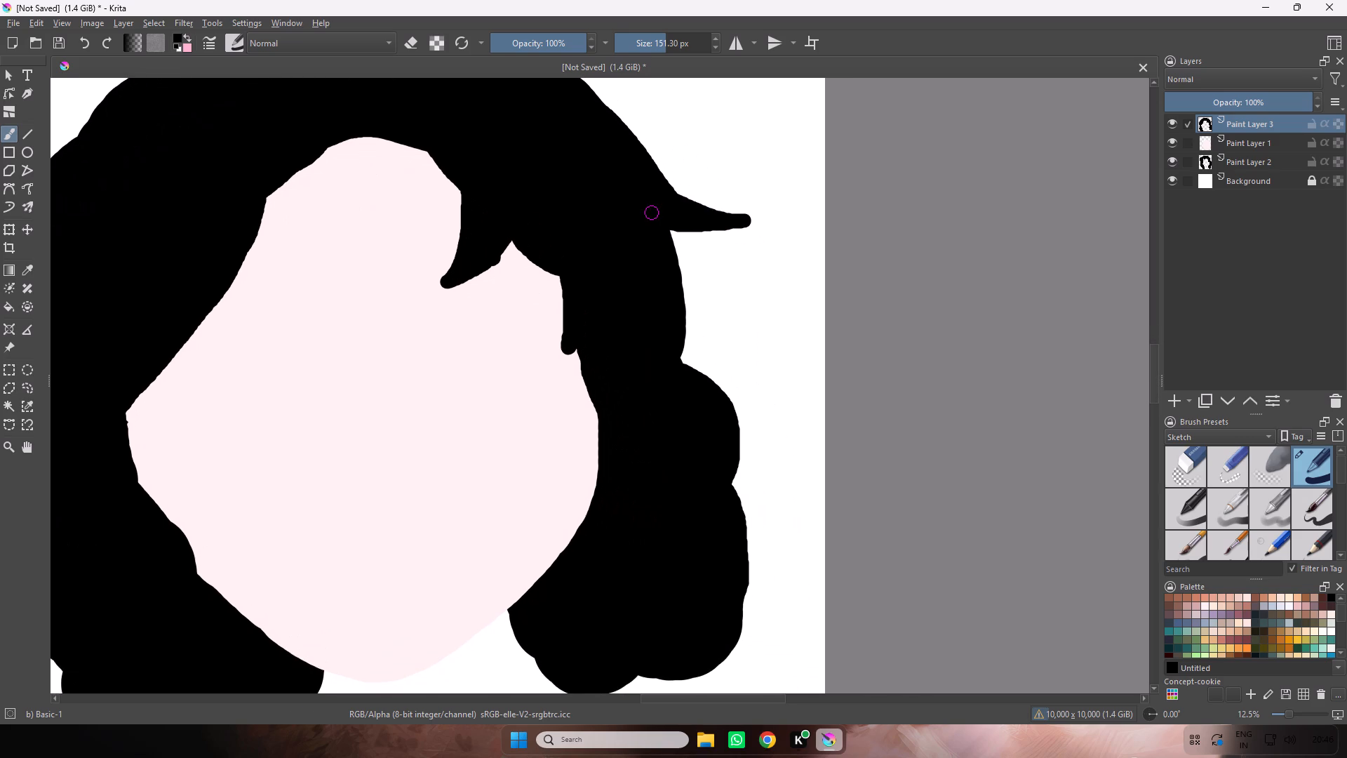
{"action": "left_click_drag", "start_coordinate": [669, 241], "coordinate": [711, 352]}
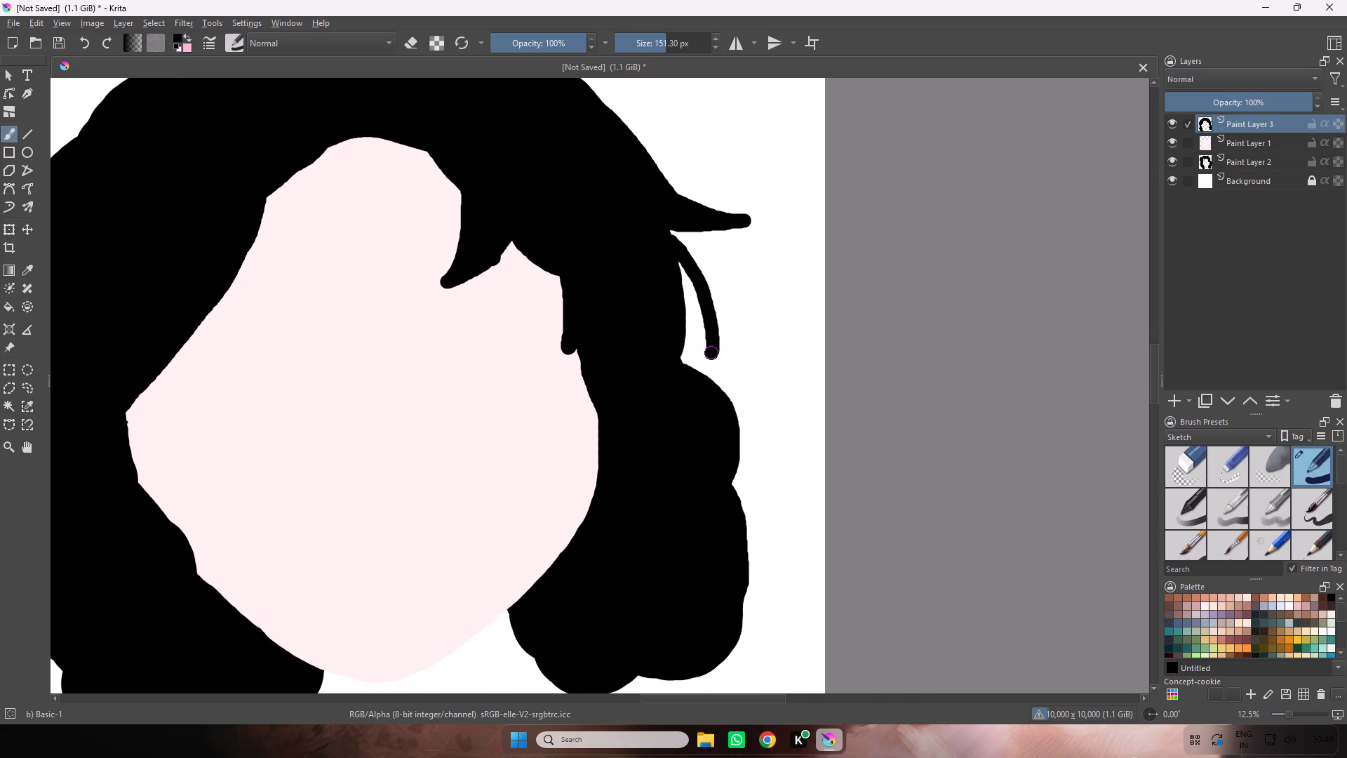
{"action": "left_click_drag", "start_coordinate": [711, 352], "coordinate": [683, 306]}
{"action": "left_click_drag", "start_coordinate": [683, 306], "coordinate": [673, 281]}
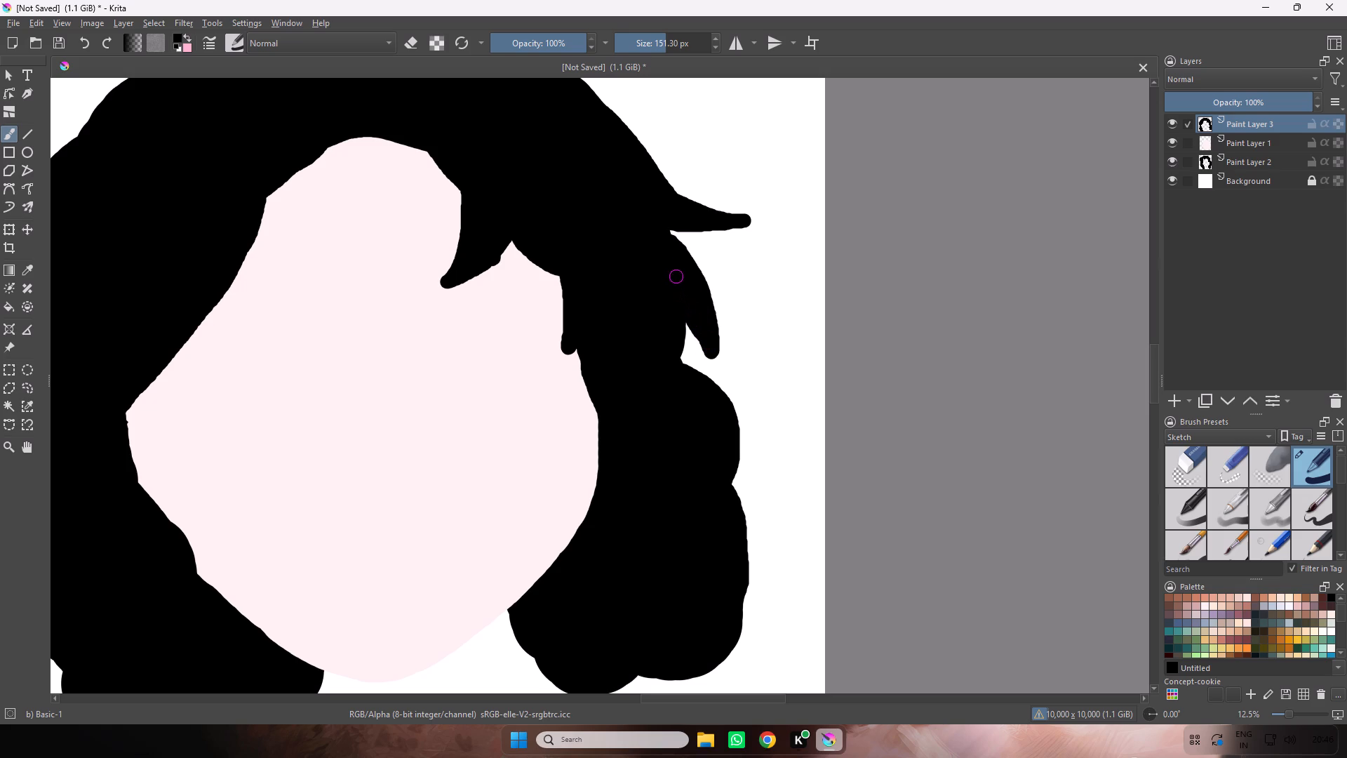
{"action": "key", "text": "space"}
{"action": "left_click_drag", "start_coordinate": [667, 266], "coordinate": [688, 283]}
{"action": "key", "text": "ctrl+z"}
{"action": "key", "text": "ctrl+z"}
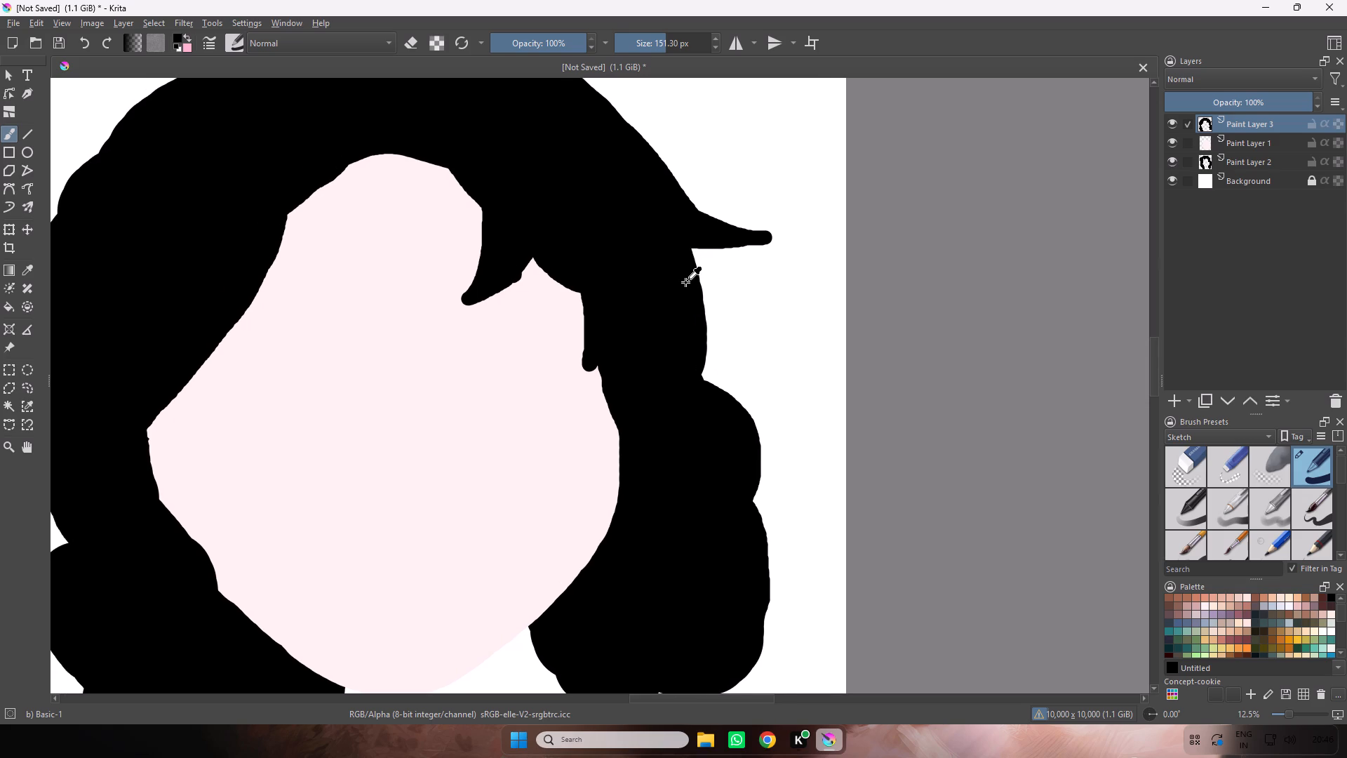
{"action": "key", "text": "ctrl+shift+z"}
Paint a pointed black lock hanging over the right cheek from the hair's inner edge and fill it in.
{"action": "key", "text": "ctrl+minus"}
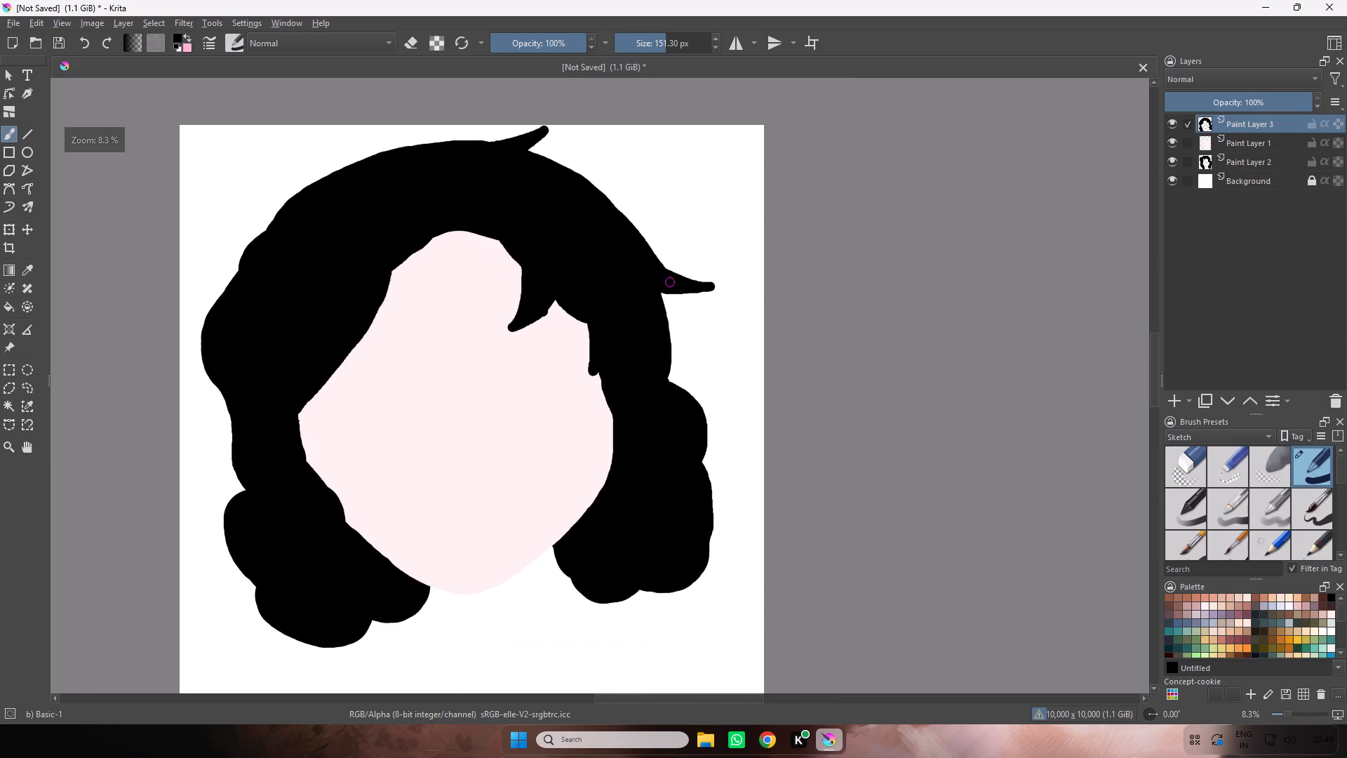
{"action": "key", "text": "space"}
{"action": "key", "text": "space"}
{"action": "key", "text": "space"}
{"action": "key", "text": "space"}
{"action": "left_click_drag", "start_coordinate": [655, 275], "coordinate": [671, 208]}
{"action": "left_click_drag", "start_coordinate": [632, 325], "coordinate": [622, 385]}
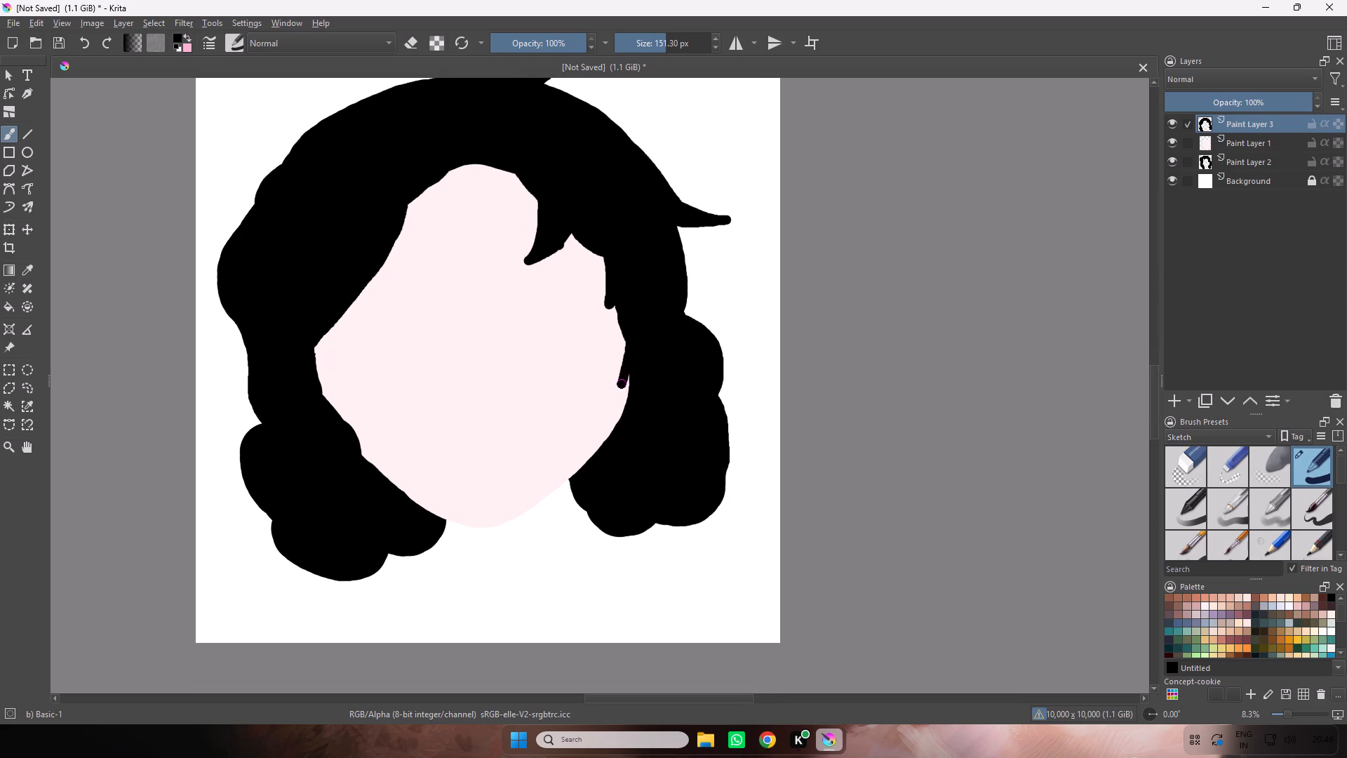
{"action": "left_click_drag", "start_coordinate": [622, 385], "coordinate": [634, 362]}
{"action": "key", "text": "space"}
{"action": "key", "text": "space"}
{"action": "key", "text": "space"}
{"action": "key", "text": "space"}
{"action": "key", "text": "space"}
{"action": "key", "text": "space"}
{"action": "key", "text": "space"}
{"action": "key", "text": "space"}
{"action": "left_click_drag", "start_coordinate": [636, 360], "coordinate": [661, 341]}
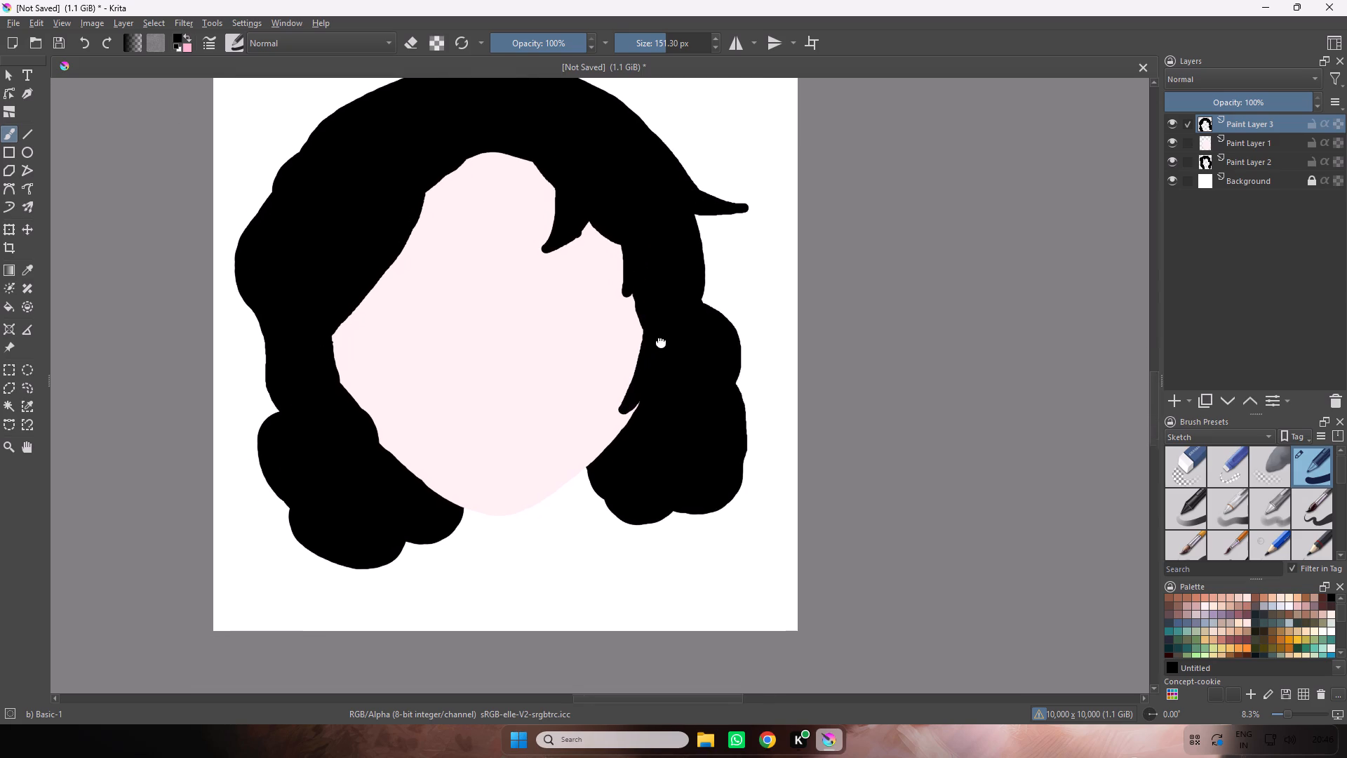
Paint a pointed black lock from the hair's left inner edge over the lower left cheek.
{"action": "left_click_drag", "start_coordinate": [661, 341], "coordinate": [671, 332]}
{"action": "left_click_drag", "start_coordinate": [337, 321], "coordinate": [399, 415]}
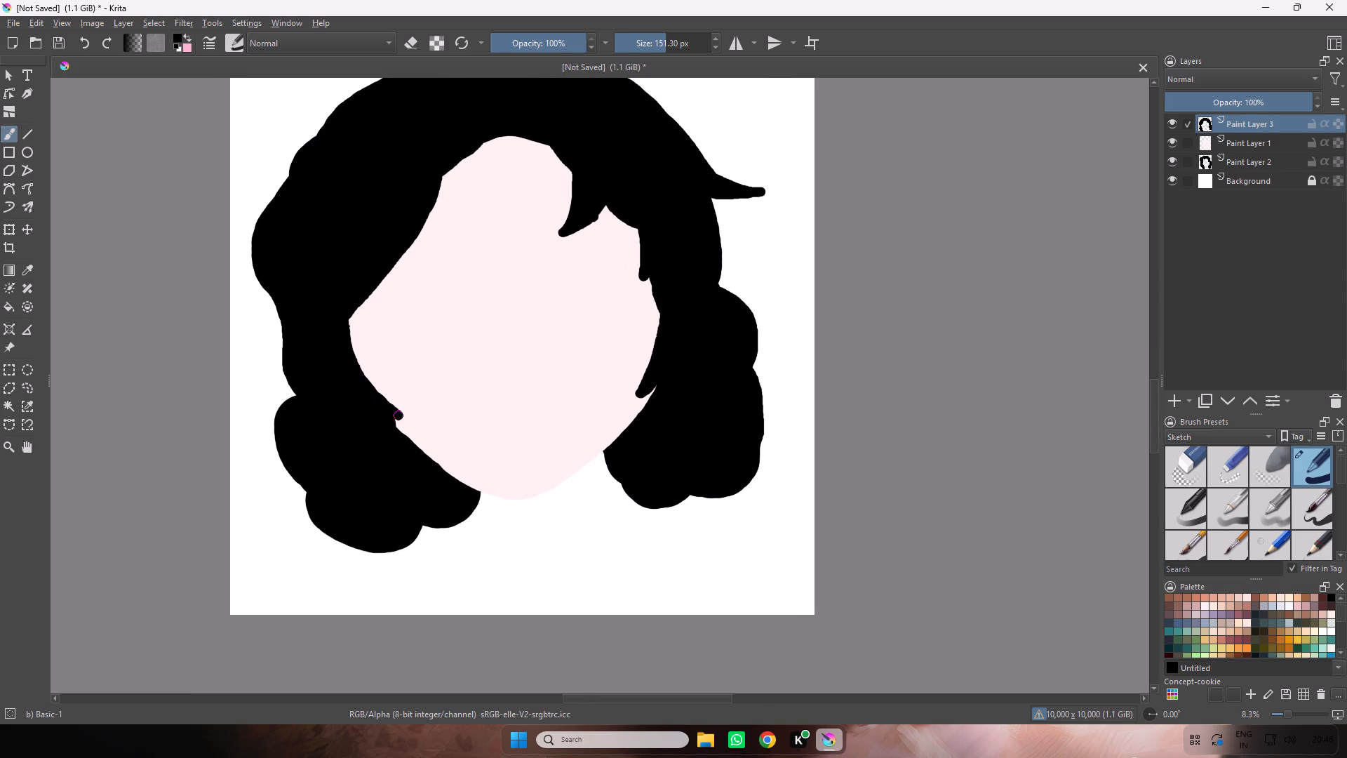
{"action": "left_click_drag", "start_coordinate": [399, 415], "coordinate": [404, 429]}
Paint a black lock along the left fringe's inner edge, hanging down to a tip over the left temple.
{"action": "key", "text": "space"}
{"action": "key", "text": "space"}
{"action": "key", "text": "space"}
{"action": "key", "text": "space"}
{"action": "key", "text": "space"}
{"action": "key", "text": "space"}
{"action": "key", "text": "space"}
{"action": "left_click_drag", "start_coordinate": [364, 383], "coordinate": [373, 416]}
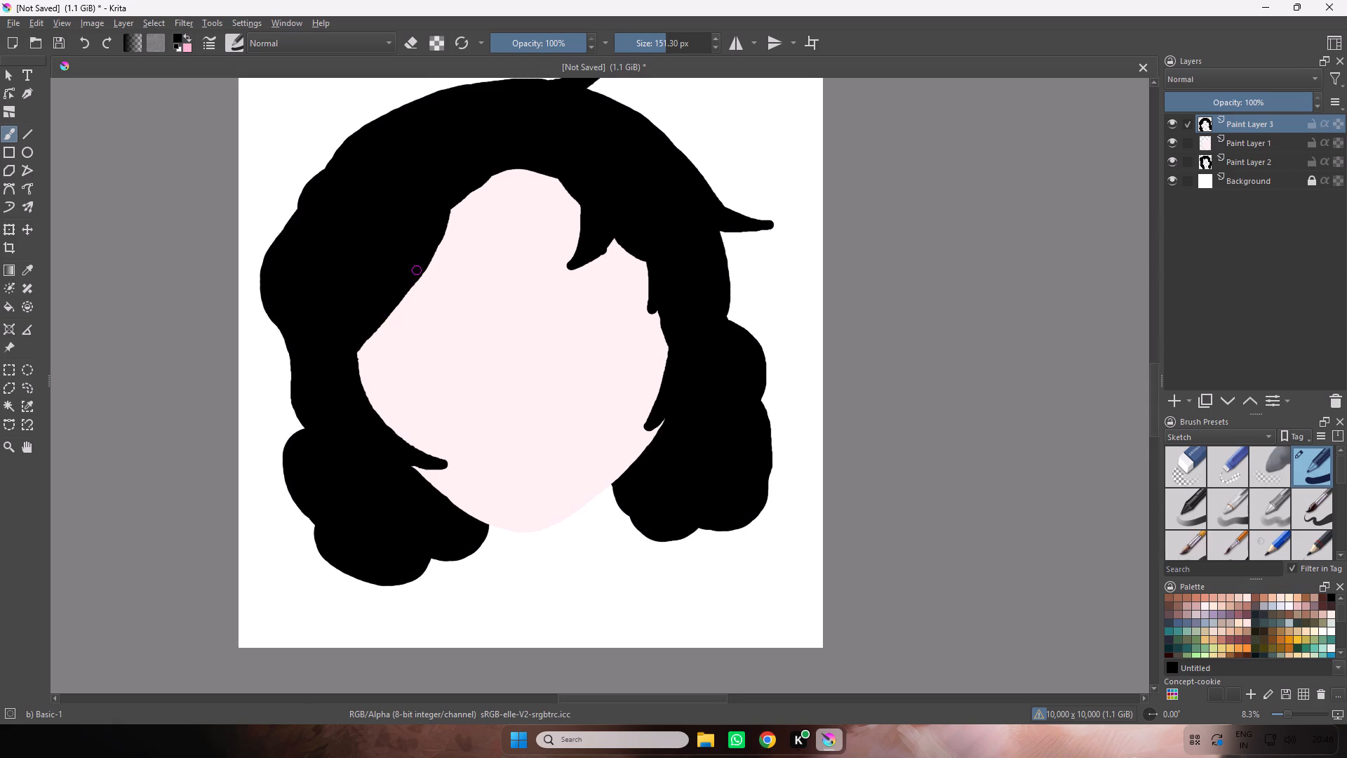
{"action": "left_click_drag", "start_coordinate": [417, 271], "coordinate": [420, 268]}
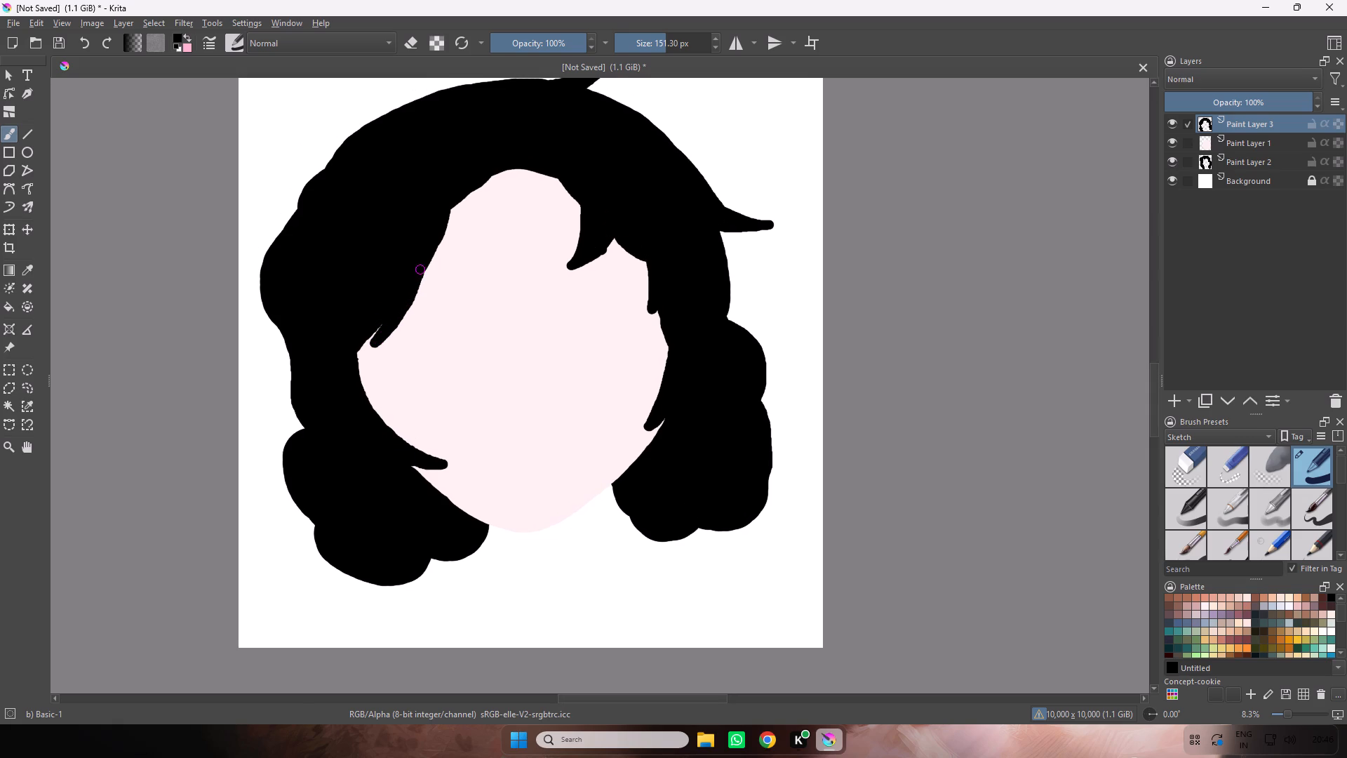
{"action": "left_click_drag", "start_coordinate": [420, 268], "coordinate": [425, 246]}
{"action": "left_click", "coordinate": [425, 246]}
{"action": "left_click_drag", "start_coordinate": [428, 244], "coordinate": [381, 334]}
{"action": "left_click_drag", "start_coordinate": [381, 334], "coordinate": [368, 347]}
Erase along both sides of the left temple lock to carve it into a thin, sharply tapered strand.
{"action": "key", "text": "ctrl+equal"}
{"action": "key", "text": "ctrl+equal"}
{"action": "key", "text": "ctrl+equal"}
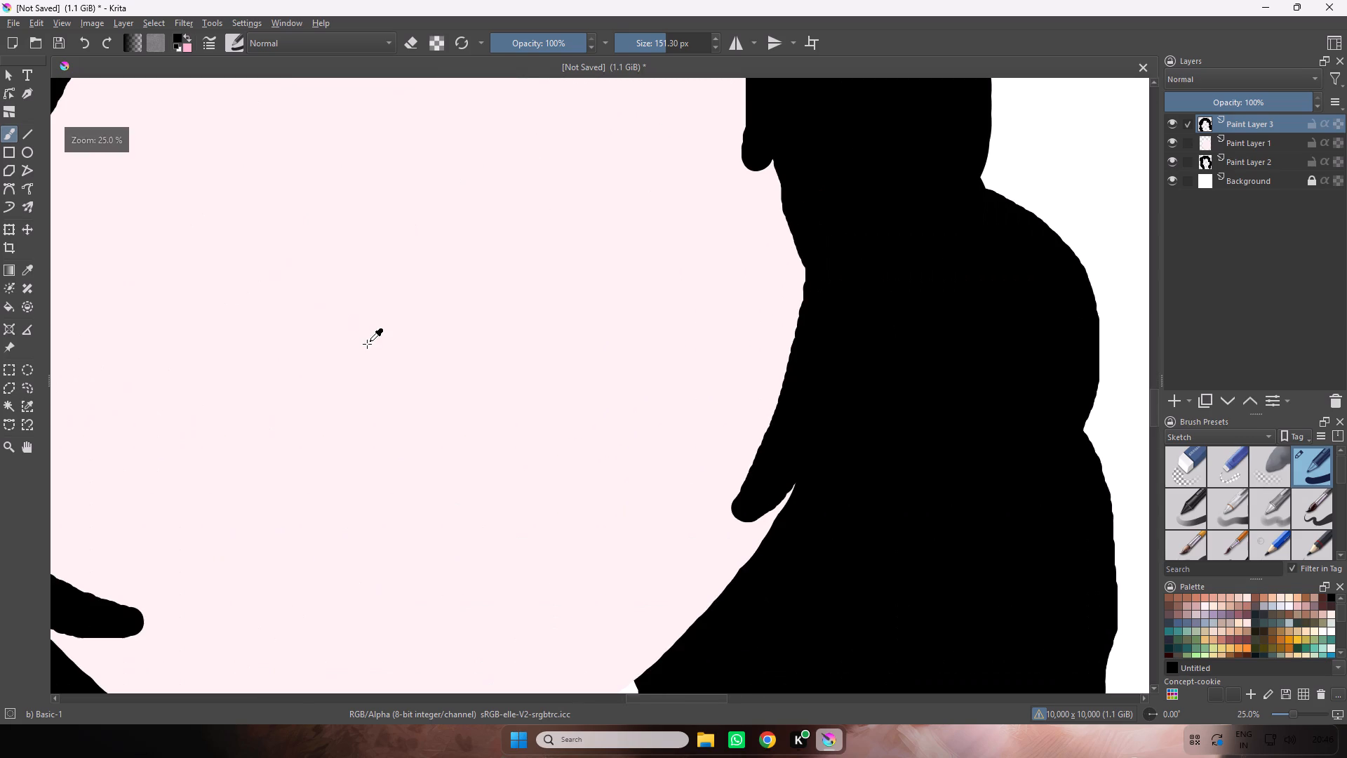
{"action": "key", "text": "space"}
{"action": "key", "text": "space"}
{"action": "key", "text": "space"}
{"action": "key", "text": "space"}
{"action": "key", "text": "space"}
{"action": "key", "text": "space"}
{"action": "key", "text": "space"}
{"action": "key", "text": "space"}
{"action": "key", "text": "space"}
{"action": "key", "text": "space"}
{"action": "key", "text": "space"}
{"action": "key", "text": "space"}
{"action": "key", "text": "space"}
{"action": "key", "text": "space"}
{"action": "key", "text": "space"}
{"action": "left_click_drag", "start_coordinate": [352, 326], "coordinate": [847, 390]}
{"action": "key", "text": "e"}
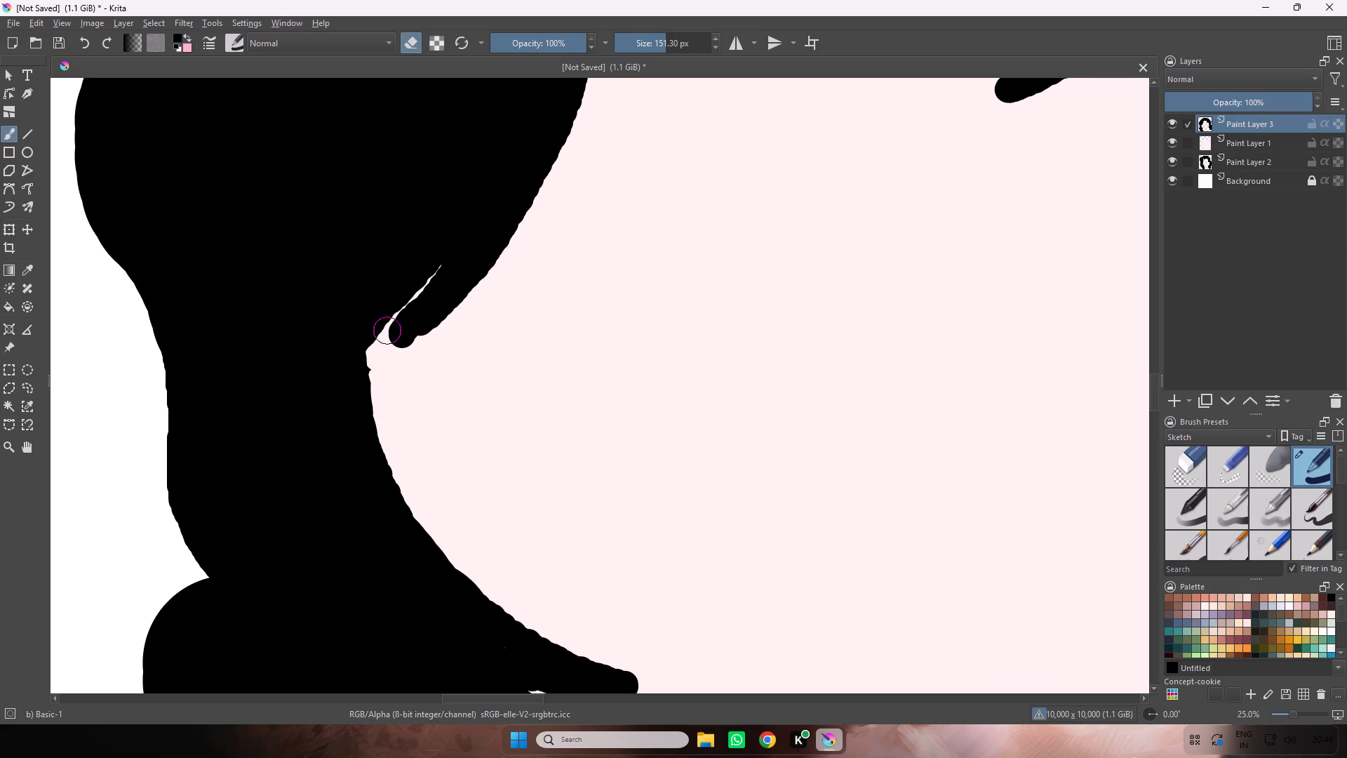
{"action": "left_click_drag", "start_coordinate": [387, 333], "coordinate": [505, 133]}
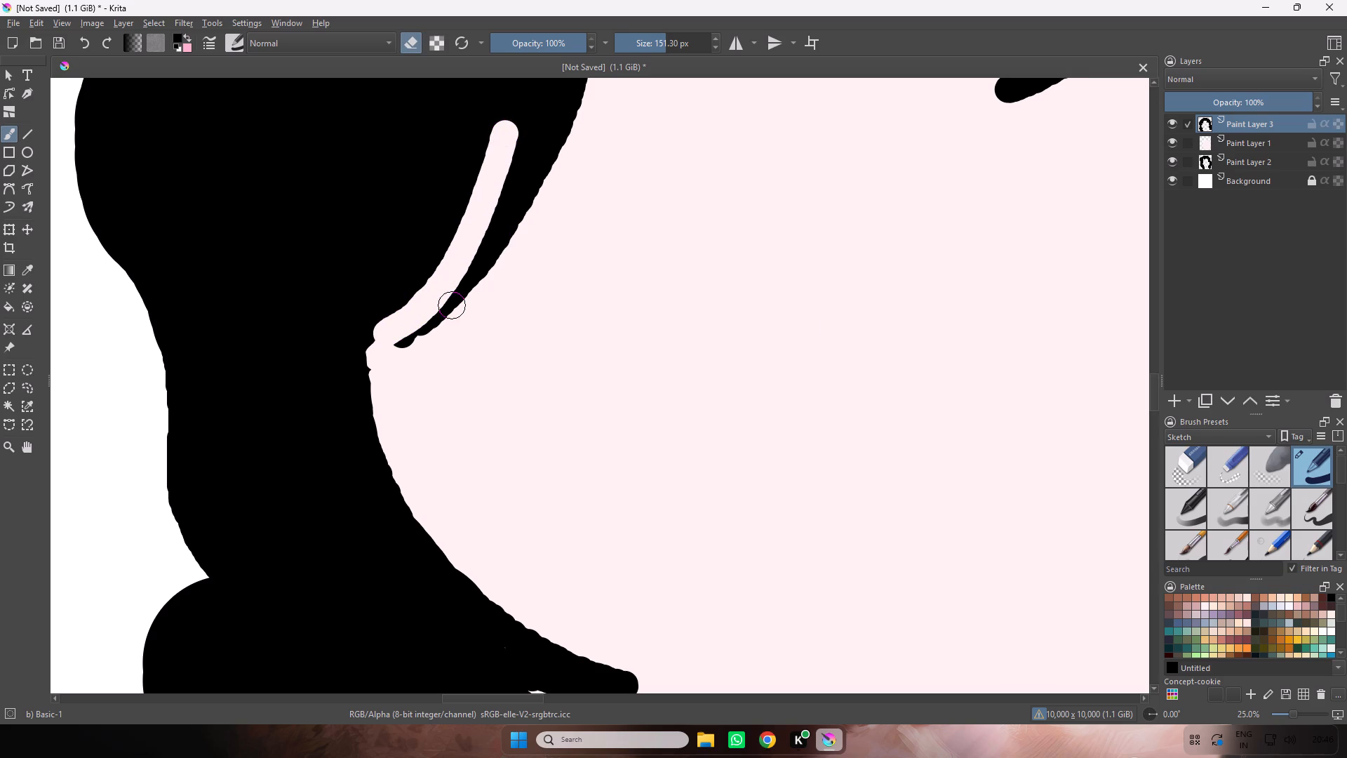
{"action": "left_click_drag", "start_coordinate": [467, 318], "coordinate": [468, 317]}
{"action": "left_click_drag", "start_coordinate": [468, 317], "coordinate": [389, 361]}
Repaint the erased gap behind the left temple strand in black, leaving only a narrow sliver open near its tip.
{"action": "key", "text": "e"}
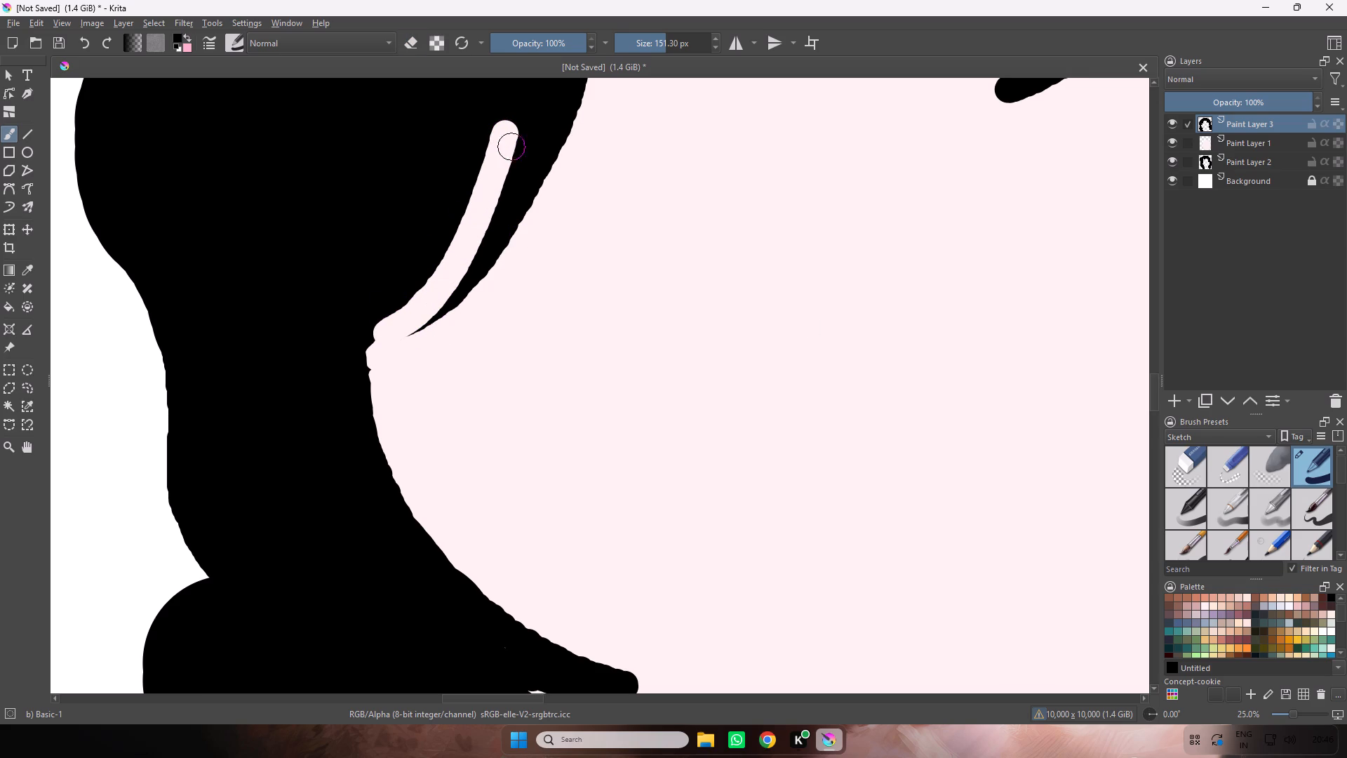
{"action": "left_click_drag", "start_coordinate": [525, 117], "coordinate": [407, 293]}
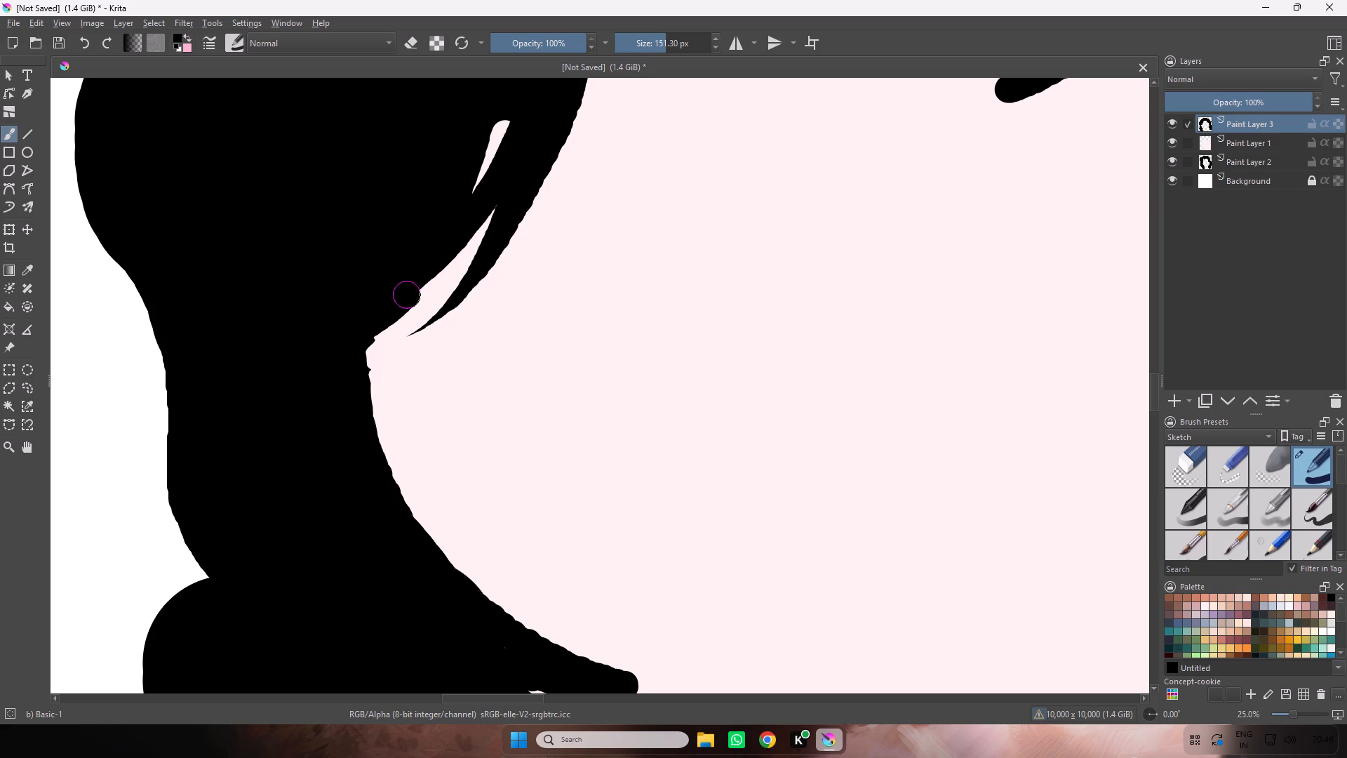
{"action": "left_click_drag", "start_coordinate": [407, 293], "coordinate": [326, 368]}
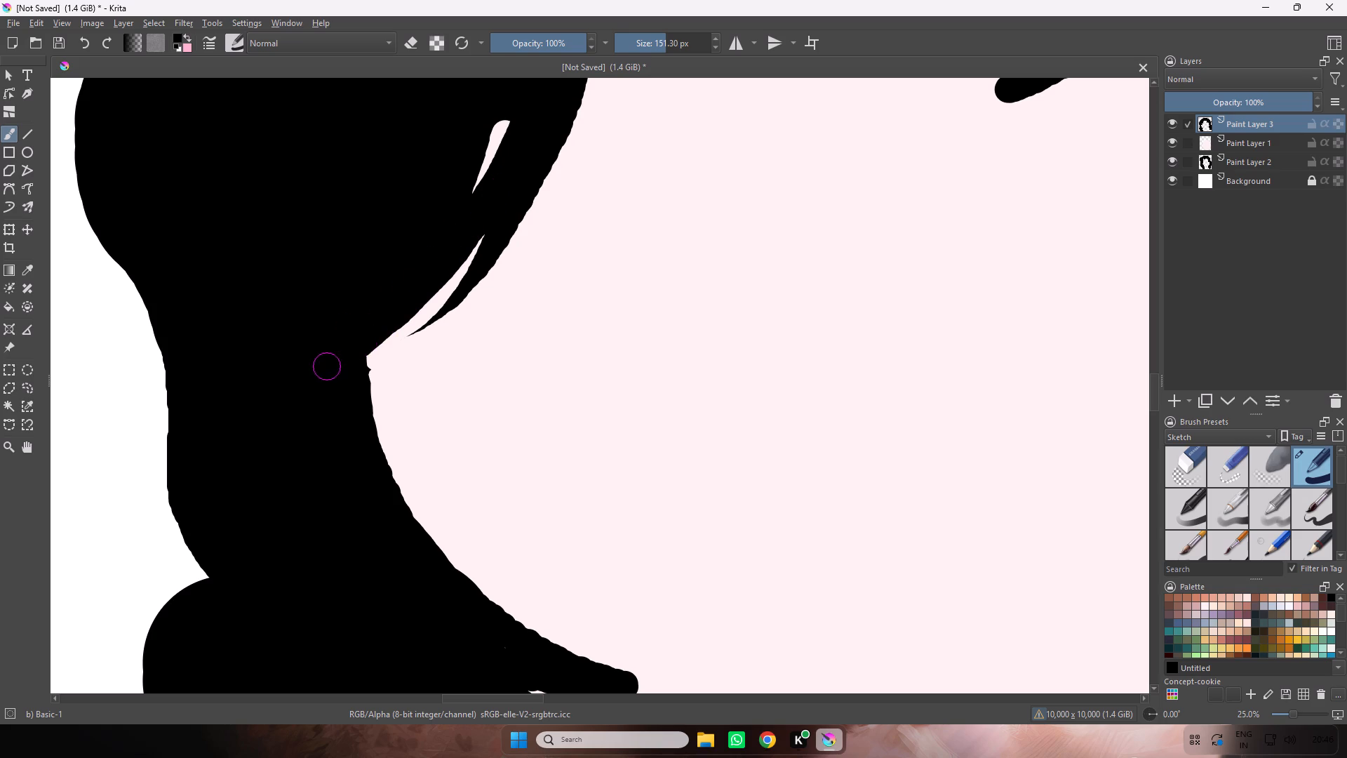
{"action": "left_click_drag", "start_coordinate": [326, 368], "coordinate": [322, 370]}
{"action": "key", "text": "space"}
{"action": "left_click_drag", "start_coordinate": [366, 272], "coordinate": [318, 372]}
{"action": "left_click_drag", "start_coordinate": [414, 280], "coordinate": [381, 341]}
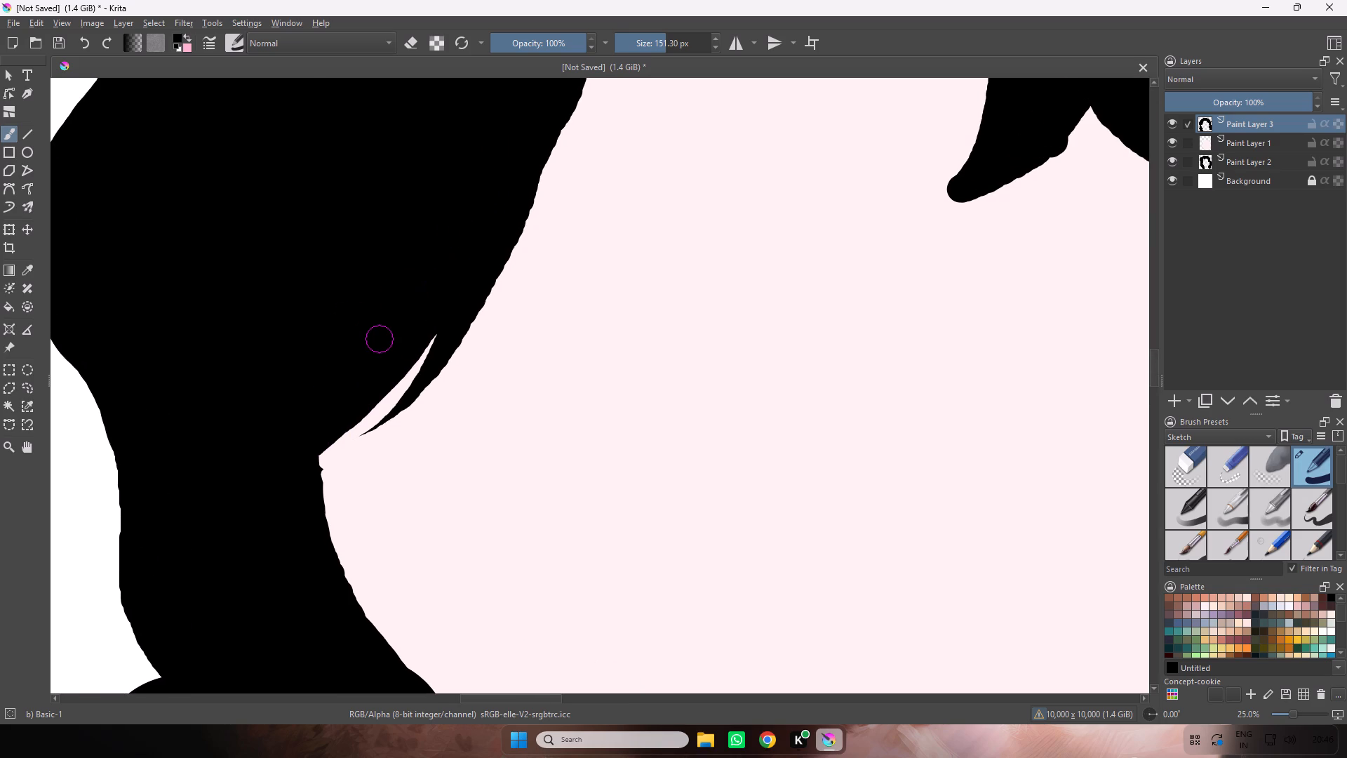
Paint a short curved black strand hanging from the hairline at the upper right of the forehead.
{"action": "key", "text": "ctrl+minus"}
{"action": "key", "text": "ctrl+minus"}
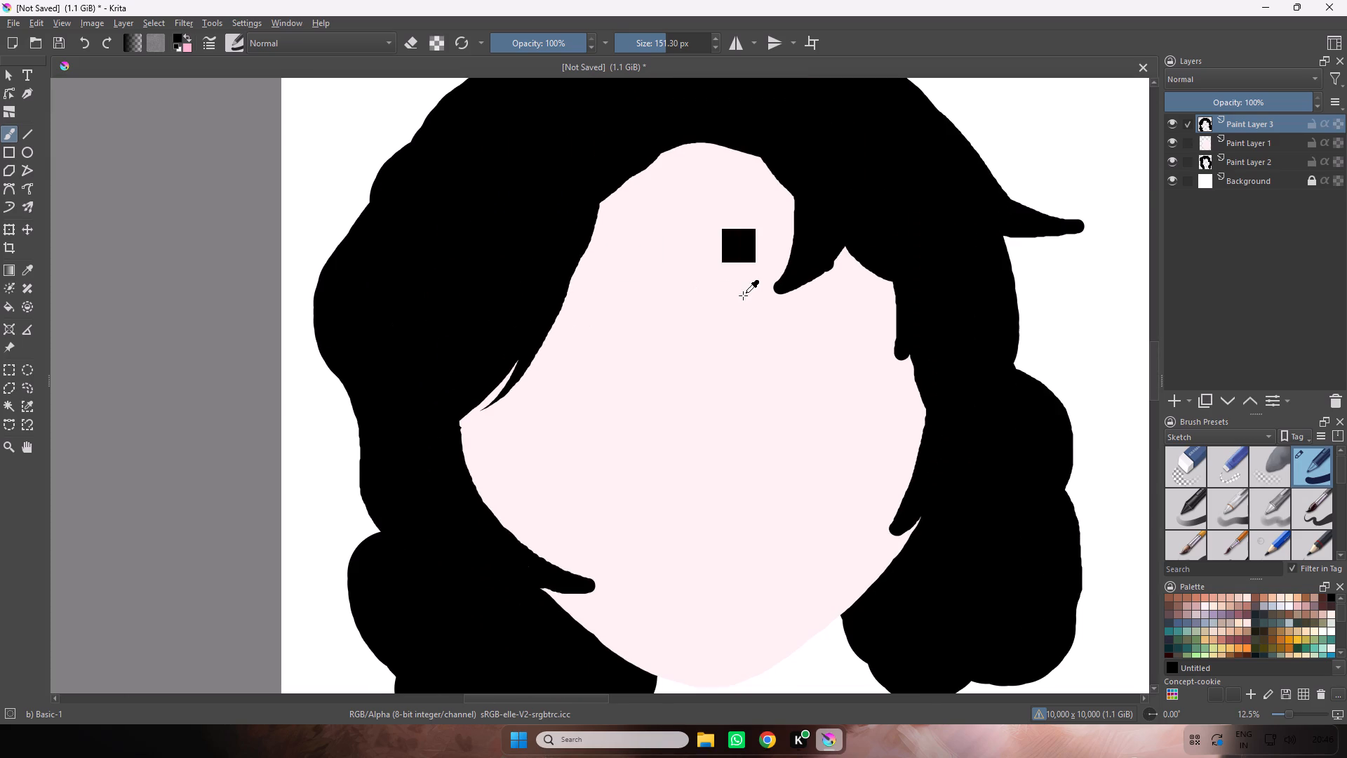
{"action": "key", "text": "space"}
{"action": "key", "text": "space"}
{"action": "key", "text": "space"}
{"action": "key", "text": "space"}
{"action": "key", "text": "space"}
{"action": "key", "text": "space"}
{"action": "key", "text": "space"}
{"action": "key", "text": "space"}
{"action": "key", "text": "space"}
{"action": "key", "text": "space"}
{"action": "key", "text": "space"}
{"action": "key", "text": "space"}
{"action": "key", "text": "space"}
{"action": "key", "text": "space"}
{"action": "key", "text": "space"}
{"action": "key", "text": "space"}
{"action": "key", "text": "space"}
{"action": "key", "text": "space"}
{"action": "key", "text": "space"}
{"action": "key", "text": "space"}
{"action": "left_click_drag", "start_coordinate": [749, 289], "coordinate": [678, 383]}
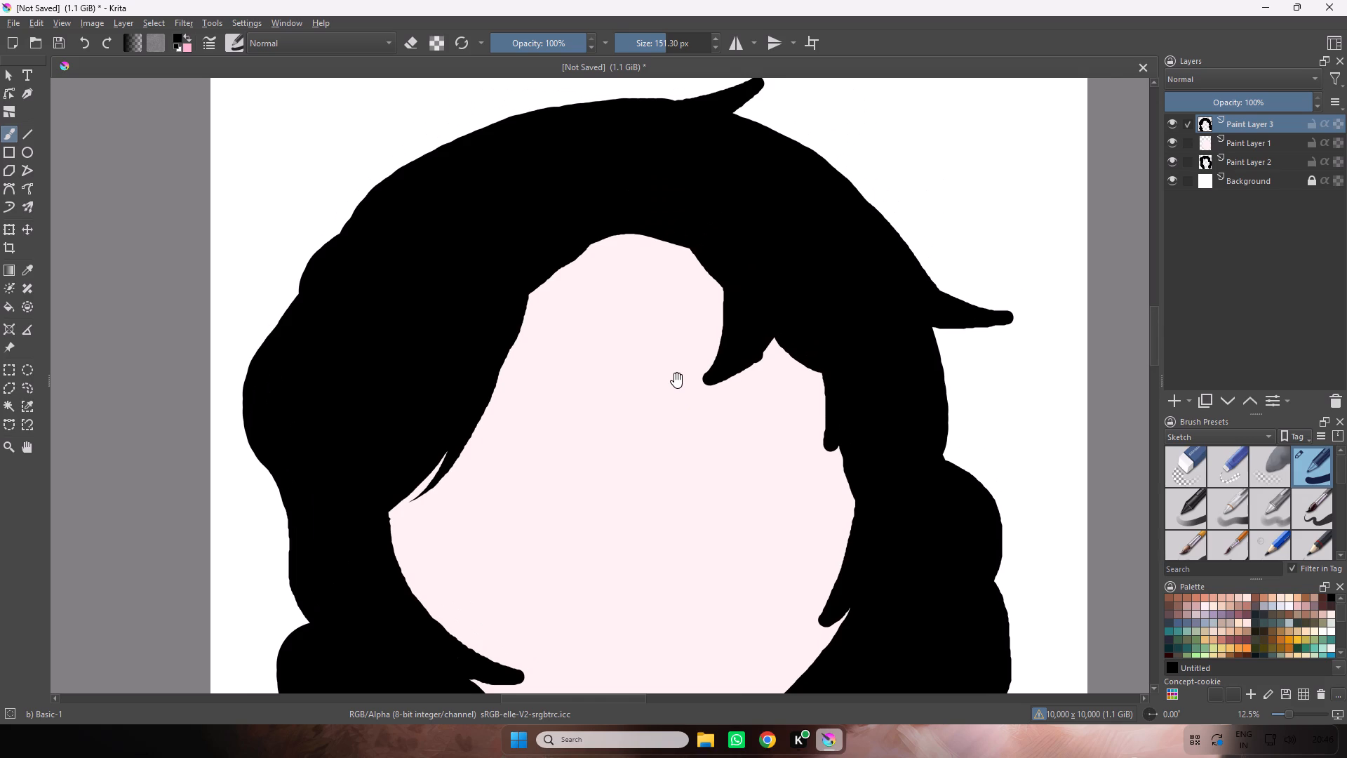
{"action": "key", "text": "ctrl+equal"}
{"action": "key", "text": "ctrl+equal"}
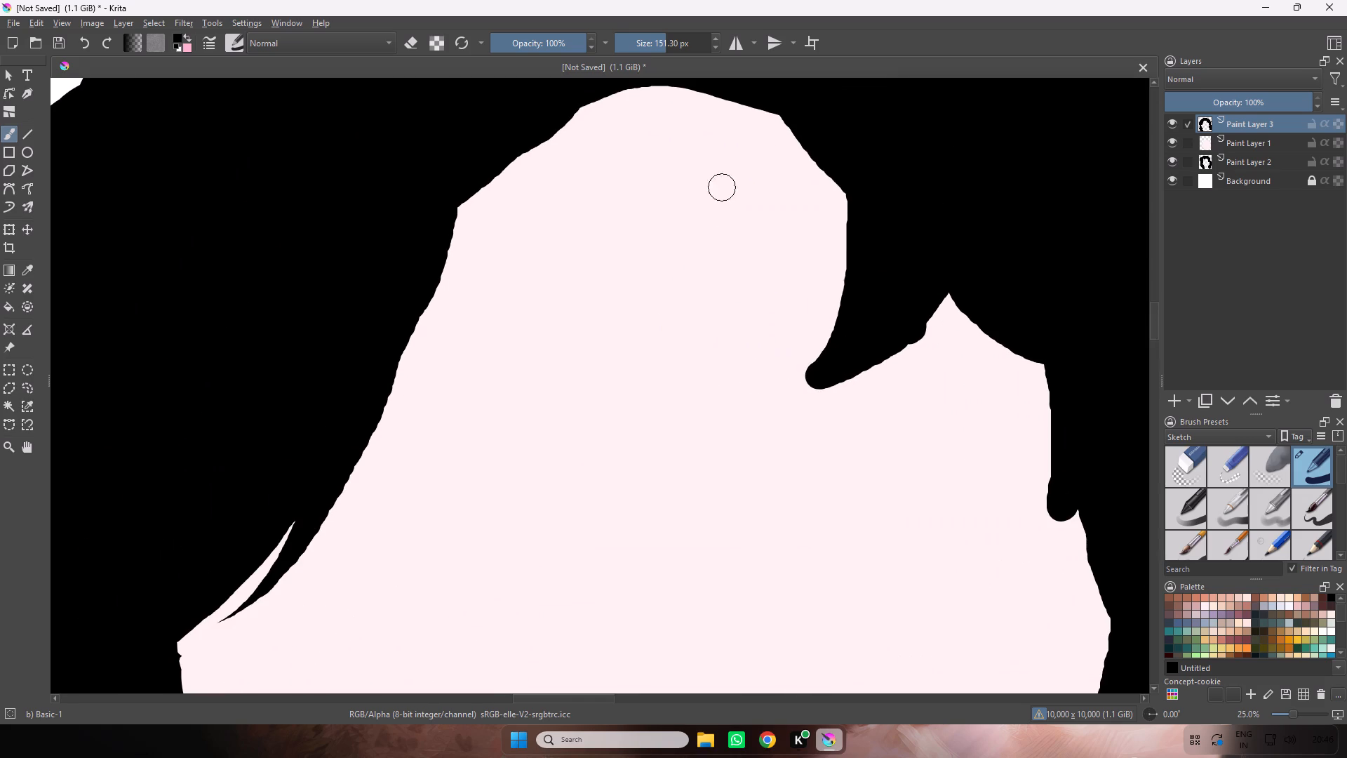
{"action": "key", "text": "space"}
{"action": "key", "text": "space"}
{"action": "key", "text": "space"}
{"action": "key", "text": "space"}
{"action": "left_click_drag", "start_coordinate": [721, 190], "coordinate": [587, 331]}
{"action": "left_click_drag", "start_coordinate": [612, 233], "coordinate": [673, 352]}
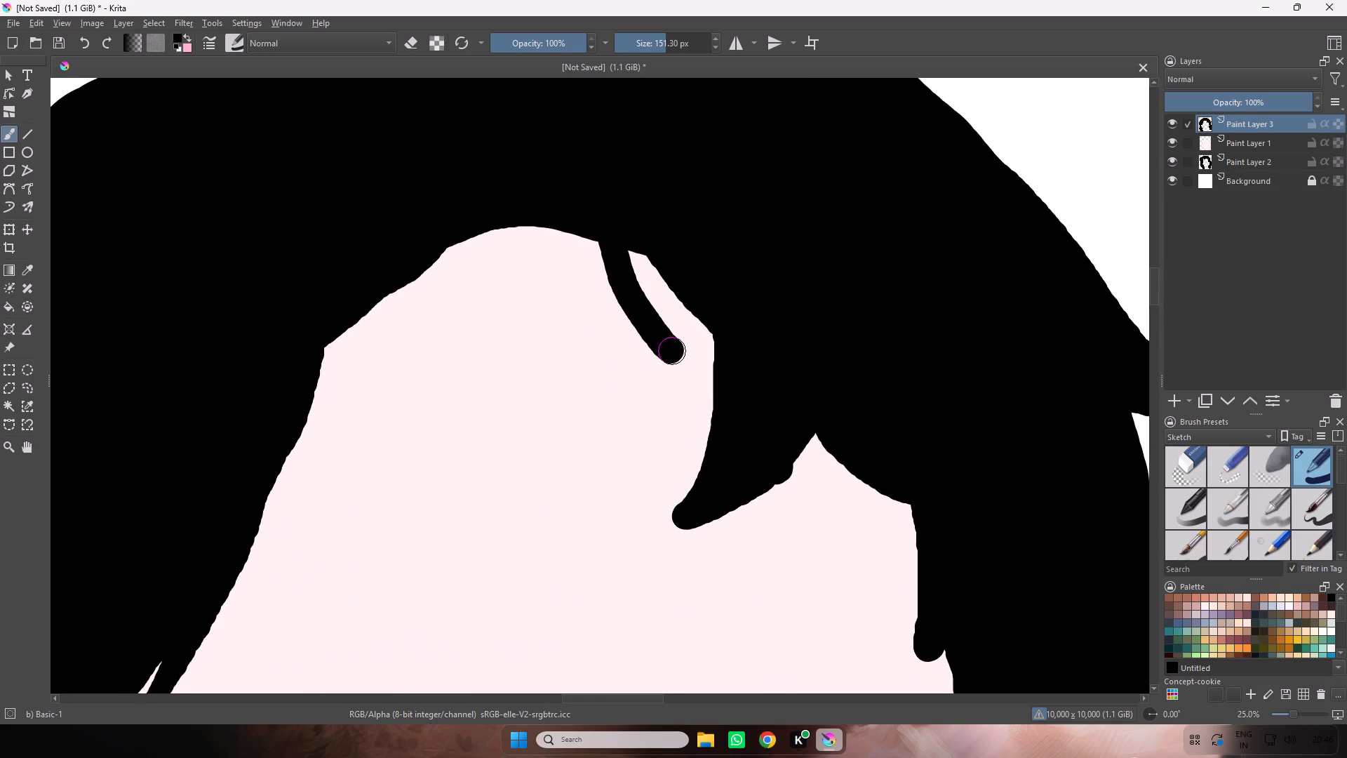
{"action": "left_click_drag", "start_coordinate": [673, 352], "coordinate": [601, 240]}
Erase both sides of the short forehead strand to shape it into a slim point.
{"action": "key", "text": "e"}
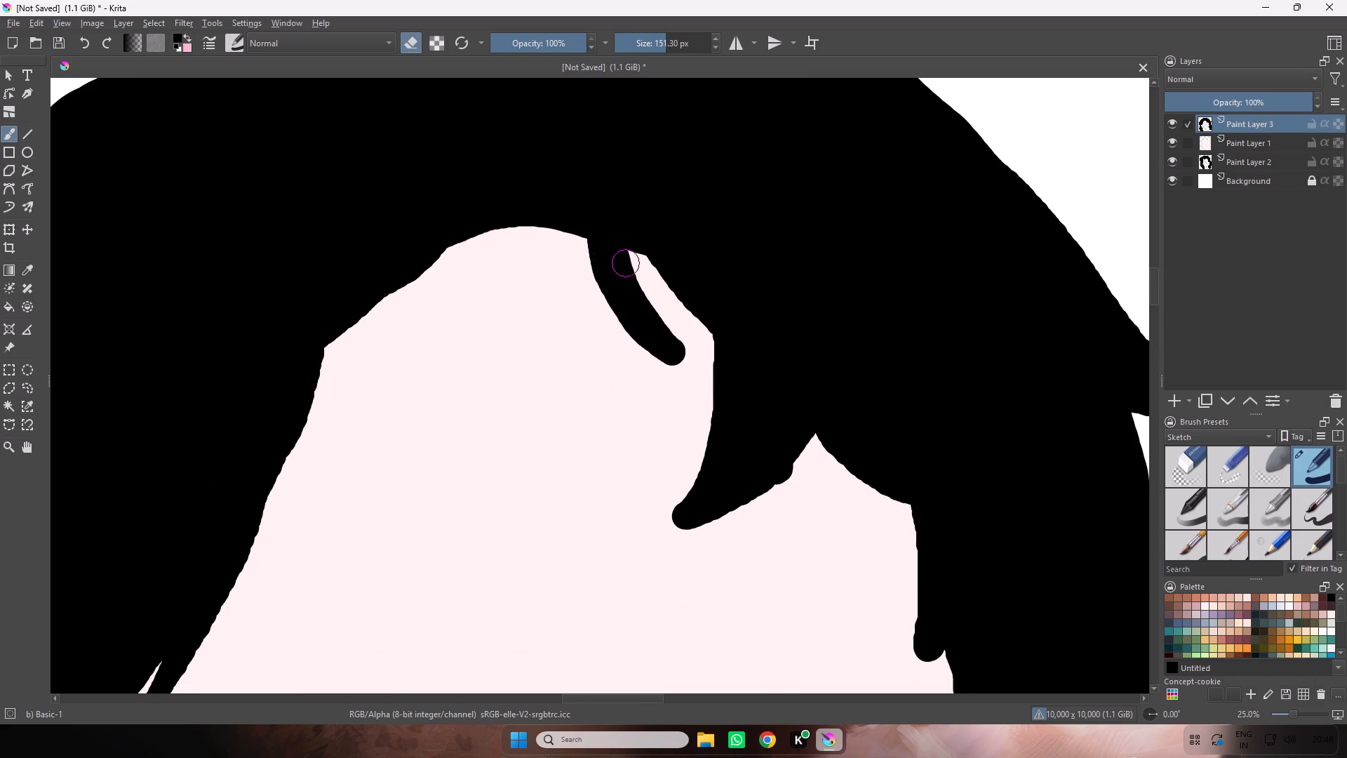
{"action": "left_click_drag", "start_coordinate": [629, 267], "coordinate": [629, 260]}
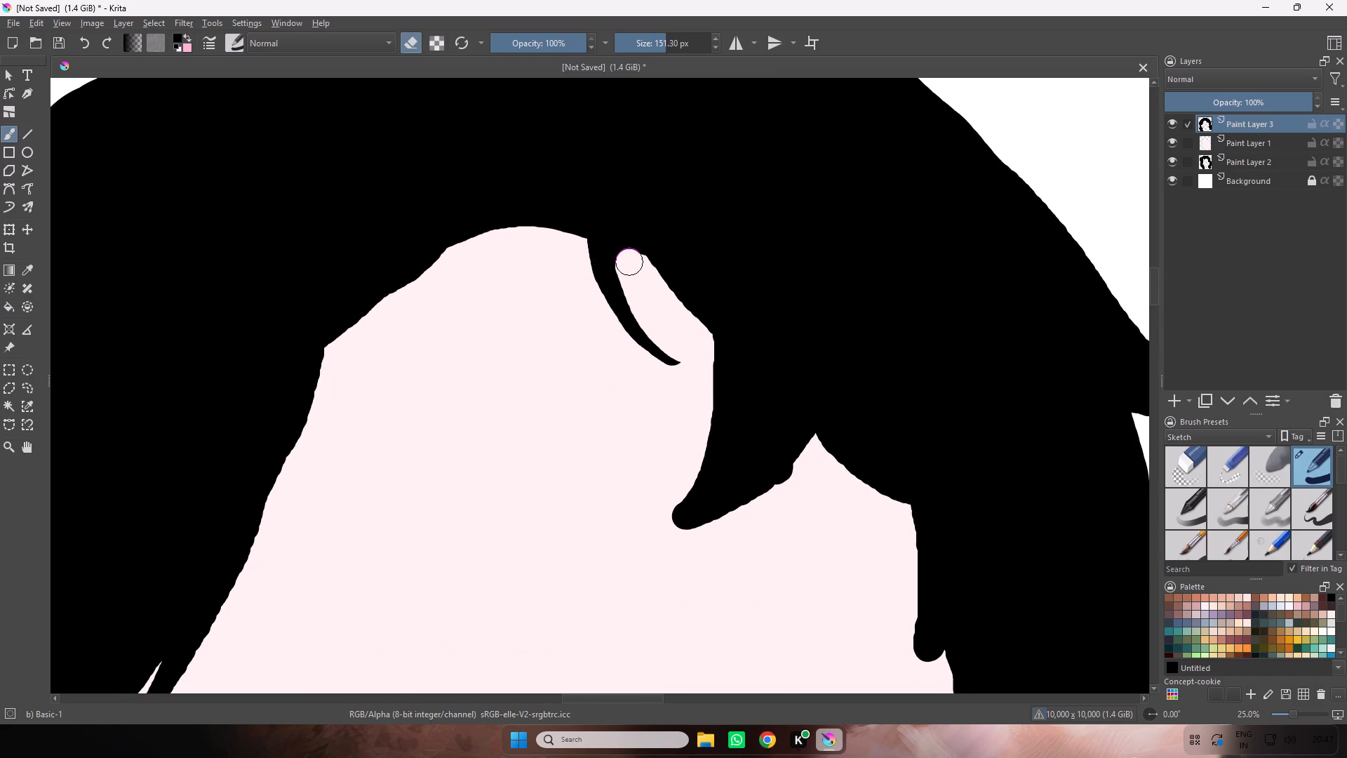
{"action": "left_click_drag", "start_coordinate": [629, 260], "coordinate": [629, 250]}
{"action": "left_click_drag", "start_coordinate": [587, 309], "coordinate": [683, 366]}
Paint the hairline black between the short forehead strand and the large fringe lock, closing the erased notch.
{"action": "key", "text": "e"}
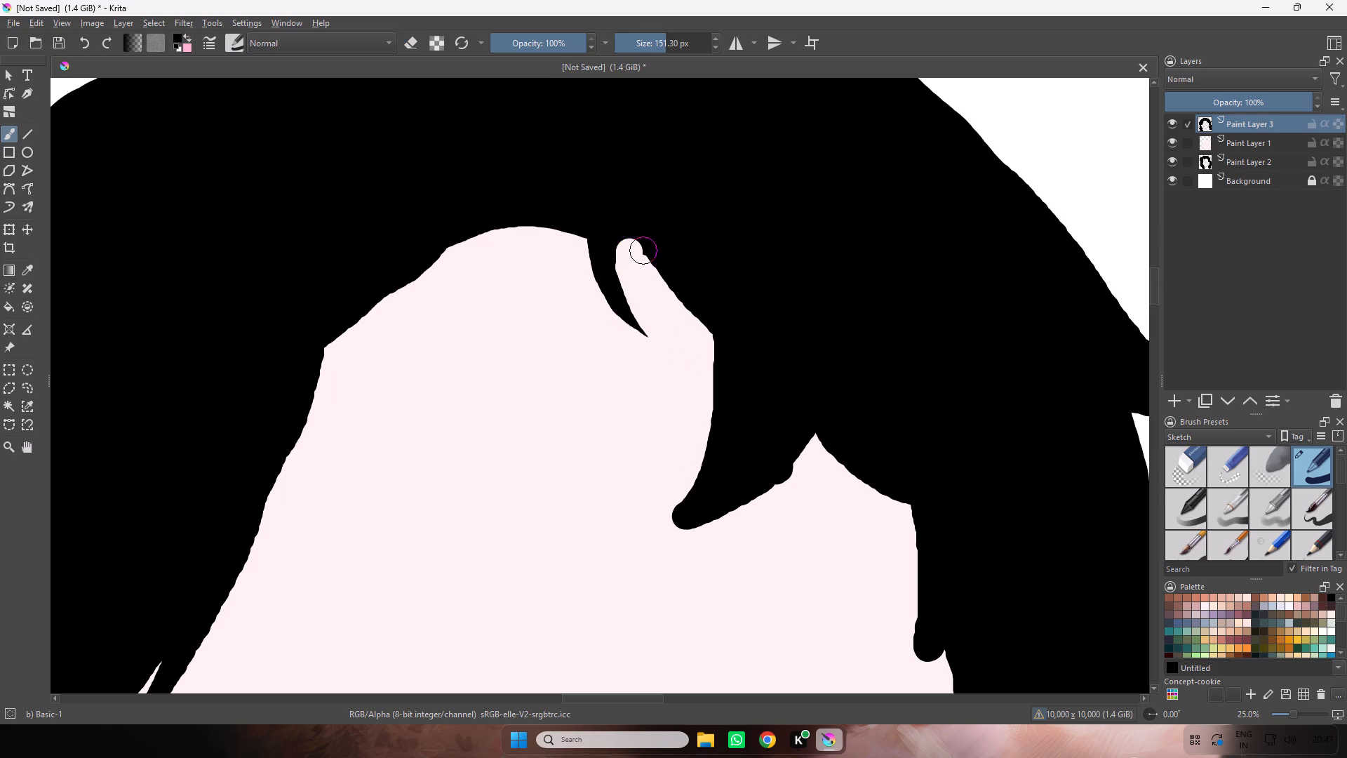
{"action": "left_click_drag", "start_coordinate": [673, 273], "coordinate": [718, 324]}
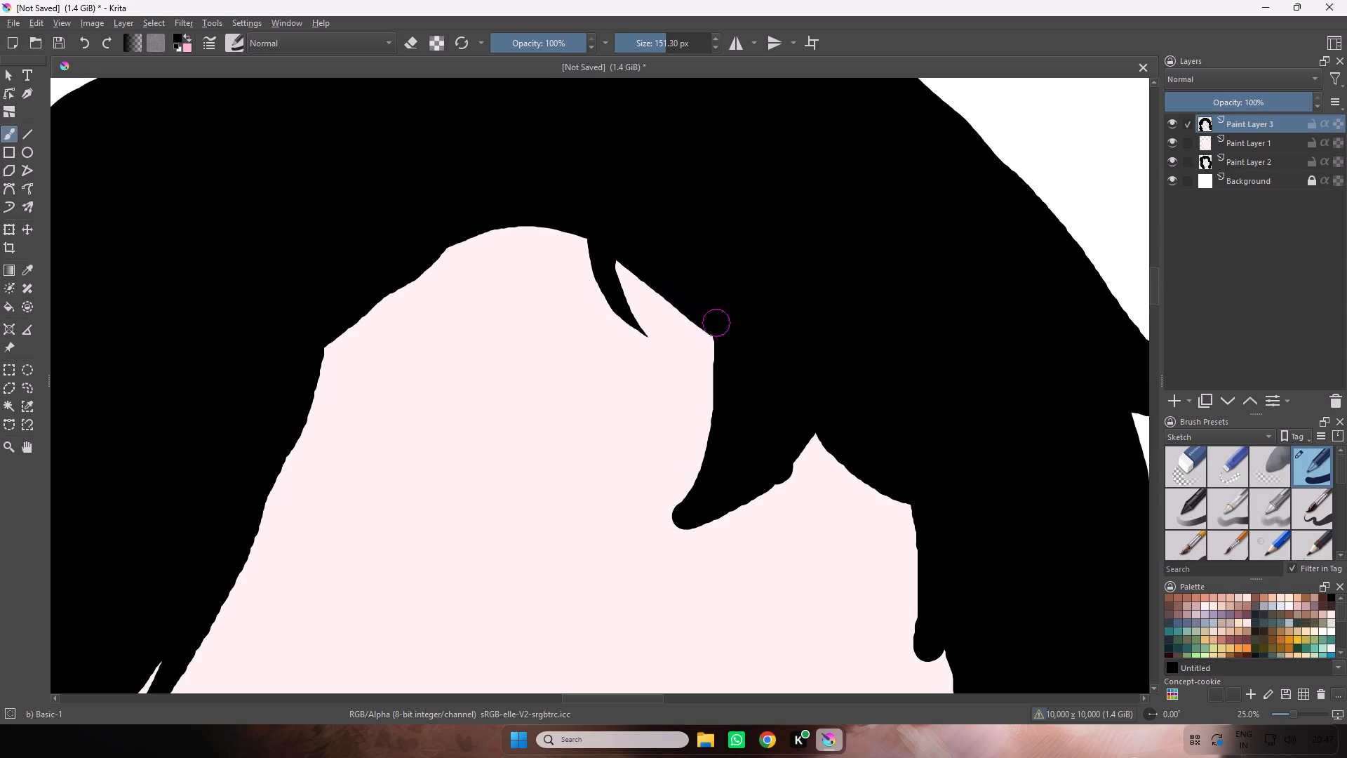
{"action": "left_click_drag", "start_coordinate": [718, 324], "coordinate": [758, 347]}
Erase the bump and rounded tip of the large fringe lock to give it smooth edges and a sharp point.
{"action": "key", "text": "e"}
{"action": "left_click_drag", "start_coordinate": [806, 470], "coordinate": [798, 479]}
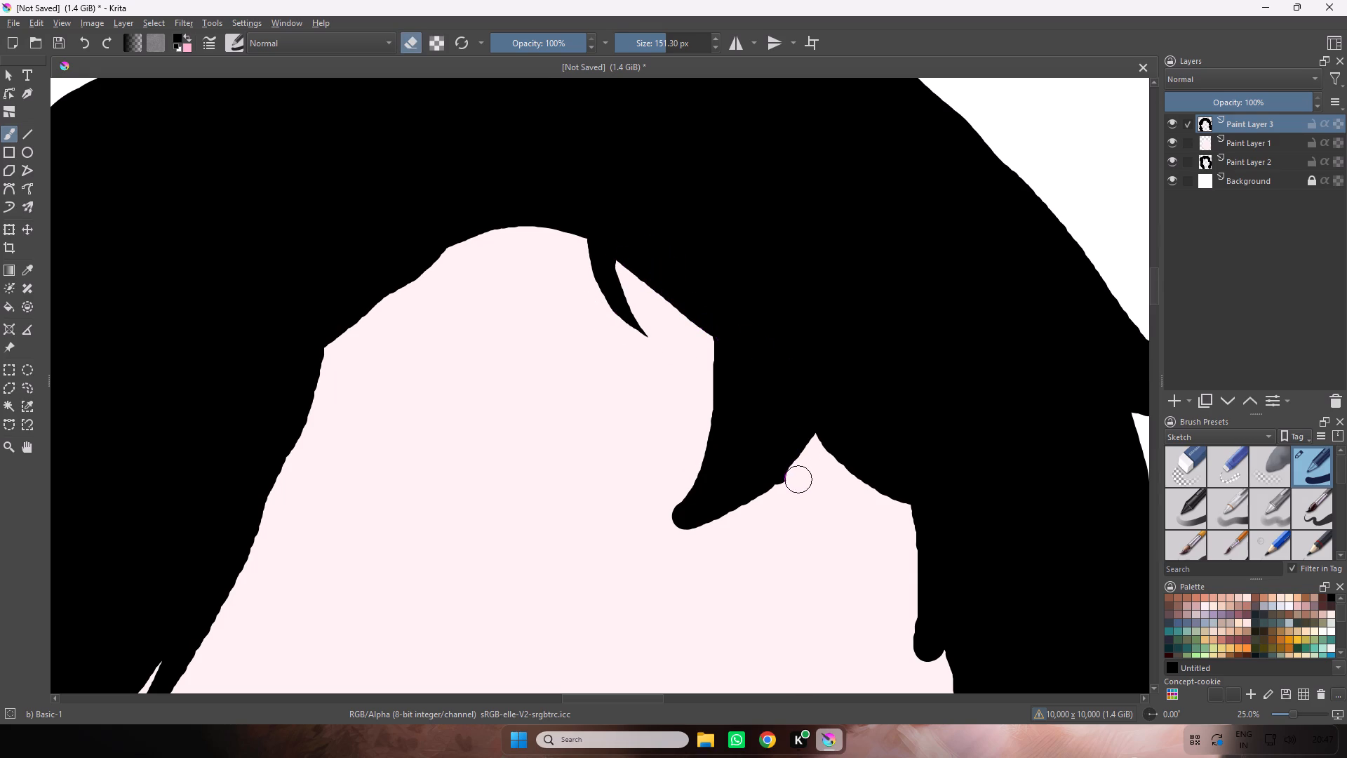
{"action": "left_click_drag", "start_coordinate": [798, 479], "coordinate": [785, 497]}
{"action": "key", "text": "e"}
{"action": "key", "text": "e"}
{"action": "left_click_drag", "start_coordinate": [702, 345], "coordinate": [658, 521]}
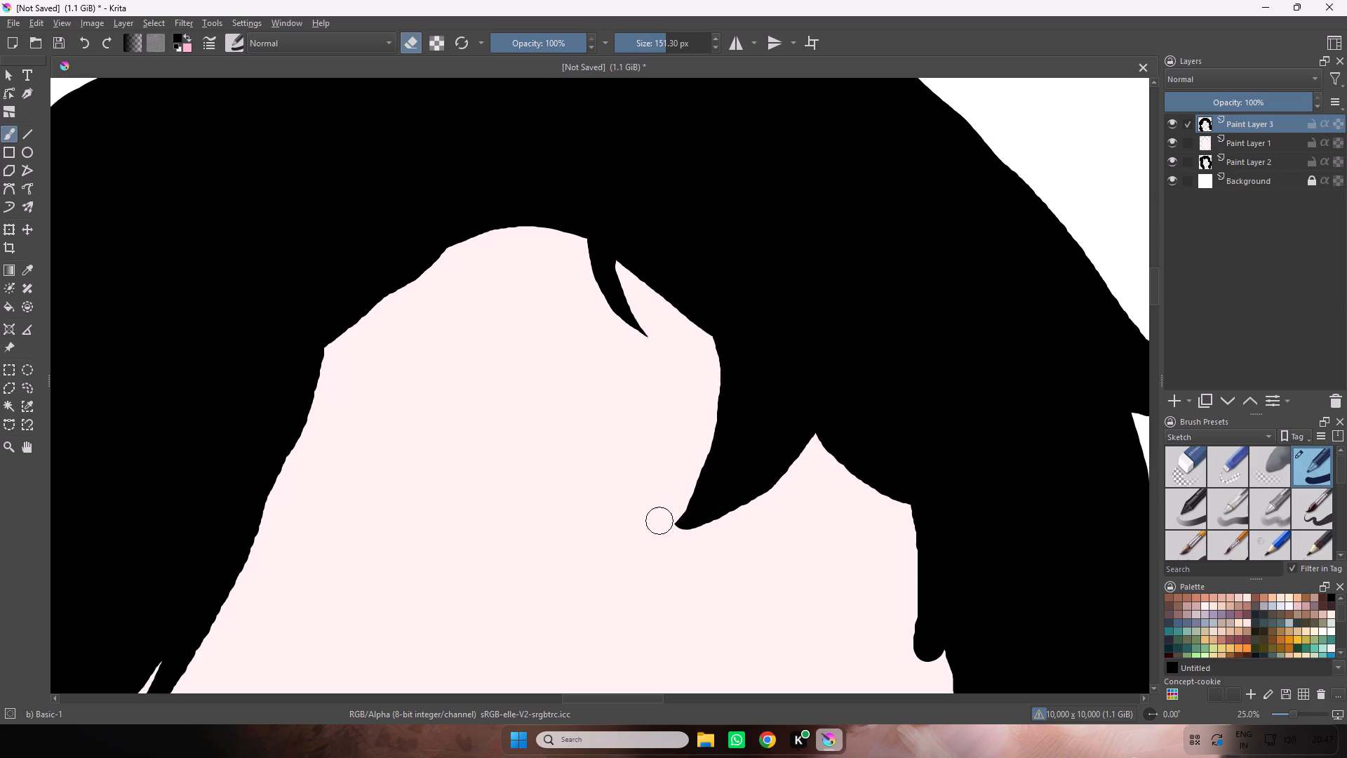
{"action": "left_click_drag", "start_coordinate": [658, 521], "coordinate": [805, 473]}
{"action": "left_click", "coordinate": [805, 473]}
{"action": "left_click_drag", "start_coordinate": [803, 475], "coordinate": [789, 485]}
{"action": "left_click", "coordinate": [789, 485]}
Lengthen the large fringe lock in black down across the forehead and trim its lower edge with the eraser.
{"action": "key", "text": "ctrl+minus"}
{"action": "key", "text": "ctrl+minus"}
{"action": "key", "text": "ctrl+minus"}
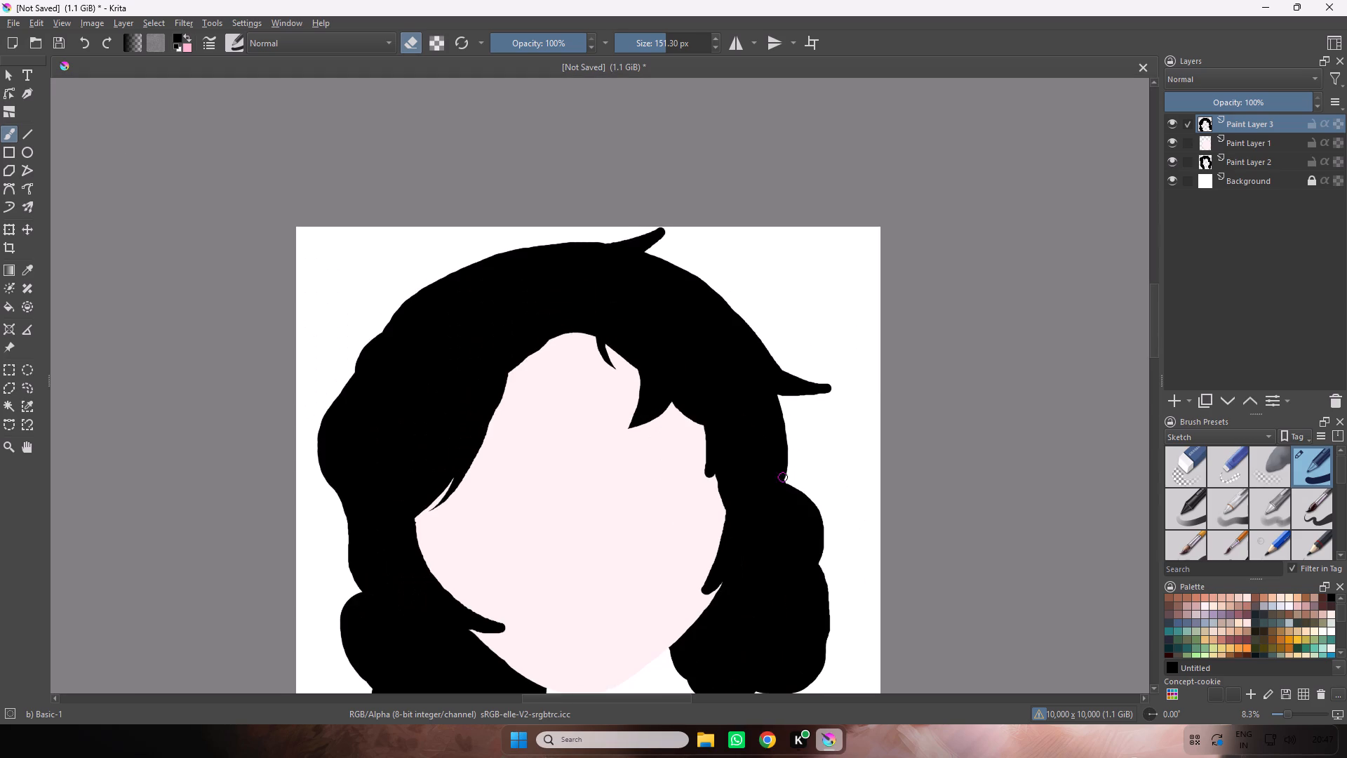
{"action": "key", "text": "space"}
{"action": "key", "text": "space"}
{"action": "key", "text": "space"}
{"action": "key", "text": "space"}
{"action": "key", "text": "space"}
{"action": "key", "text": "space"}
{"action": "key", "text": "space"}
{"action": "key", "text": "space"}
{"action": "key", "text": "space"}
{"action": "key", "text": "space"}
{"action": "key", "text": "space"}
{"action": "key", "text": "space"}
{"action": "key", "text": "space"}
{"action": "key", "text": "space"}
{"action": "key", "text": "space"}
{"action": "key", "text": "space"}
{"action": "key", "text": "space"}
{"action": "key", "text": "space"}
{"action": "key", "text": "space"}
{"action": "key", "text": "space"}
{"action": "left_click_drag", "start_coordinate": [773, 470], "coordinate": [763, 324]}
{"action": "key", "text": "e"}
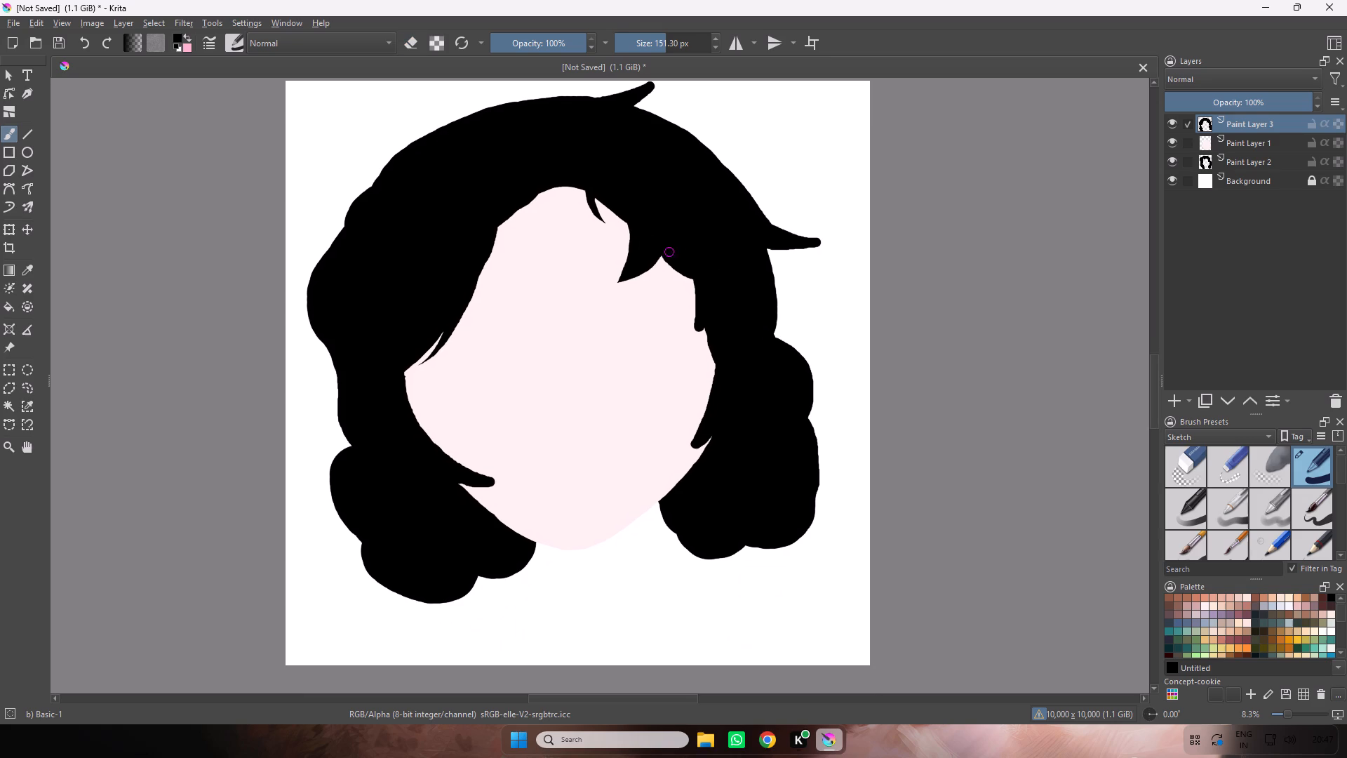
{"action": "left_click_drag", "start_coordinate": [640, 238], "coordinate": [617, 300]}
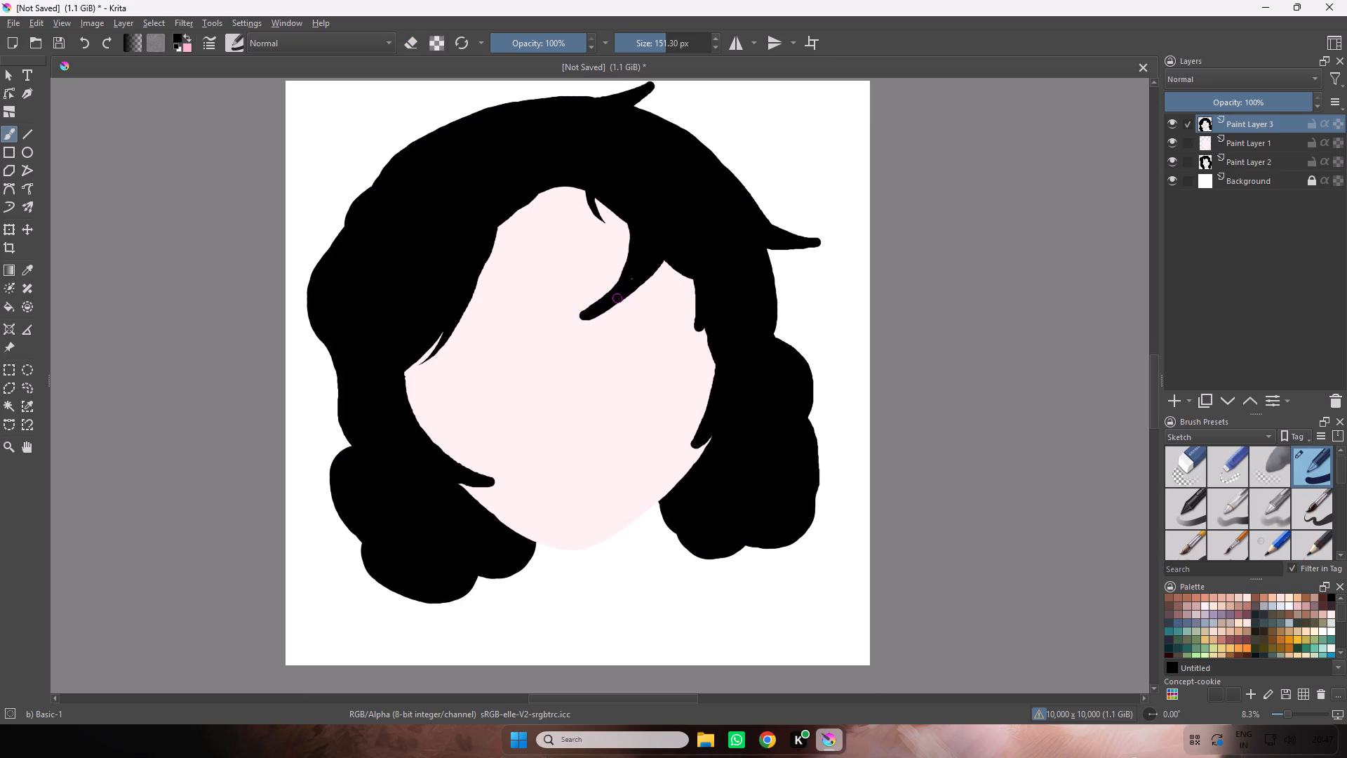
{"action": "left_click_drag", "start_coordinate": [617, 300], "coordinate": [631, 238]}
{"action": "left_click_drag", "start_coordinate": [631, 238], "coordinate": [625, 210]}
{"action": "key", "text": "e"}
{"action": "left_click_drag", "start_coordinate": [629, 302], "coordinate": [624, 306]}
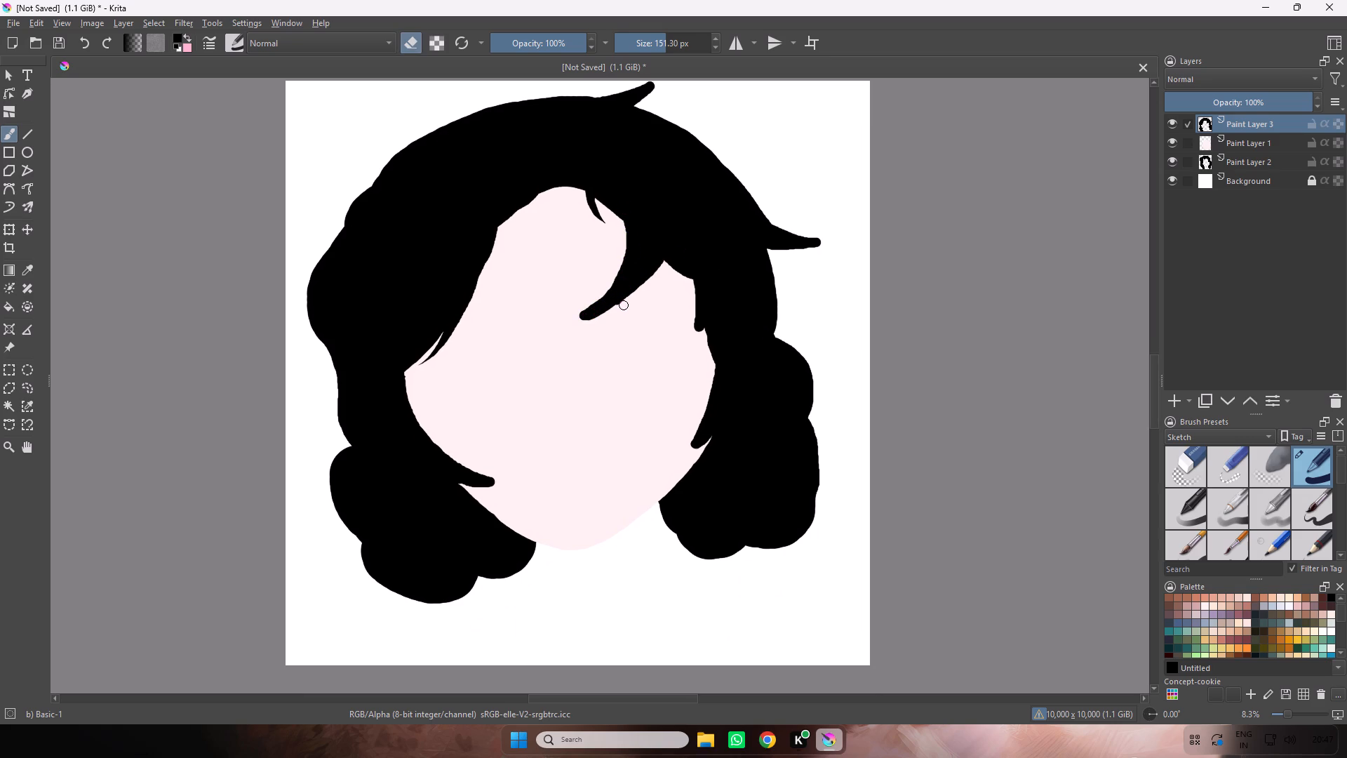
{"action": "left_click_drag", "start_coordinate": [624, 306], "coordinate": [617, 310]}
Paint a tapered black strand flicking outward from the hair's upper left outer contour and fill where it joins the hair.
{"action": "key", "text": "e"}
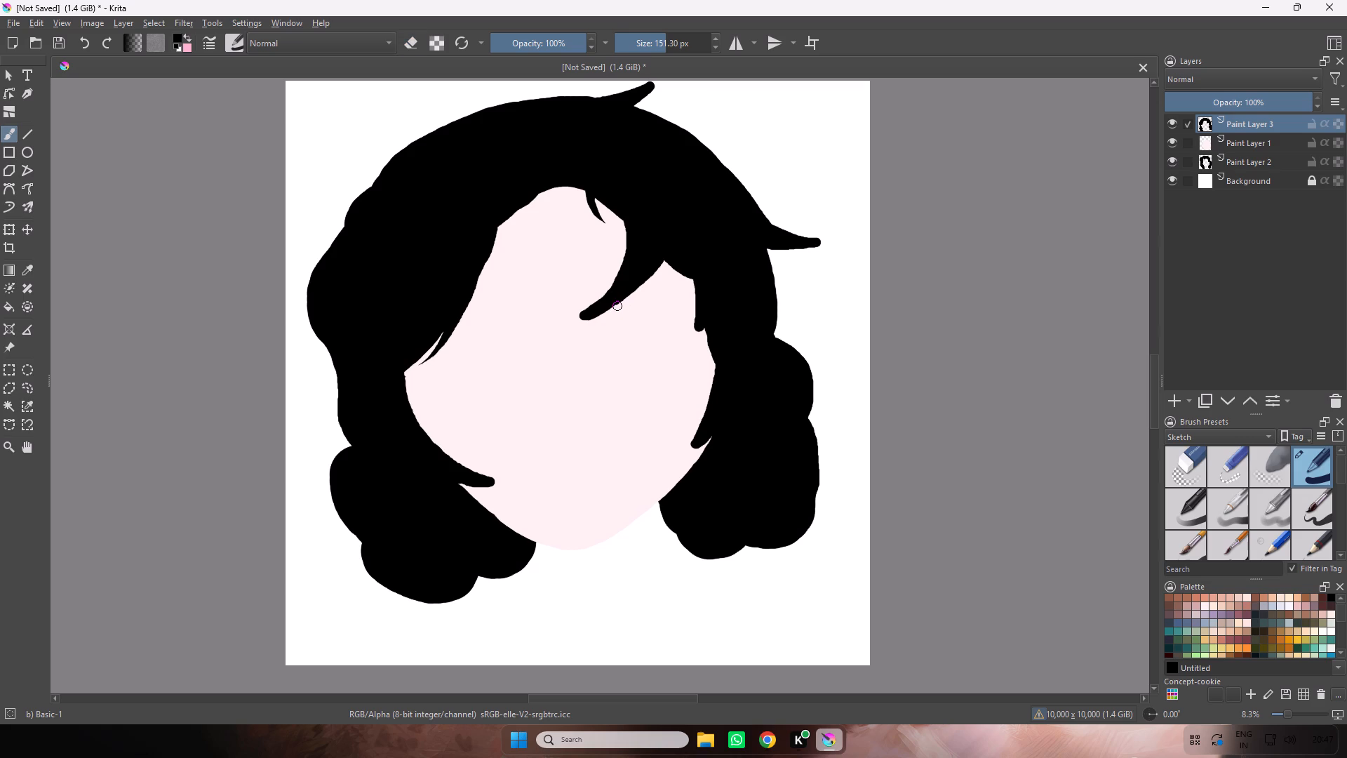
{"action": "key", "text": "space"}
{"action": "key", "text": "space"}
{"action": "key", "text": "space"}
{"action": "key", "text": "space"}
{"action": "key", "text": "space"}
{"action": "key", "text": "space"}
{"action": "key", "text": "space"}
{"action": "key", "text": "space"}
{"action": "key", "text": "space"}
{"action": "key", "text": "space"}
{"action": "key", "text": "space"}
{"action": "key", "text": "space"}
{"action": "key", "text": "space"}
{"action": "key", "text": "space"}
{"action": "key", "text": "space"}
{"action": "key", "text": "space"}
{"action": "key", "text": "space"}
{"action": "key", "text": "space"}
{"action": "key", "text": "space"}
{"action": "key", "text": "space"}
{"action": "left_click_drag", "start_coordinate": [578, 374], "coordinate": [516, 440]}
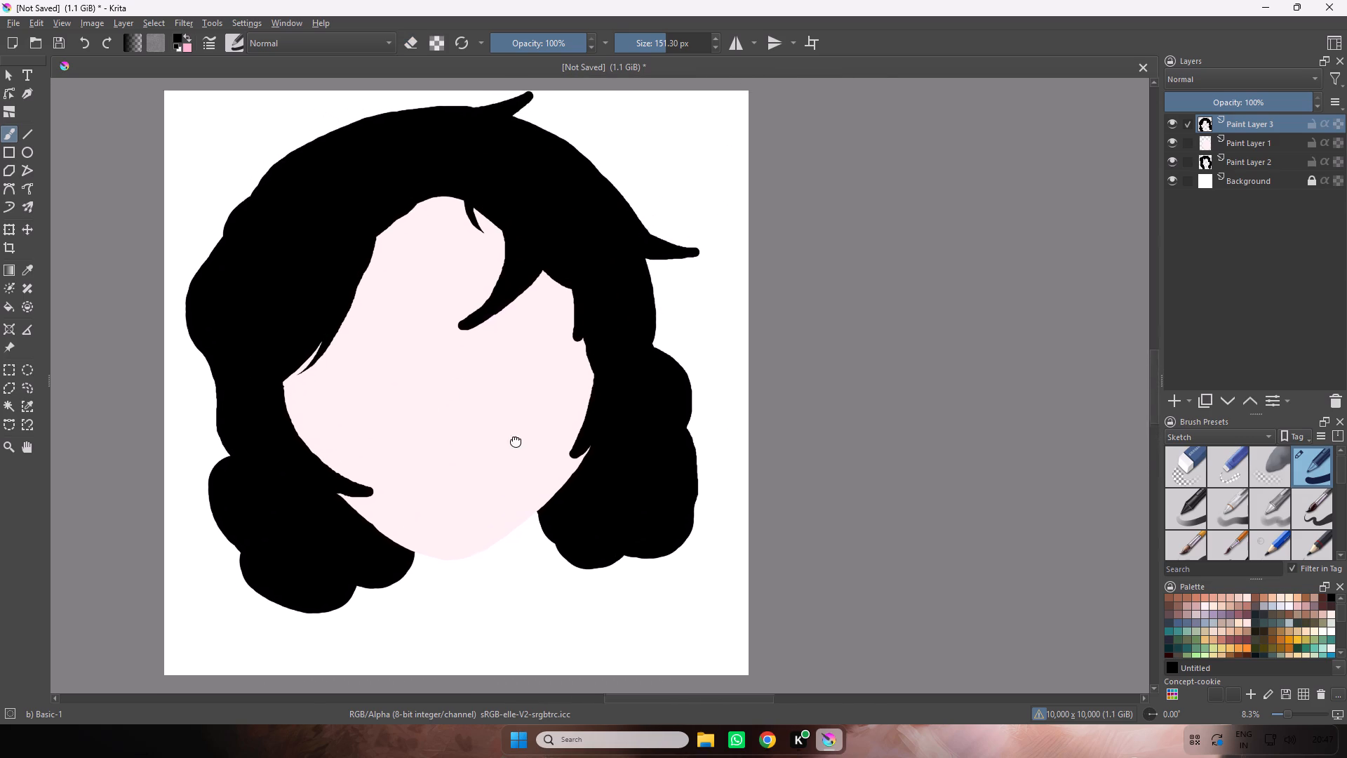
{"action": "left_click_drag", "start_coordinate": [516, 440], "coordinate": [523, 445]}
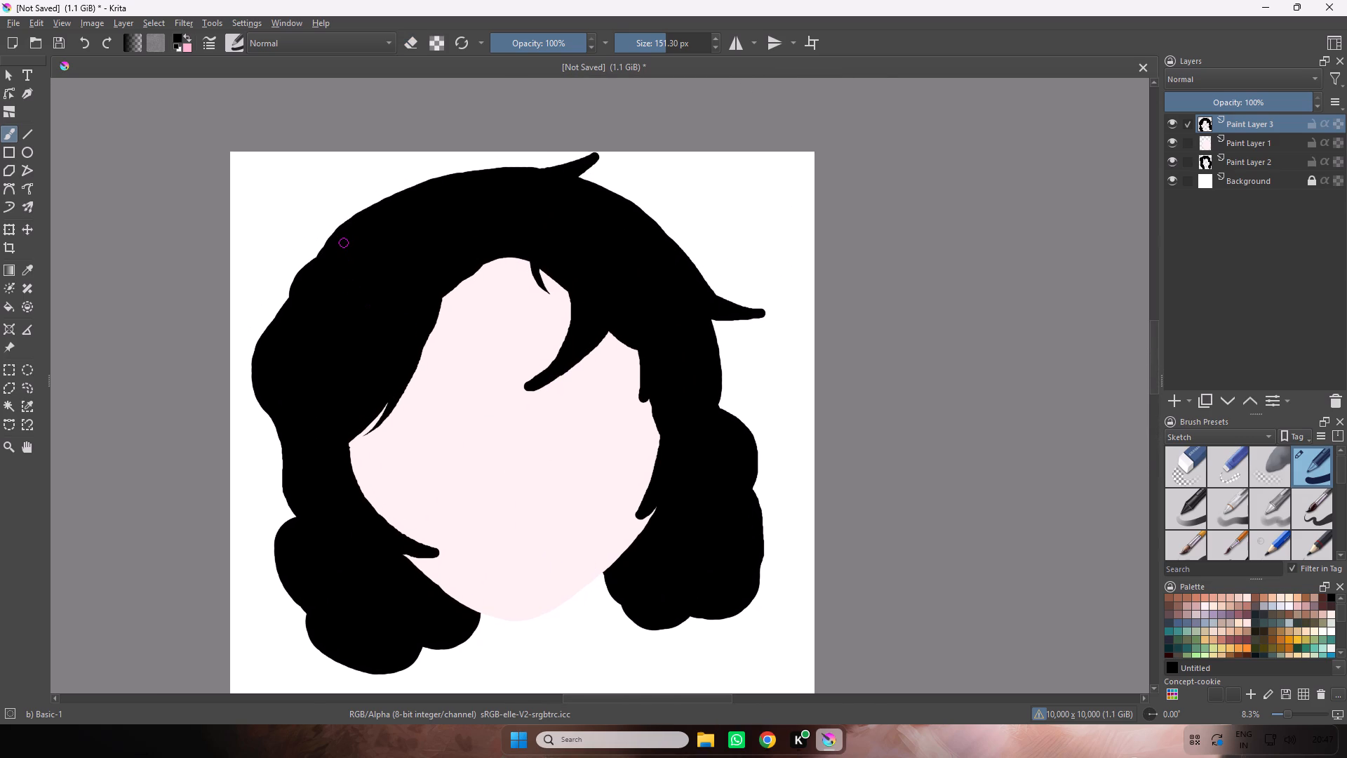
{"action": "left_click_drag", "start_coordinate": [347, 235], "coordinate": [311, 276]}
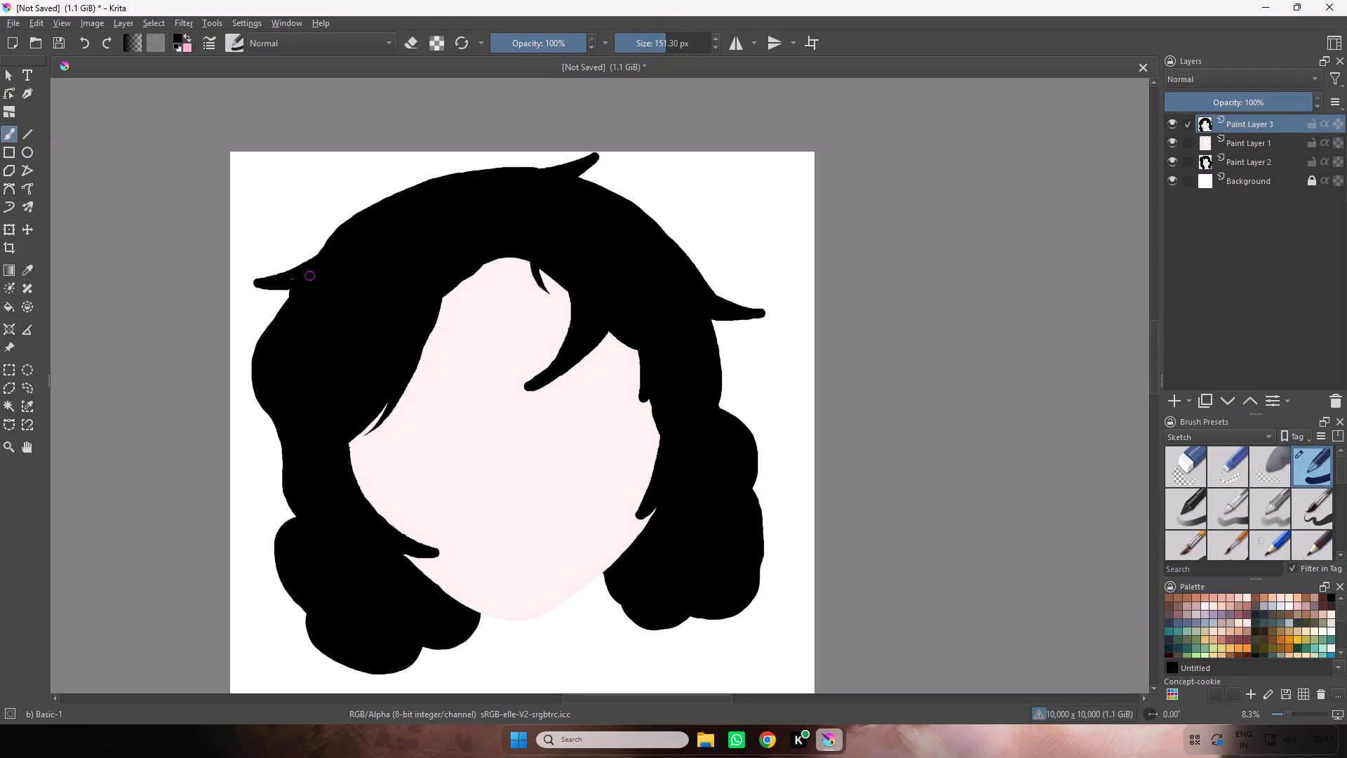
{"action": "left_click_drag", "start_coordinate": [311, 276], "coordinate": [243, 281]}
{"action": "left_click_drag", "start_coordinate": [243, 281], "coordinate": [301, 290]}
{"action": "left_click_drag", "start_coordinate": [247, 282], "coordinate": [260, 284]}
Smooth the hair's left outer contour in black, from the base of the flicked strand down to the lower curl.
{"action": "left_click_drag", "start_coordinate": [260, 284], "coordinate": [284, 281]}
{"action": "left_click_drag", "start_coordinate": [299, 294], "coordinate": [273, 320]}
{"action": "left_click_drag", "start_coordinate": [273, 320], "coordinate": [265, 388]}
{"action": "key", "text": "space"}
{"action": "key", "text": "space"}
{"action": "key", "text": "space"}
{"action": "key", "text": "space"}
{"action": "key", "text": "space"}
{"action": "key", "text": "space"}
{"action": "key", "text": "space"}
{"action": "key", "text": "space"}
{"action": "key", "text": "space"}
{"action": "left_click_drag", "start_coordinate": [298, 390], "coordinate": [295, 361]}
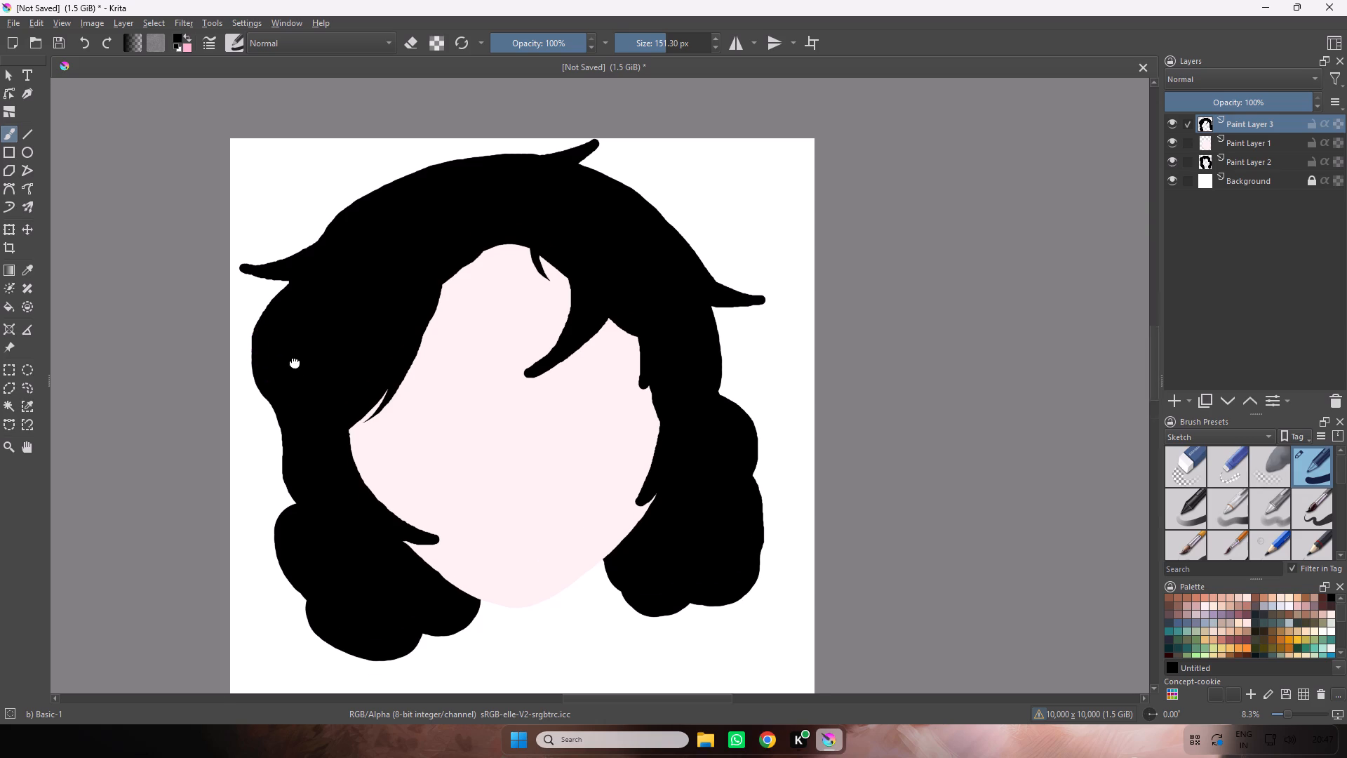
{"action": "left_click_drag", "start_coordinate": [295, 361], "coordinate": [267, 274]}
{"action": "left_click_drag", "start_coordinate": [271, 395], "coordinate": [270, 395]}
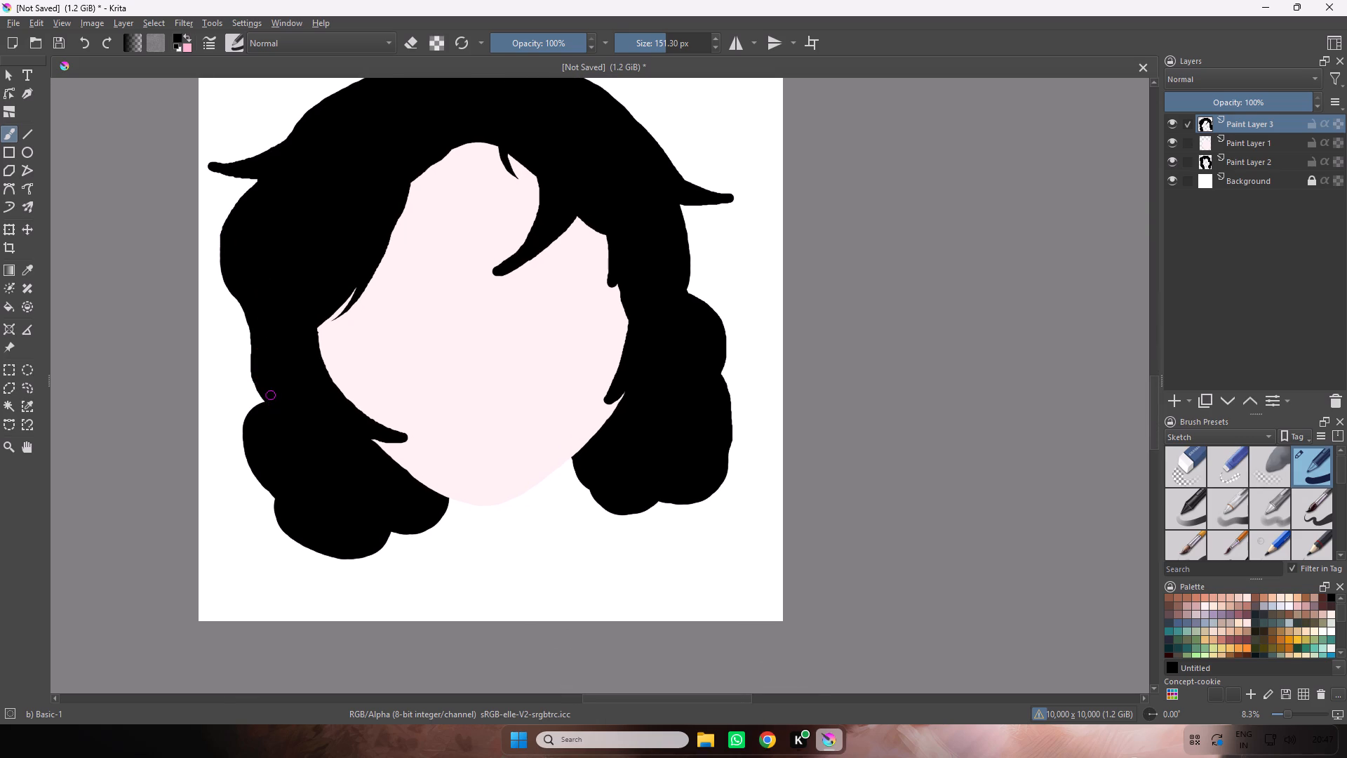
{"action": "left_click_drag", "start_coordinate": [270, 395], "coordinate": [251, 433]}
Paint rounded black bulges along the outer and lower edge of the lower right curls.
{"action": "left_click_drag", "start_coordinate": [704, 394], "coordinate": [713, 482]}
{"action": "key", "text": "space"}
{"action": "key", "text": "space"}
{"action": "key", "text": "space"}
{"action": "key", "text": "space"}
{"action": "key", "text": "space"}
{"action": "left_click_drag", "start_coordinate": [701, 464], "coordinate": [594, 459]}
{"action": "key", "text": "ctrl+equal"}
{"action": "key", "text": "ctrl+equal"}
{"action": "key", "text": "ctrl+equal"}
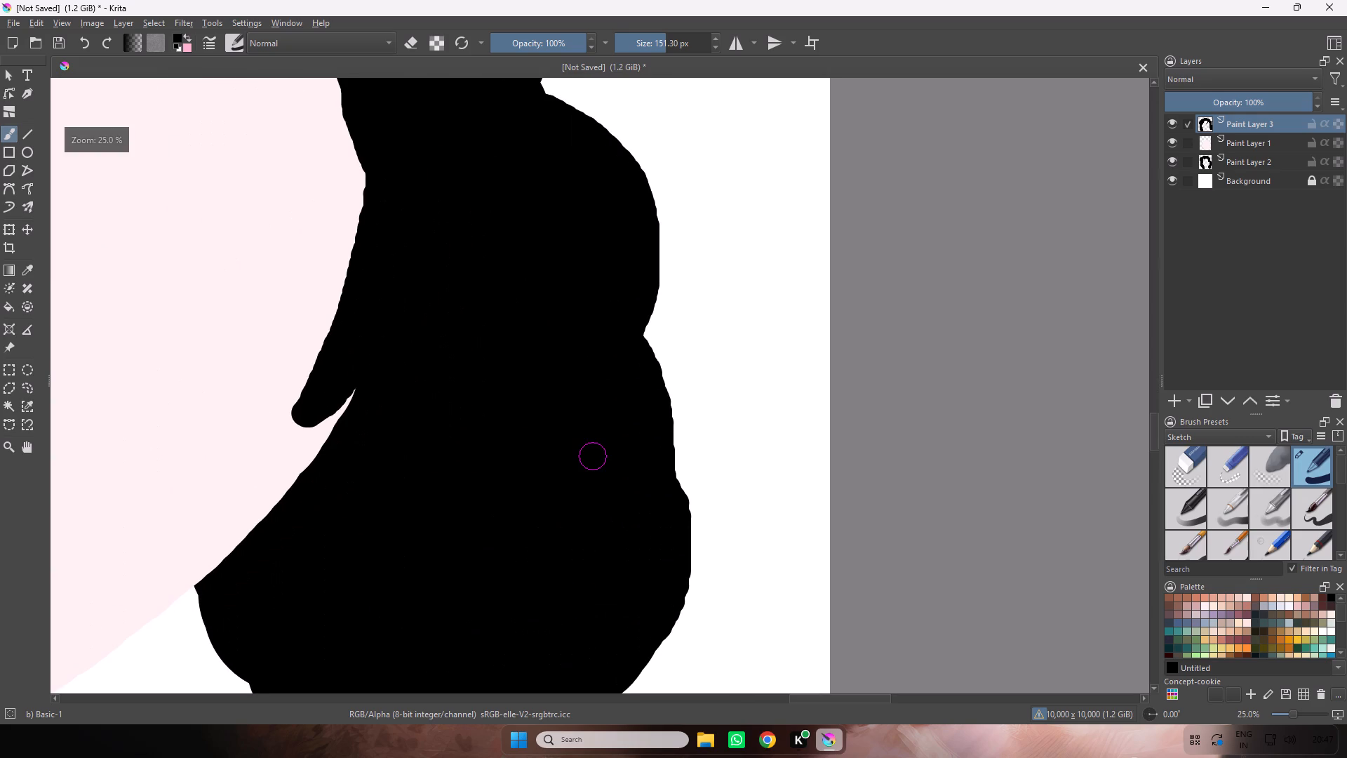
{"action": "key", "text": "space"}
{"action": "left_click_drag", "start_coordinate": [618, 403], "coordinate": [488, 253]}
{"action": "left_click_drag", "start_coordinate": [495, 189], "coordinate": [544, 241]}
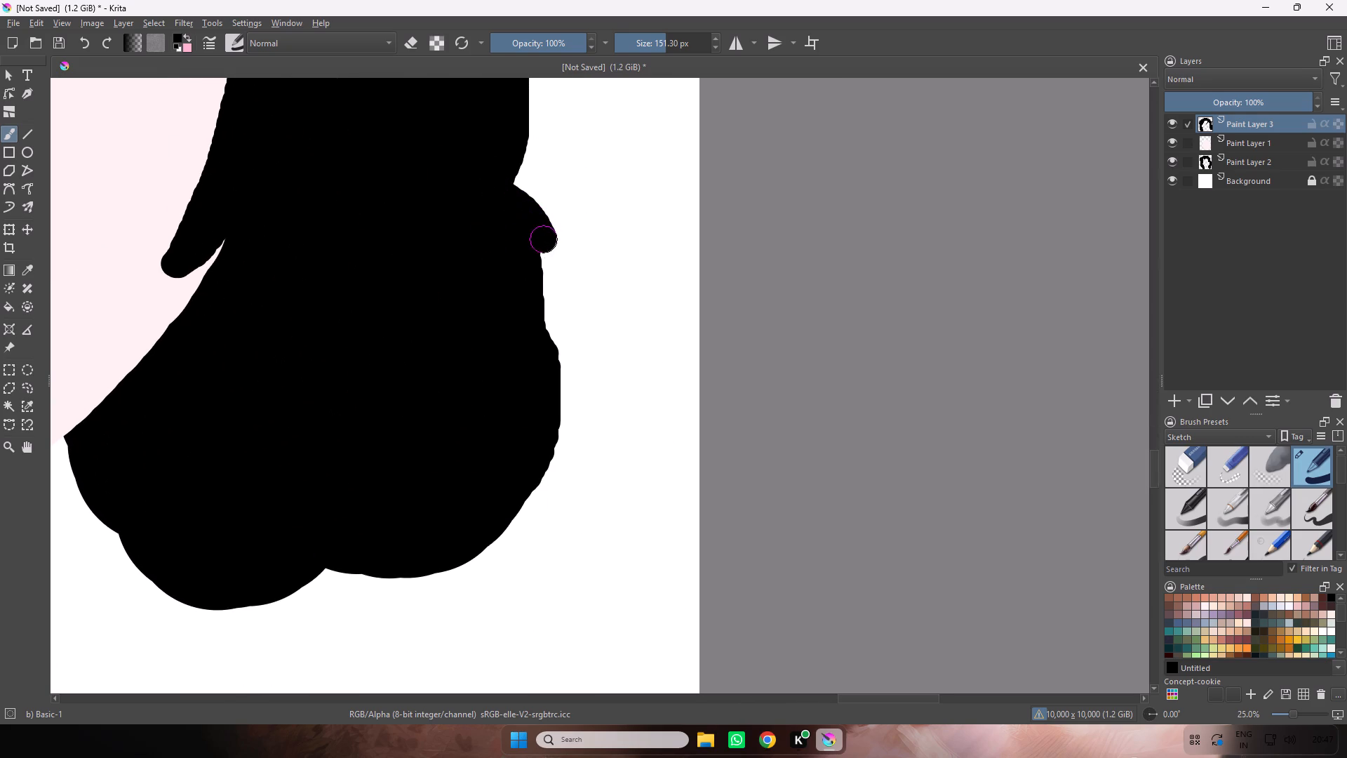
{"action": "left_click_drag", "start_coordinate": [544, 241], "coordinate": [525, 385]}
{"action": "left_click_drag", "start_coordinate": [540, 361], "coordinate": [554, 375]}
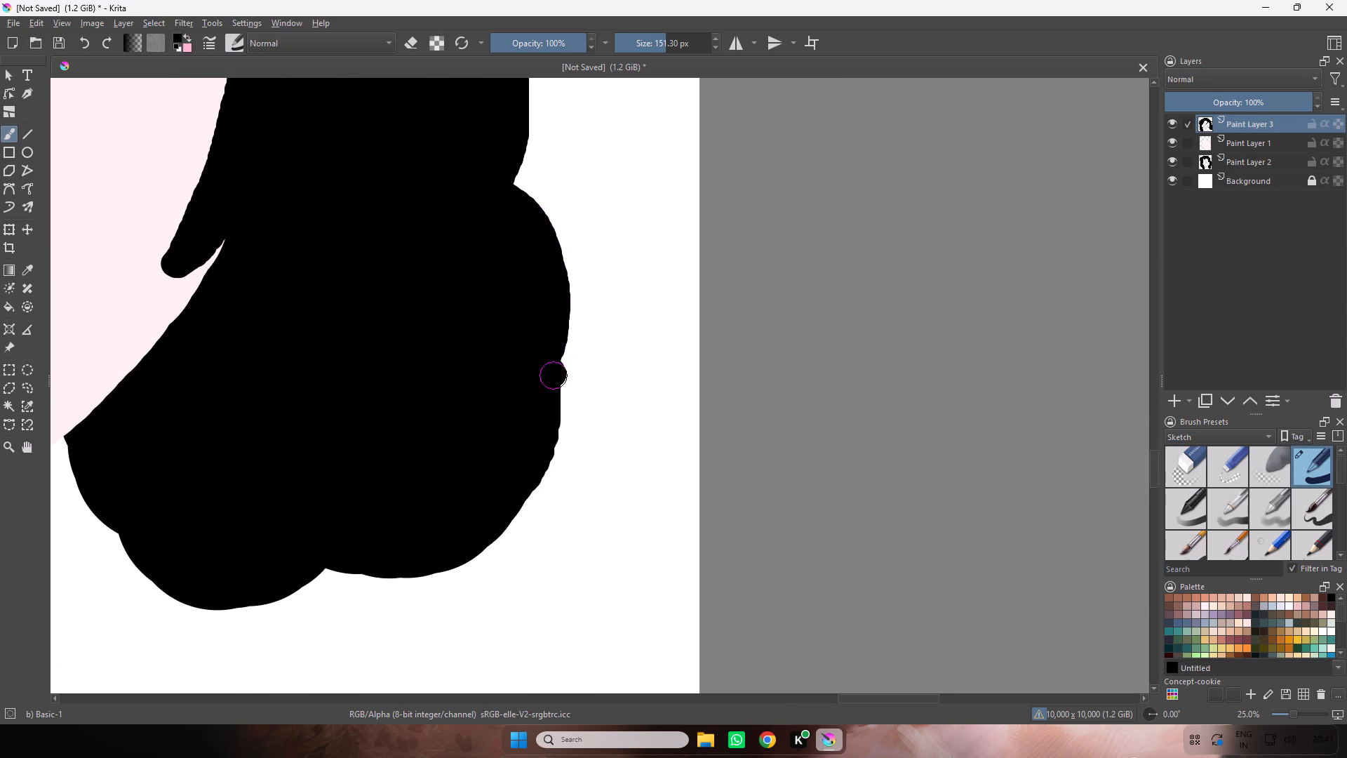
{"action": "left_click_drag", "start_coordinate": [554, 375], "coordinate": [462, 557]}
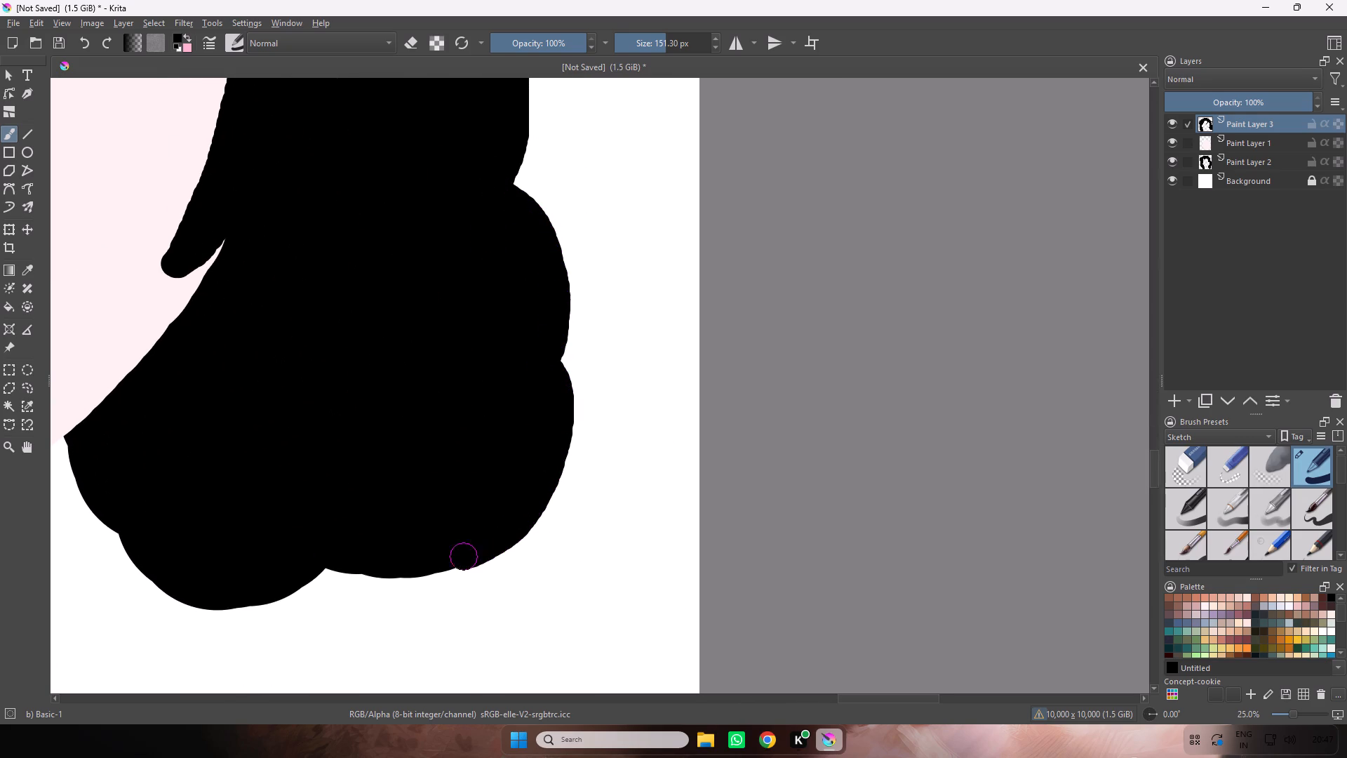
{"action": "left_click_drag", "start_coordinate": [462, 557], "coordinate": [315, 549]}
Thicken the short forehead strand in black along its left edge, from the hairline down to its tip.
{"action": "key", "text": "space"}
{"action": "key", "text": "ctrl+minus"}
{"action": "key", "text": "ctrl+minus"}
{"action": "key", "text": "ctrl+minus"}
{"action": "key", "text": "space"}
{"action": "key", "text": "space"}
{"action": "key", "text": "space"}
{"action": "key", "text": "space"}
{"action": "key", "text": "space"}
{"action": "key", "text": "space"}
{"action": "key", "text": "space"}
{"action": "key", "text": "space"}
{"action": "key", "text": "space"}
{"action": "key", "text": "space"}
{"action": "key", "text": "space"}
{"action": "key", "text": "space"}
{"action": "key", "text": "space"}
{"action": "key", "text": "space"}
{"action": "key", "text": "space"}
{"action": "key", "text": "space"}
{"action": "key", "text": "space"}
{"action": "key", "text": "space"}
{"action": "key", "text": "space"}
{"action": "key", "text": "space"}
{"action": "left_click_drag", "start_coordinate": [342, 416], "coordinate": [418, 474]}
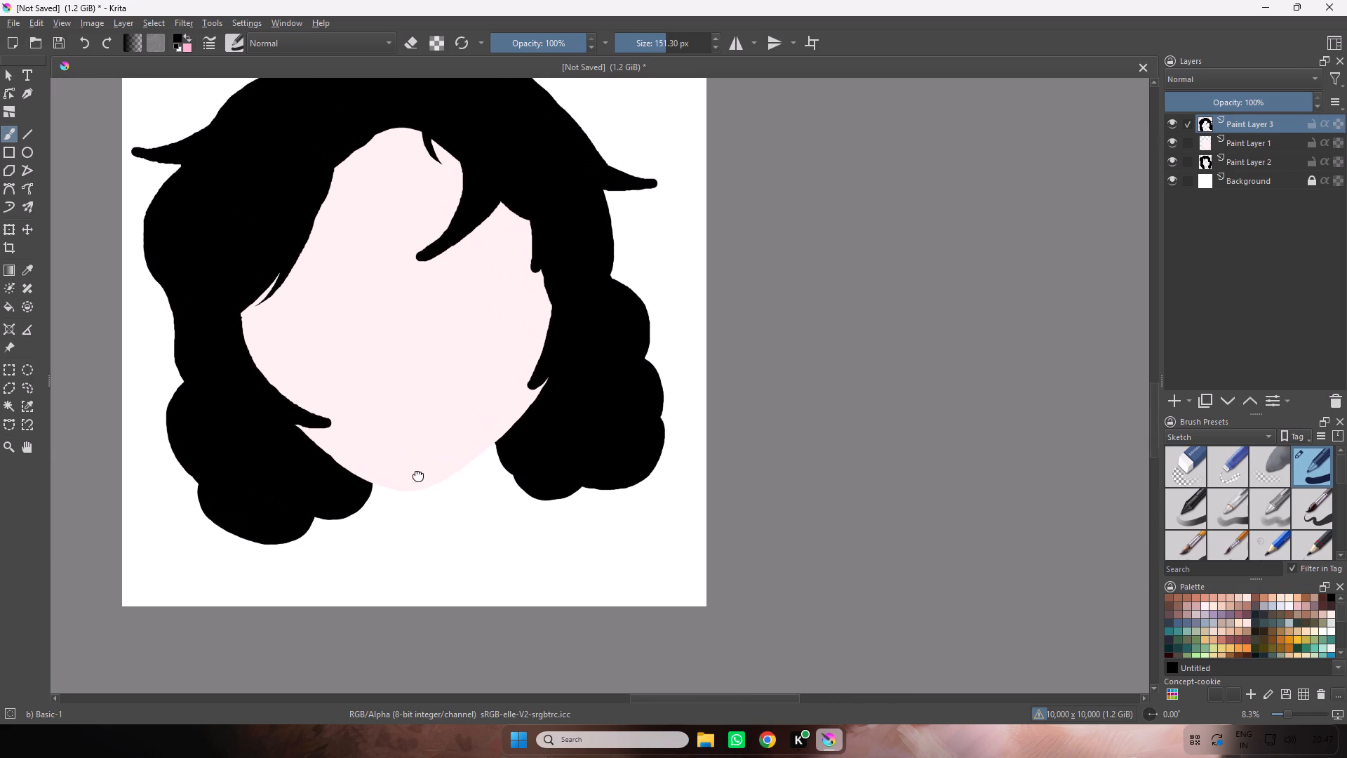
{"action": "left_click_drag", "start_coordinate": [418, 474], "coordinate": [467, 528]}
{"action": "key", "text": "ctrl+equal"}
{"action": "key", "text": "ctrl+equal"}
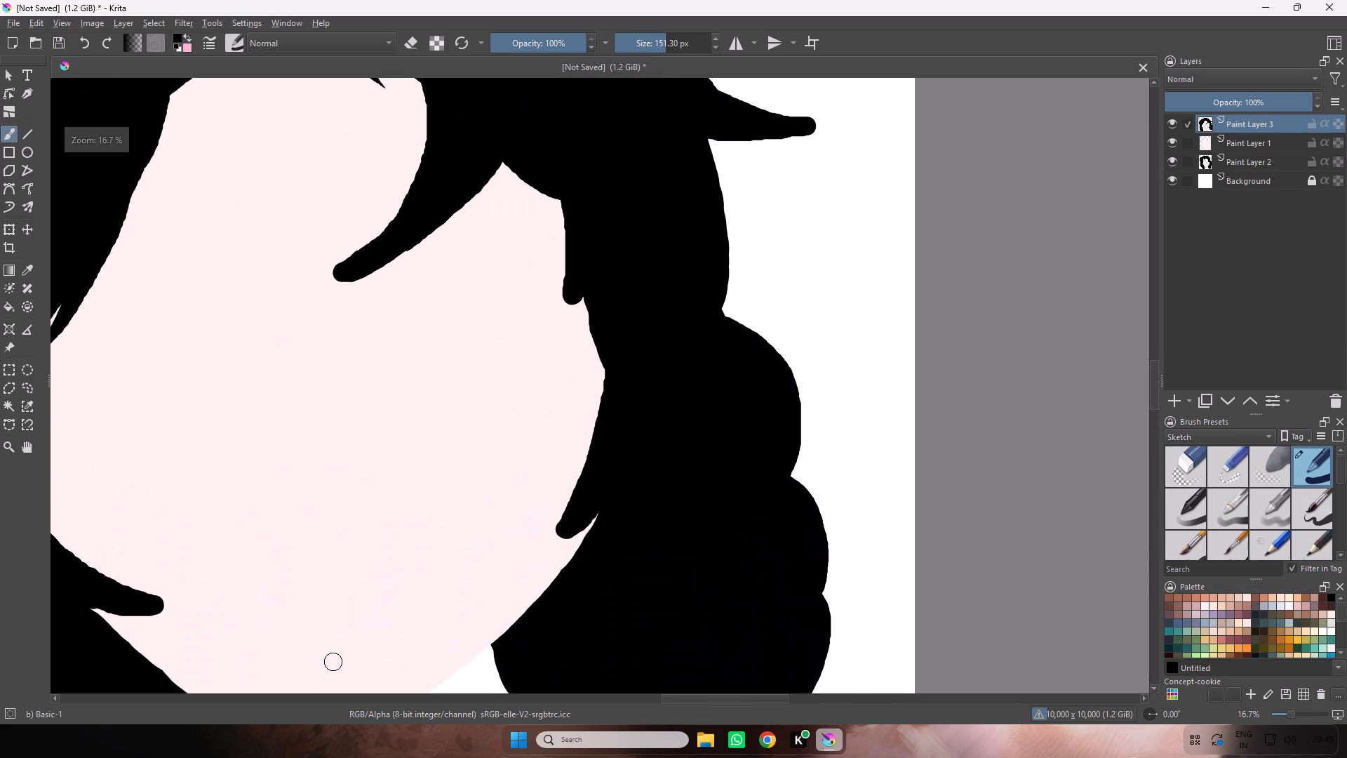
{"action": "key", "text": "space"}
{"action": "key", "text": "space"}
{"action": "key", "text": "space"}
{"action": "left_click_drag", "start_coordinate": [516, 217], "coordinate": [662, 520]}
{"action": "key", "text": "ctrl+equal"}
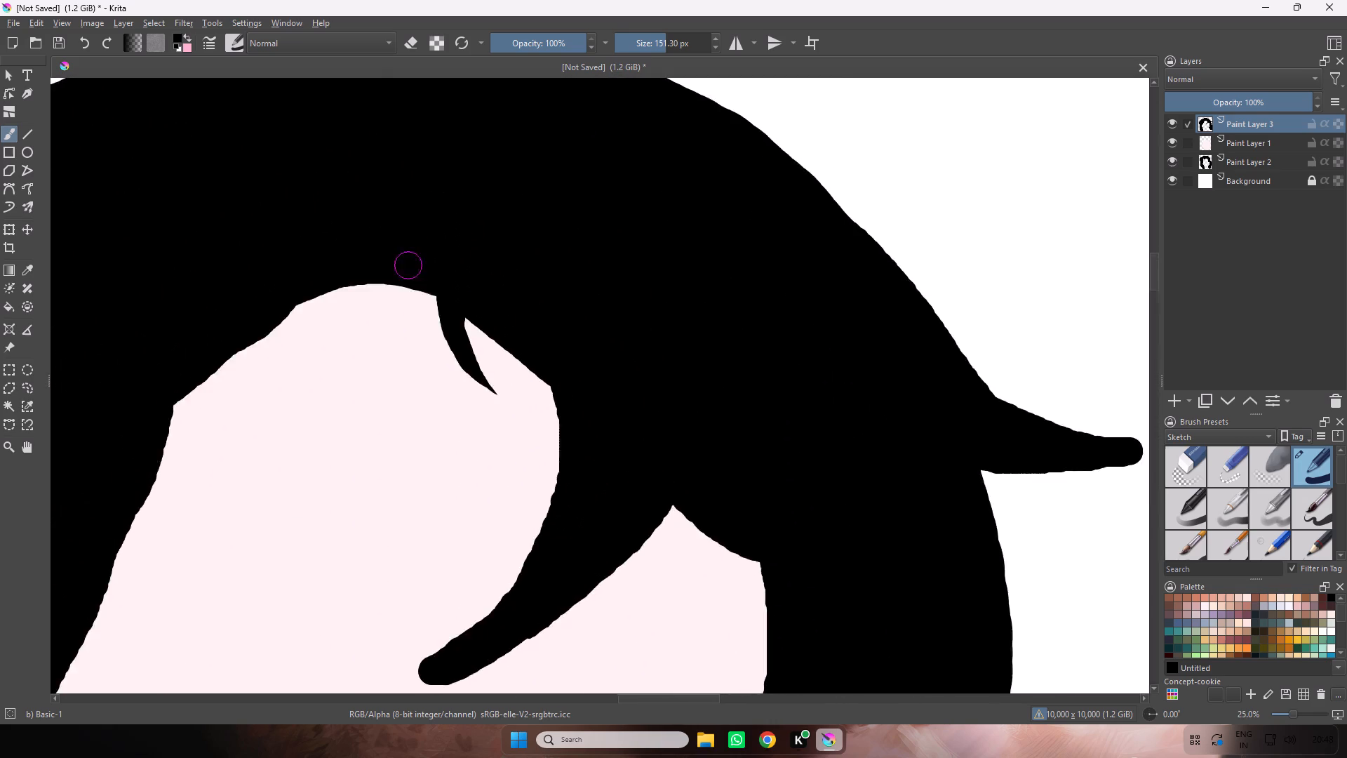
{"action": "key", "text": "ctrl+equal"}
{"action": "key", "text": "ctrl+equal"}
{"action": "key", "text": "space"}
{"action": "key", "text": "space"}
{"action": "key", "text": "space"}
{"action": "left_click_drag", "start_coordinate": [470, 303], "coordinate": [613, 292]}
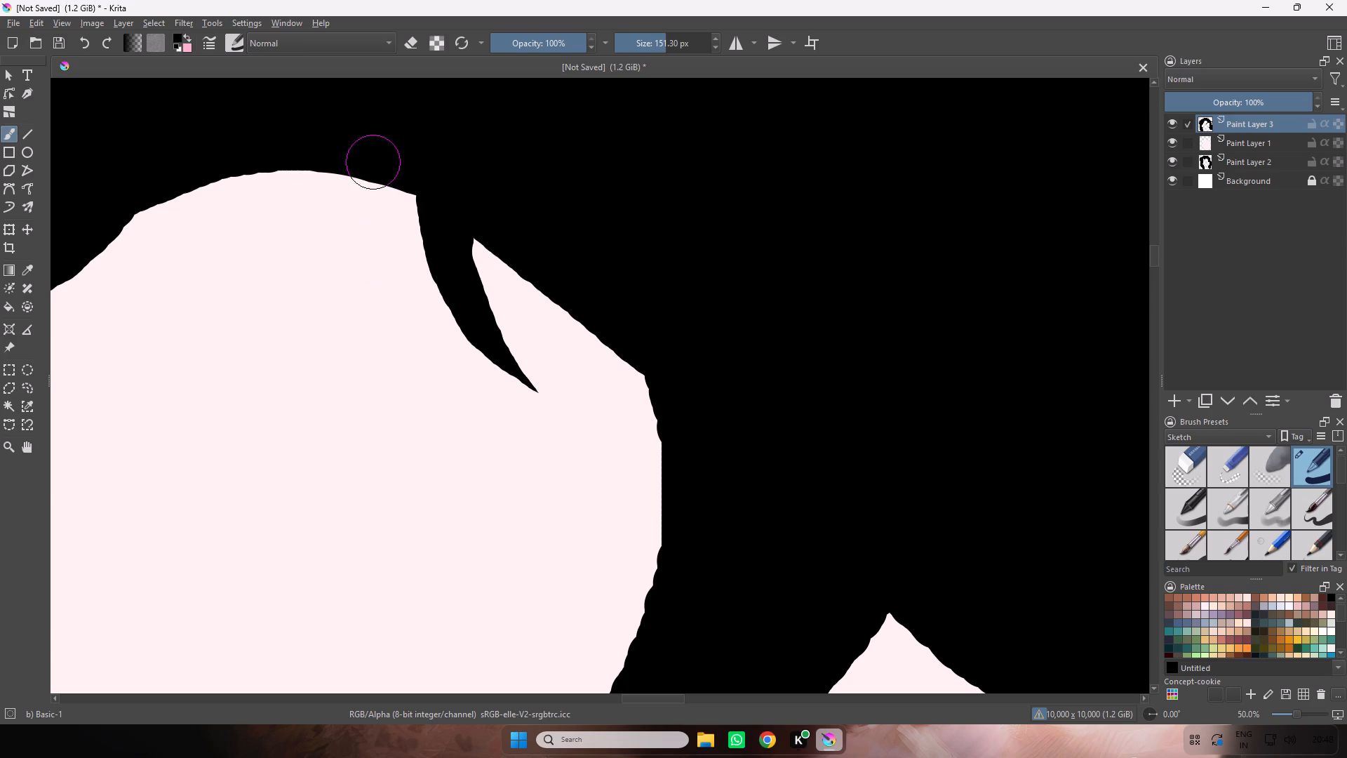
{"action": "left_click_drag", "start_coordinate": [374, 161], "coordinate": [466, 334]}
{"action": "left_click_drag", "start_coordinate": [442, 287], "coordinate": [419, 197]}
{"action": "left_click_drag", "start_coordinate": [465, 339], "coordinate": [525, 377]}
Taper the short forehead strand with the eraser, reducing the brush size to 54.69 px to smooth its inner edge.
{"action": "key", "text": "e"}
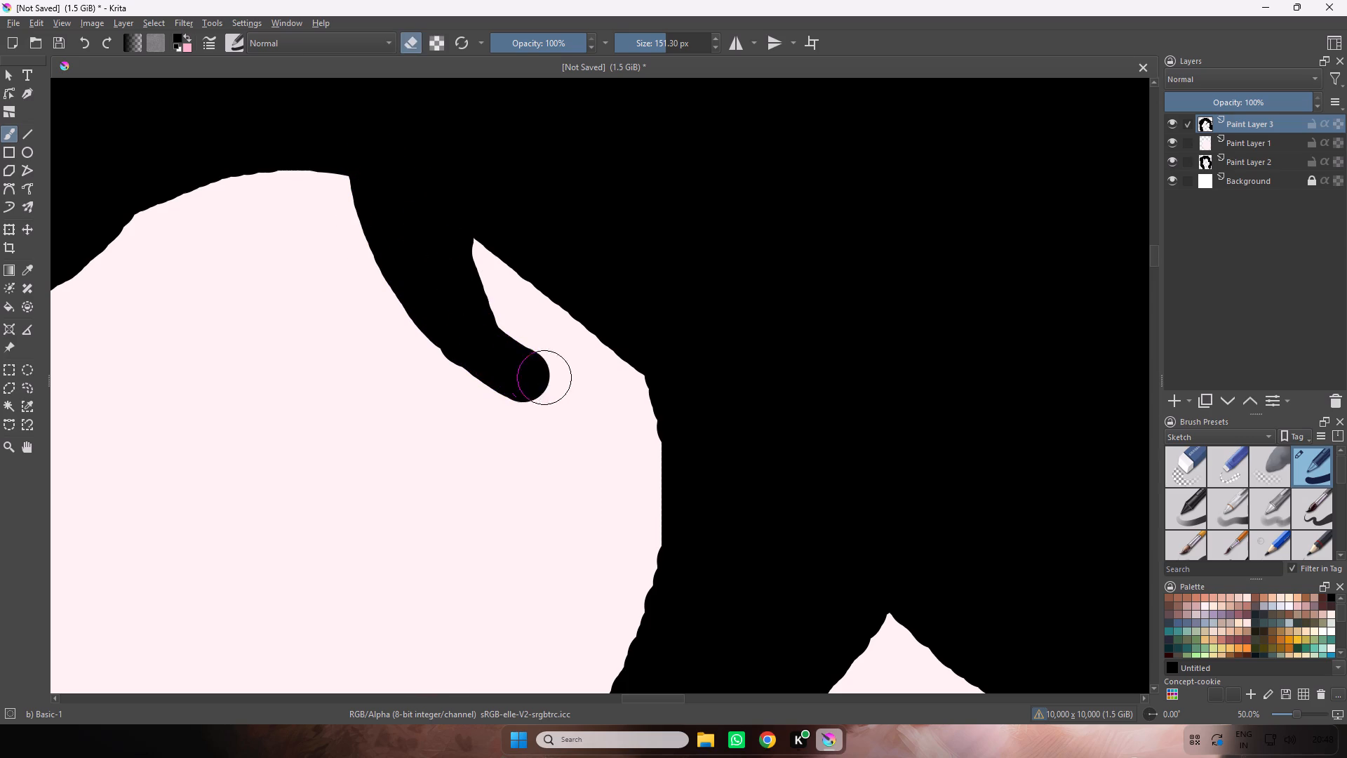
{"action": "left_click_drag", "start_coordinate": [513, 305], "coordinate": [570, 393]}
{"action": "left_click_drag", "start_coordinate": [560, 409], "coordinate": [545, 412]}
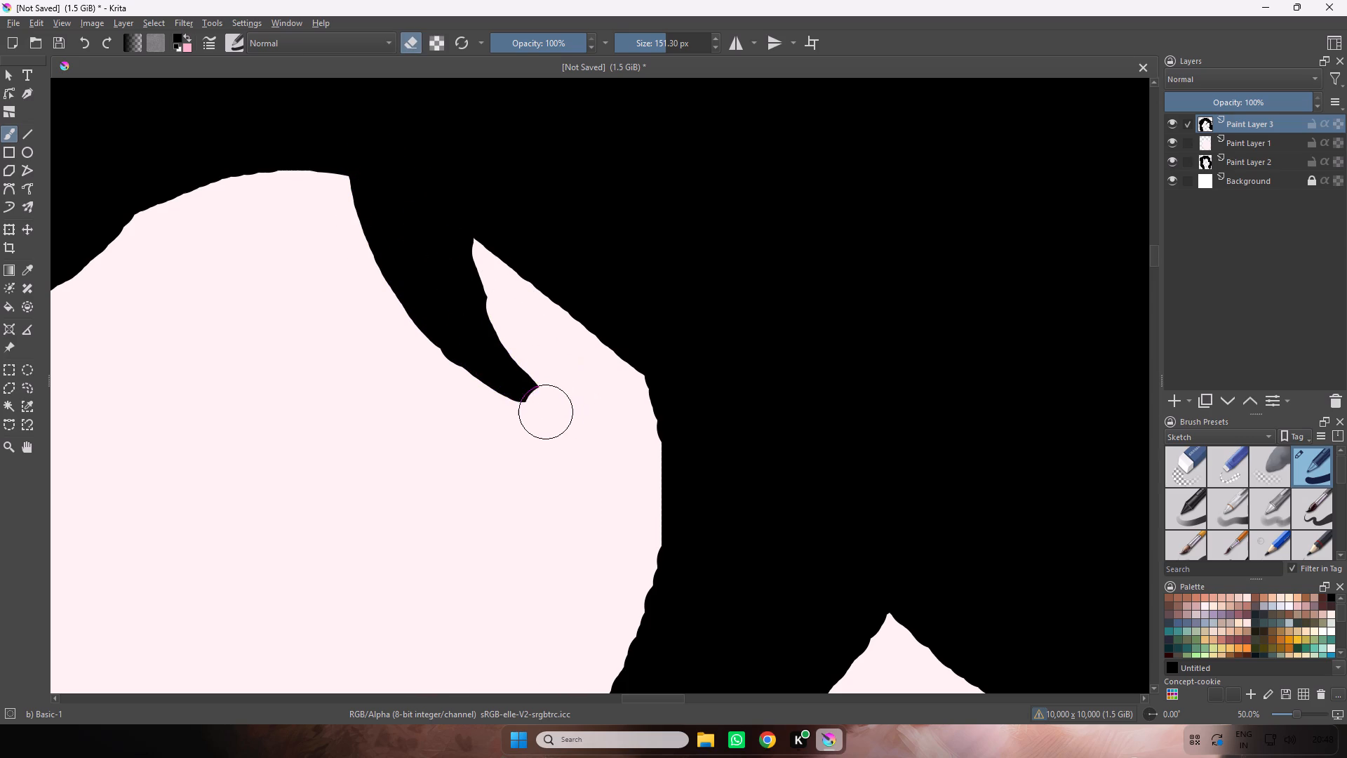
{"action": "left_click_drag", "start_coordinate": [545, 412], "coordinate": [386, 343]}
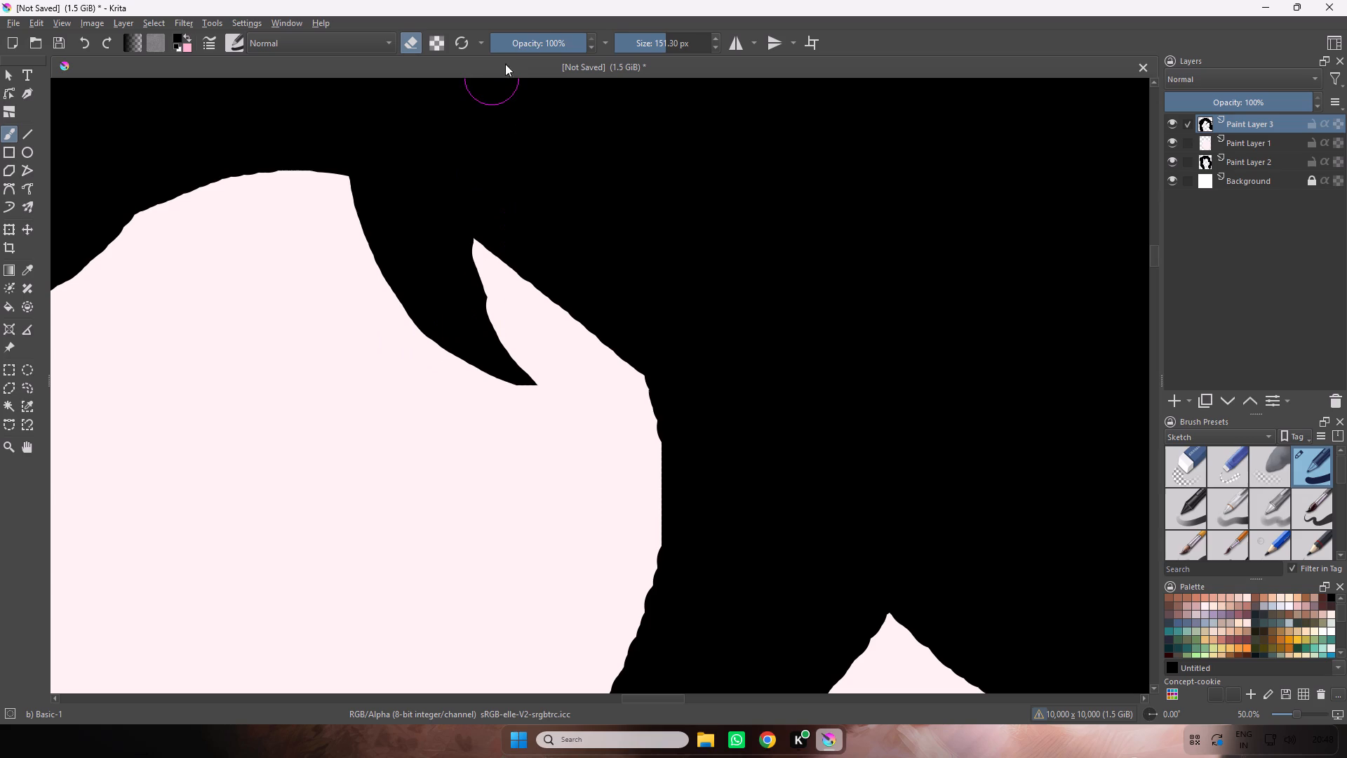
{"action": "left_click", "coordinate": [652, 45]}
{"action": "left_click_drag", "start_coordinate": [496, 309], "coordinate": [495, 307]}
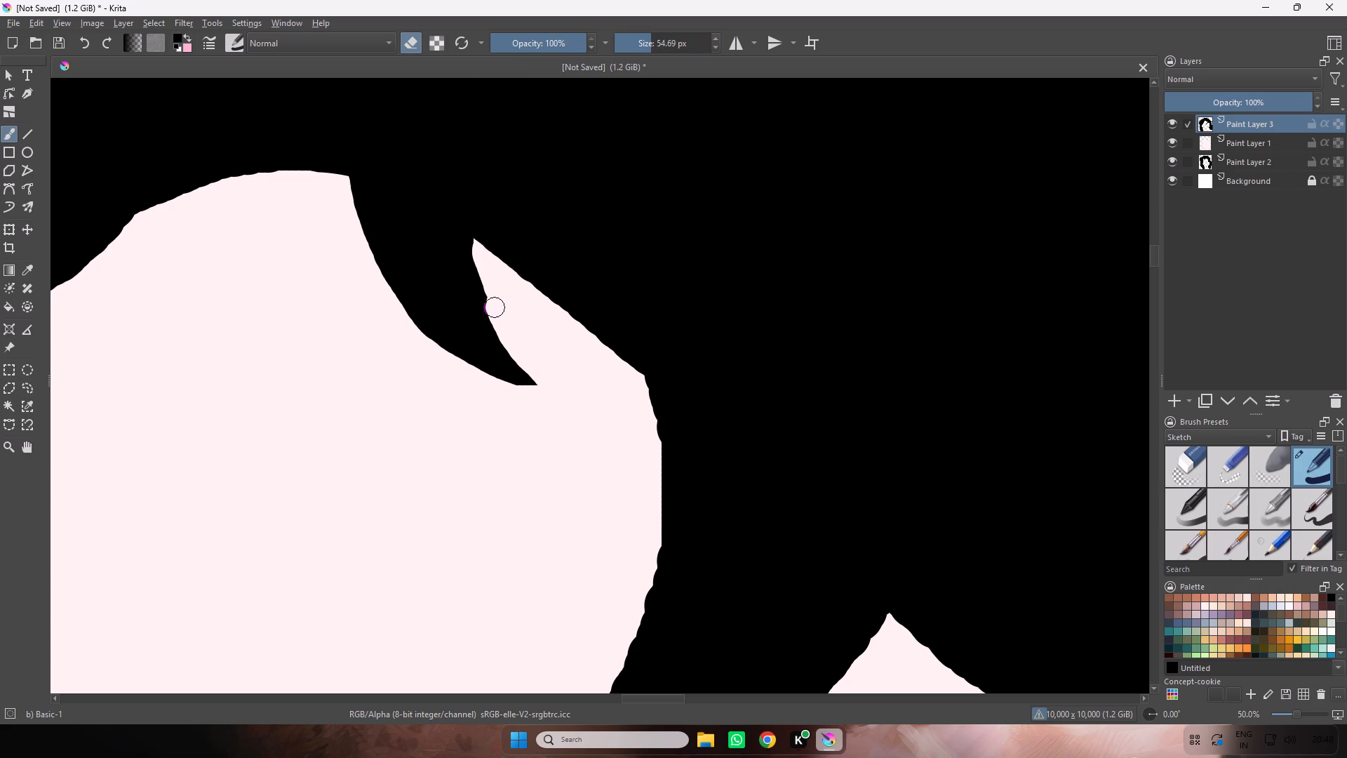
{"action": "left_click_drag", "start_coordinate": [495, 307], "coordinate": [482, 258]}
{"action": "left_click", "coordinate": [482, 258]}
Paint a thin curved black strand over the left cheek above the lower lock and fill where it joins the hair.
{"action": "key", "text": "ctrl+minus"}
{"action": "key", "text": "ctrl+minus"}
{"action": "key", "text": "ctrl+minus"}
{"action": "key", "text": "ctrl+minus"}
{"action": "key", "text": "ctrl+minus"}
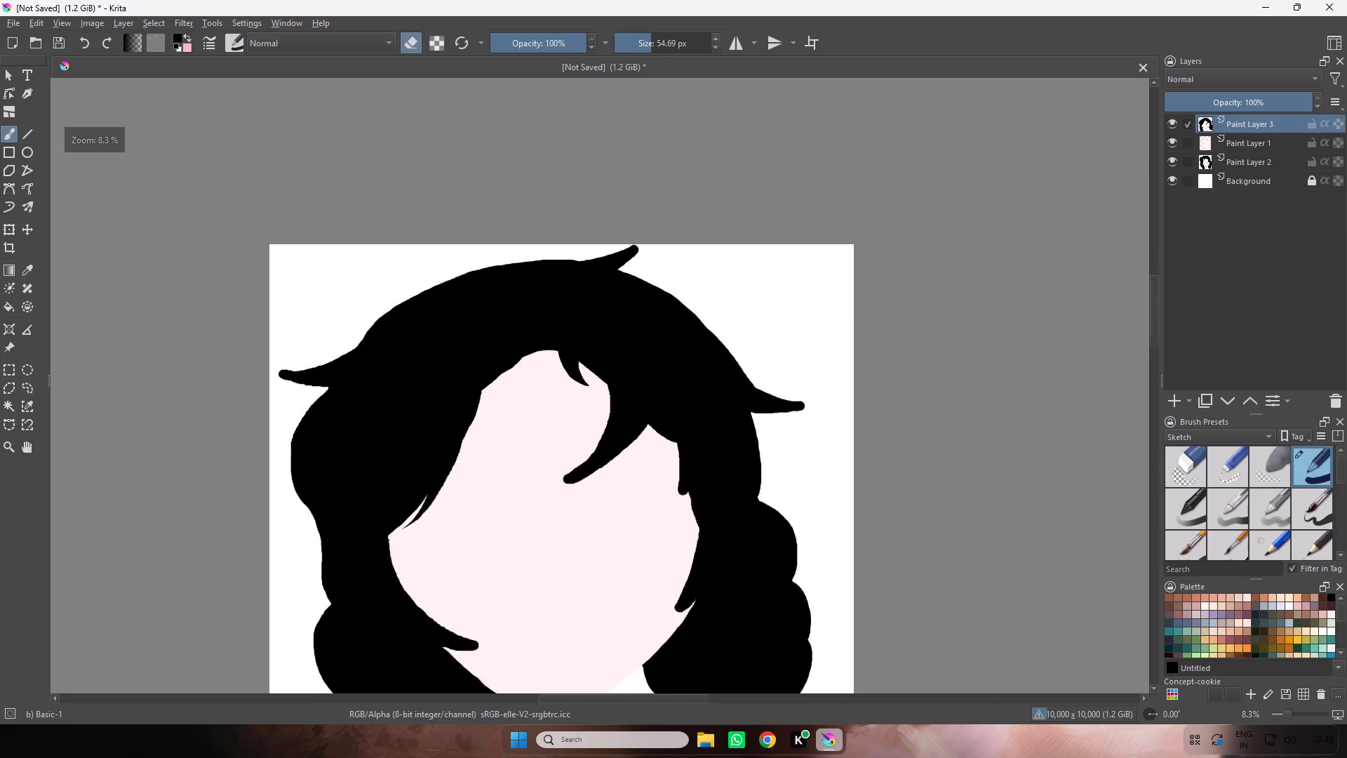
{"action": "key", "text": "ctrl+minus"}
{"action": "key", "text": "space"}
{"action": "key", "text": "space"}
{"action": "left_click_drag", "start_coordinate": [629, 354], "coordinate": [642, 298]}
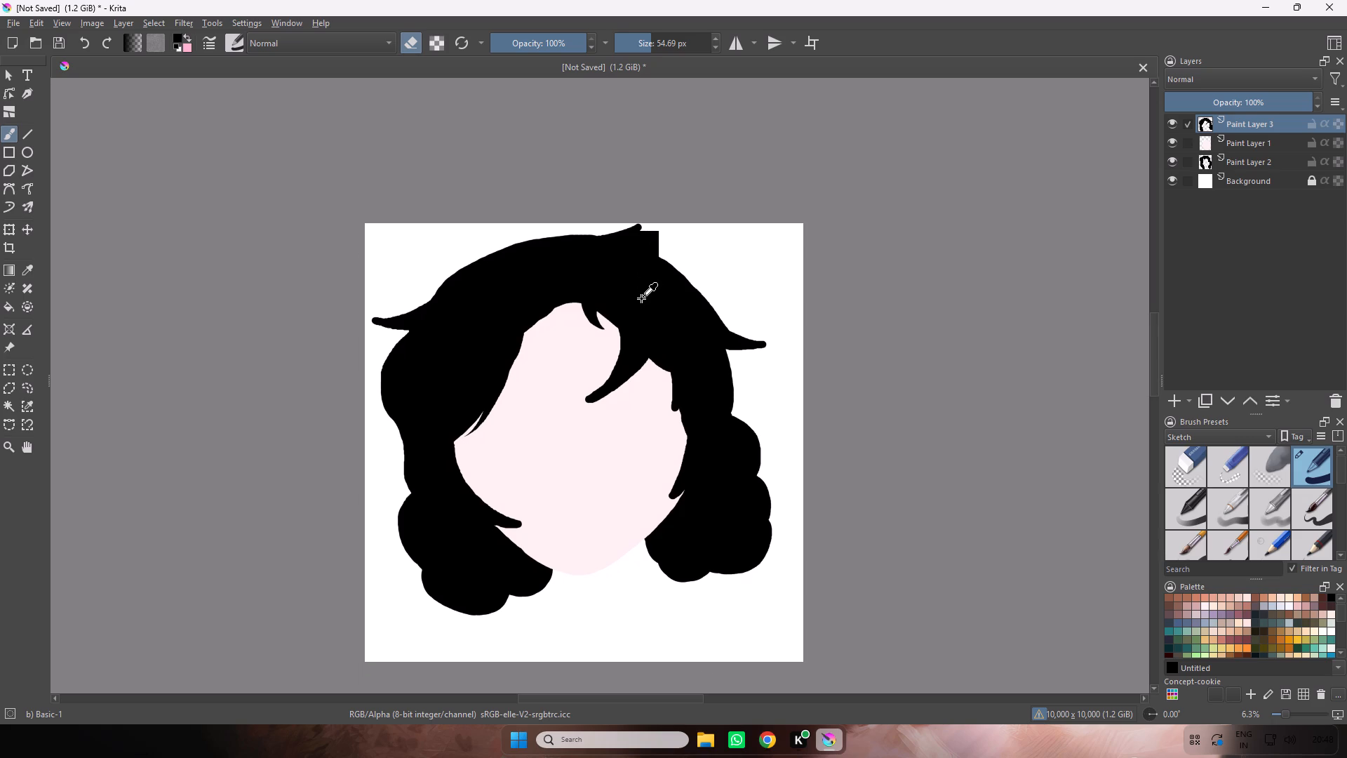
{"action": "key", "text": "ctrl+equal"}
{"action": "key", "text": "ctrl+equal"}
{"action": "key", "text": "ctrl+equal"}
{"action": "key", "text": "ctrl+equal"}
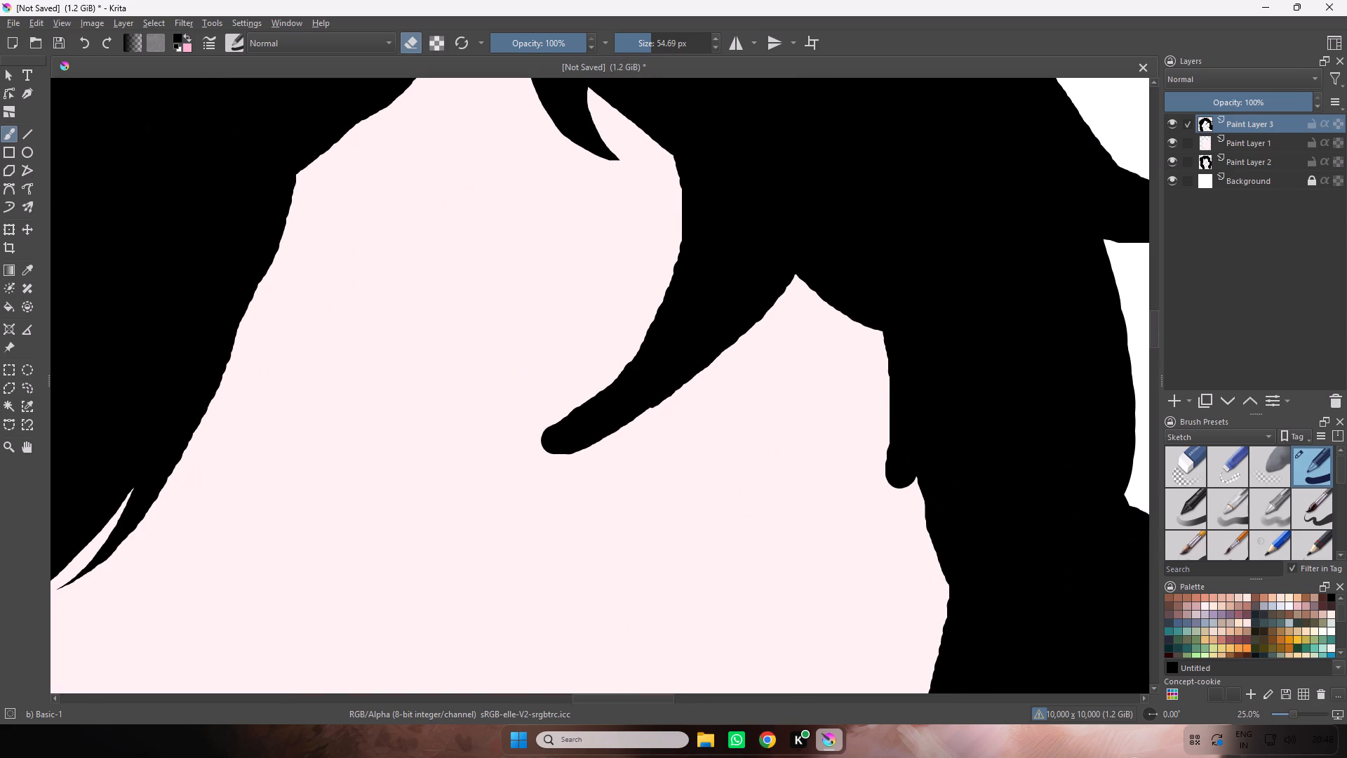
{"action": "key", "text": "space"}
{"action": "key", "text": "space"}
{"action": "key", "text": "space"}
{"action": "key", "text": "space"}
{"action": "key", "text": "space"}
{"action": "key", "text": "space"}
{"action": "key", "text": "space"}
{"action": "key", "text": "space"}
{"action": "key", "text": "space"}
{"action": "key", "text": "space"}
{"action": "key", "text": "space"}
{"action": "key", "text": "space"}
{"action": "key", "text": "space"}
{"action": "left_click_drag", "start_coordinate": [398, 375], "coordinate": [760, 125]}
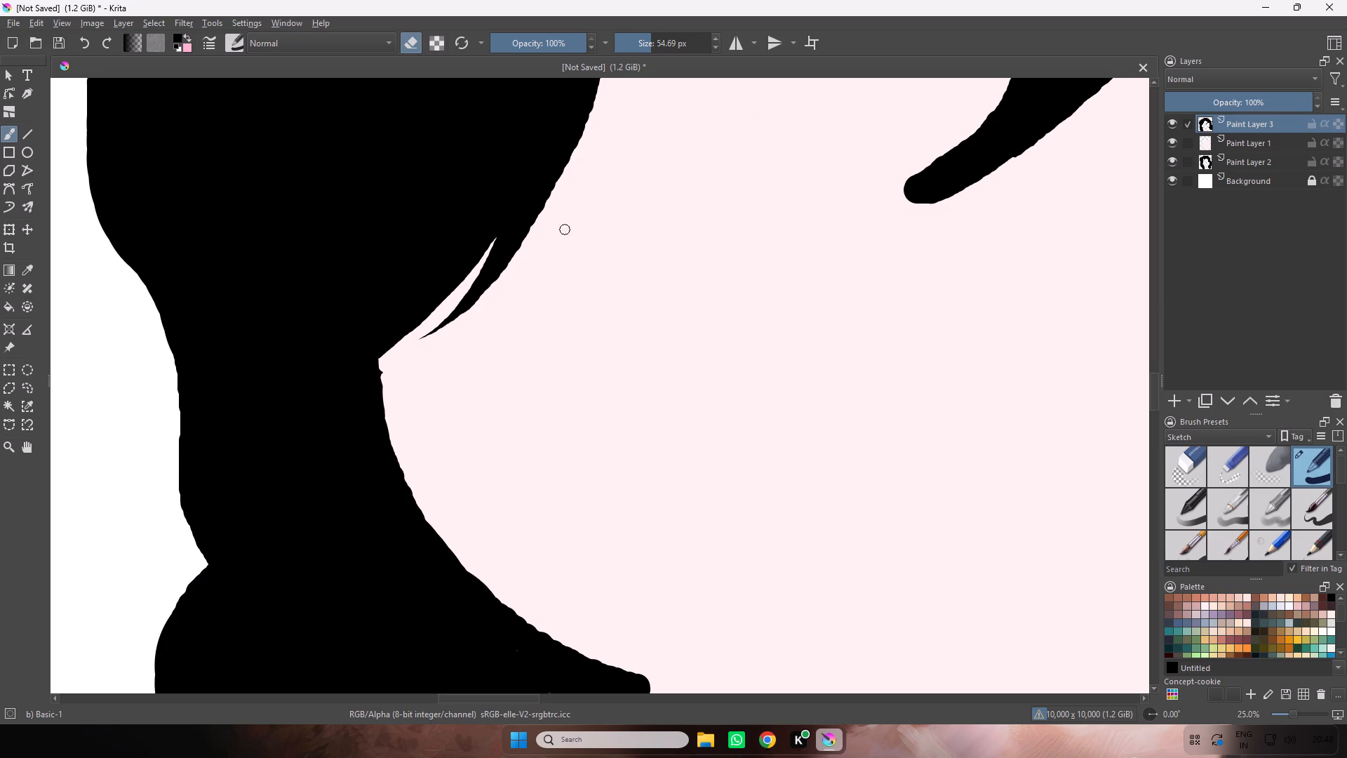
{"action": "key", "text": "space"}
{"action": "key", "text": "space"}
{"action": "key", "text": "space"}
{"action": "key", "text": "space"}
{"action": "left_click_drag", "start_coordinate": [442, 380], "coordinate": [369, 196]}
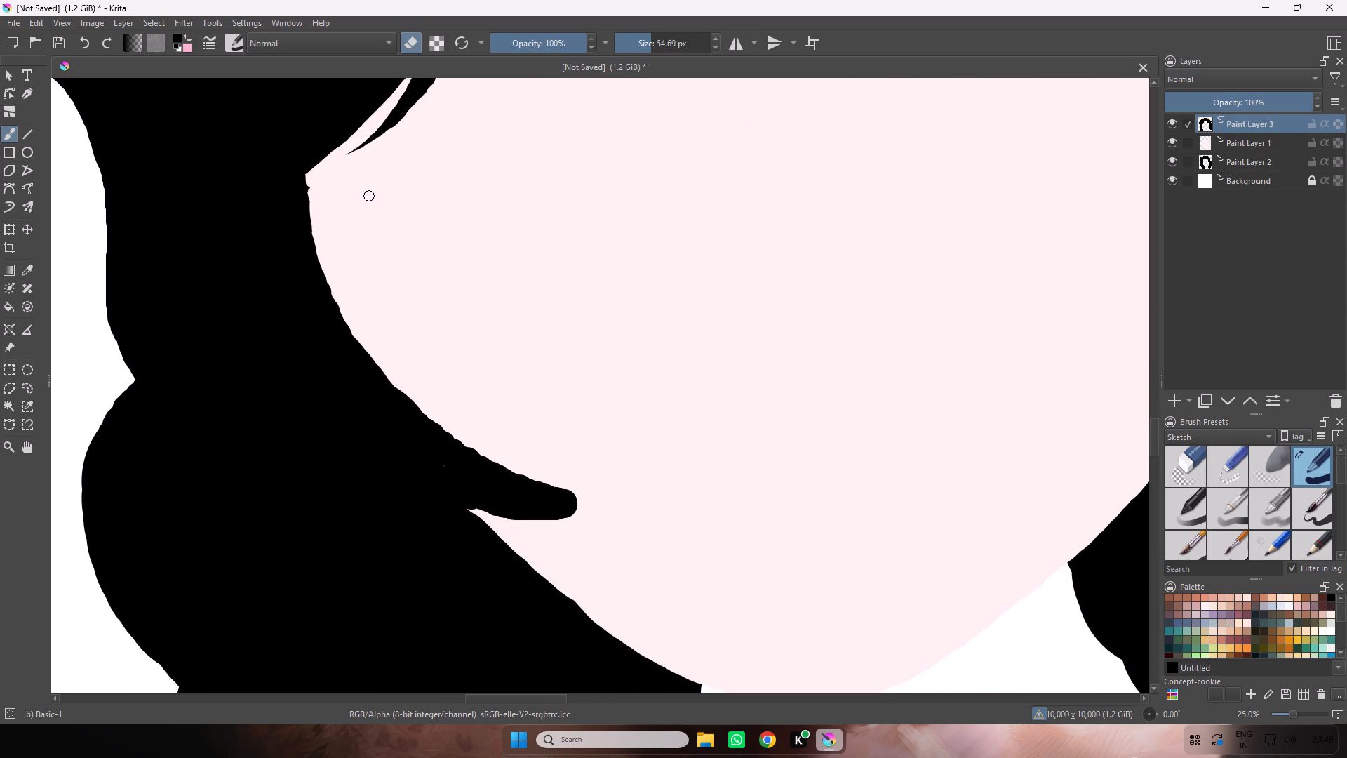
{"action": "key", "text": "e"}
{"action": "left_click_drag", "start_coordinate": [291, 187], "coordinate": [431, 311]}
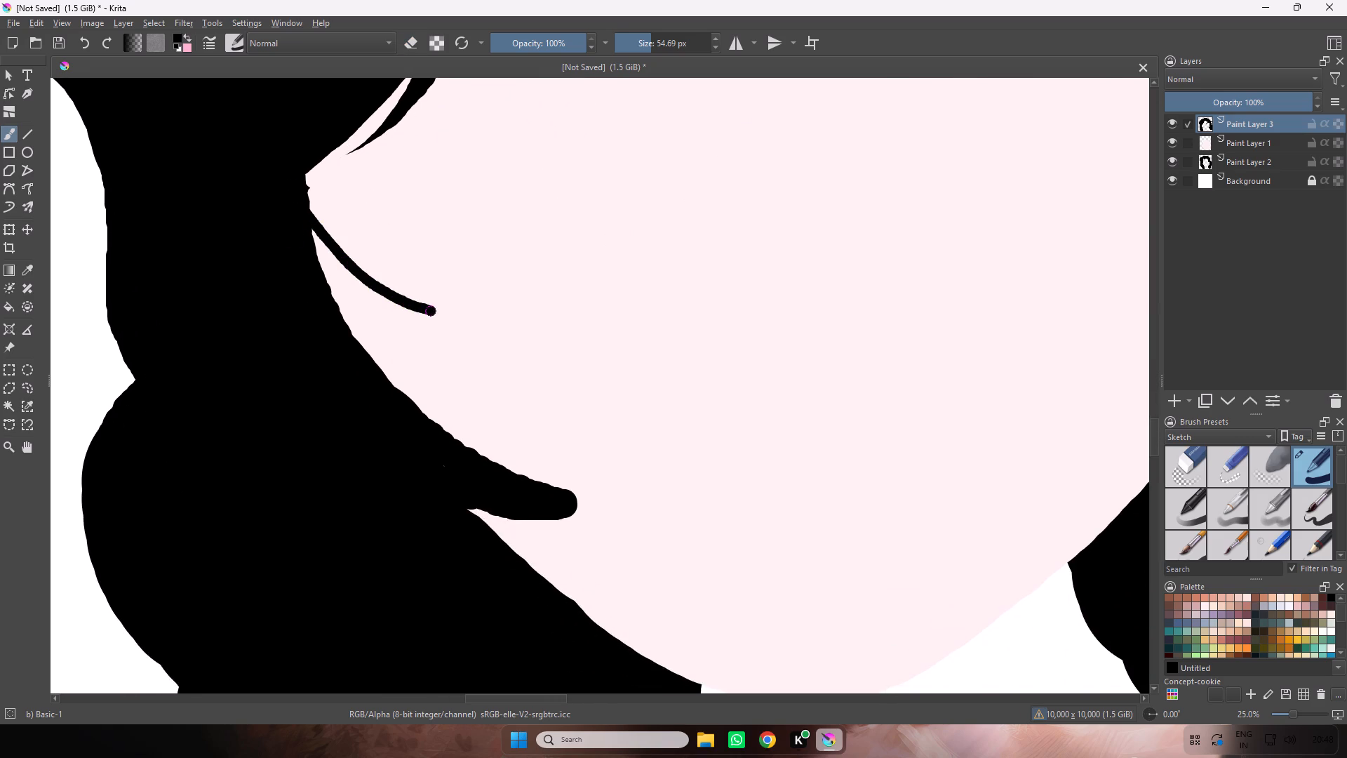
{"action": "left_click_drag", "start_coordinate": [431, 311], "coordinate": [382, 298]}
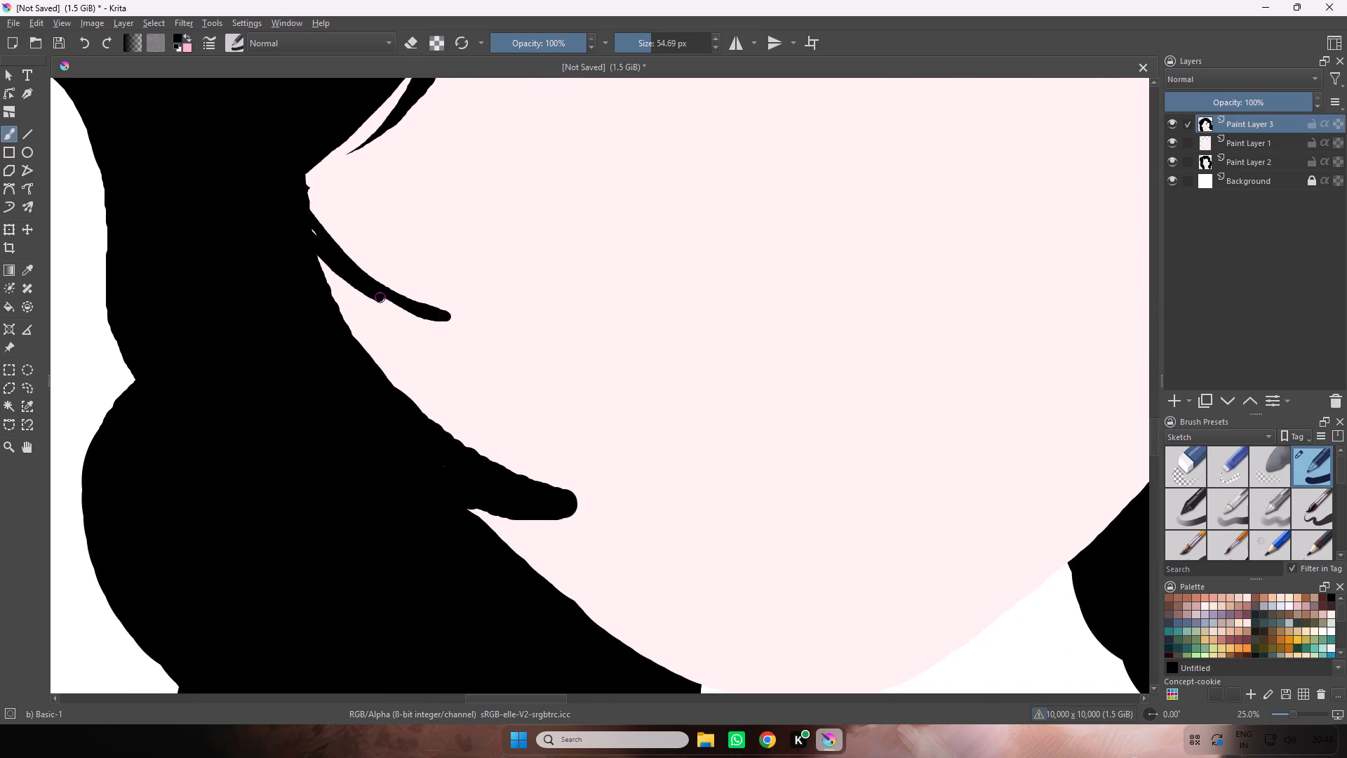
{"action": "left_click_drag", "start_coordinate": [382, 298], "coordinate": [335, 282]}
{"action": "left_click_drag", "start_coordinate": [335, 282], "coordinate": [446, 319]}
{"action": "left_click_drag", "start_coordinate": [349, 260], "coordinate": [294, 192]}
{"action": "left_click_drag", "start_coordinate": [307, 157], "coordinate": [330, 243]}
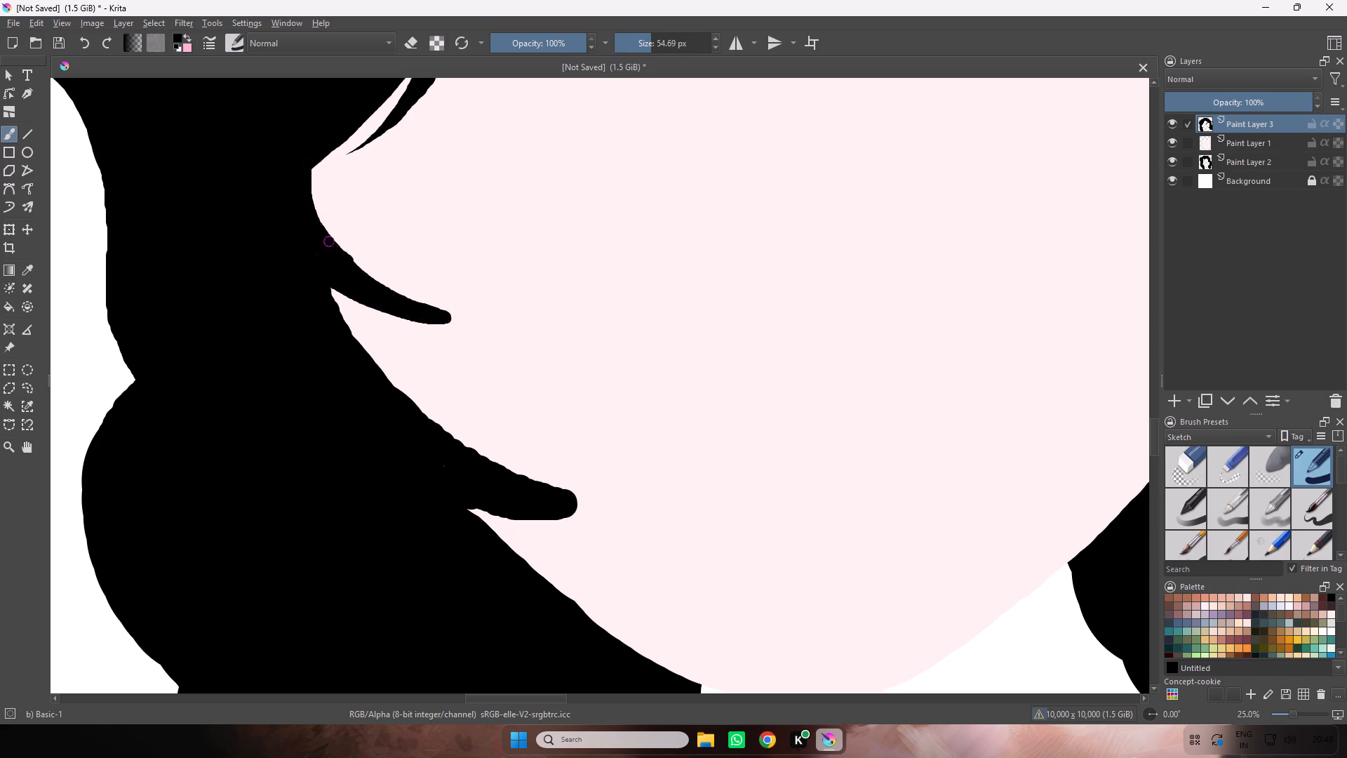
{"action": "left_click_drag", "start_coordinate": [330, 243], "coordinate": [352, 267]}
Erase the rounded tip and upper edge of the new left cheek strand to give it a sharp point.
{"action": "key", "text": "e"}
{"action": "left_click_drag", "start_coordinate": [467, 321], "coordinate": [447, 314]}
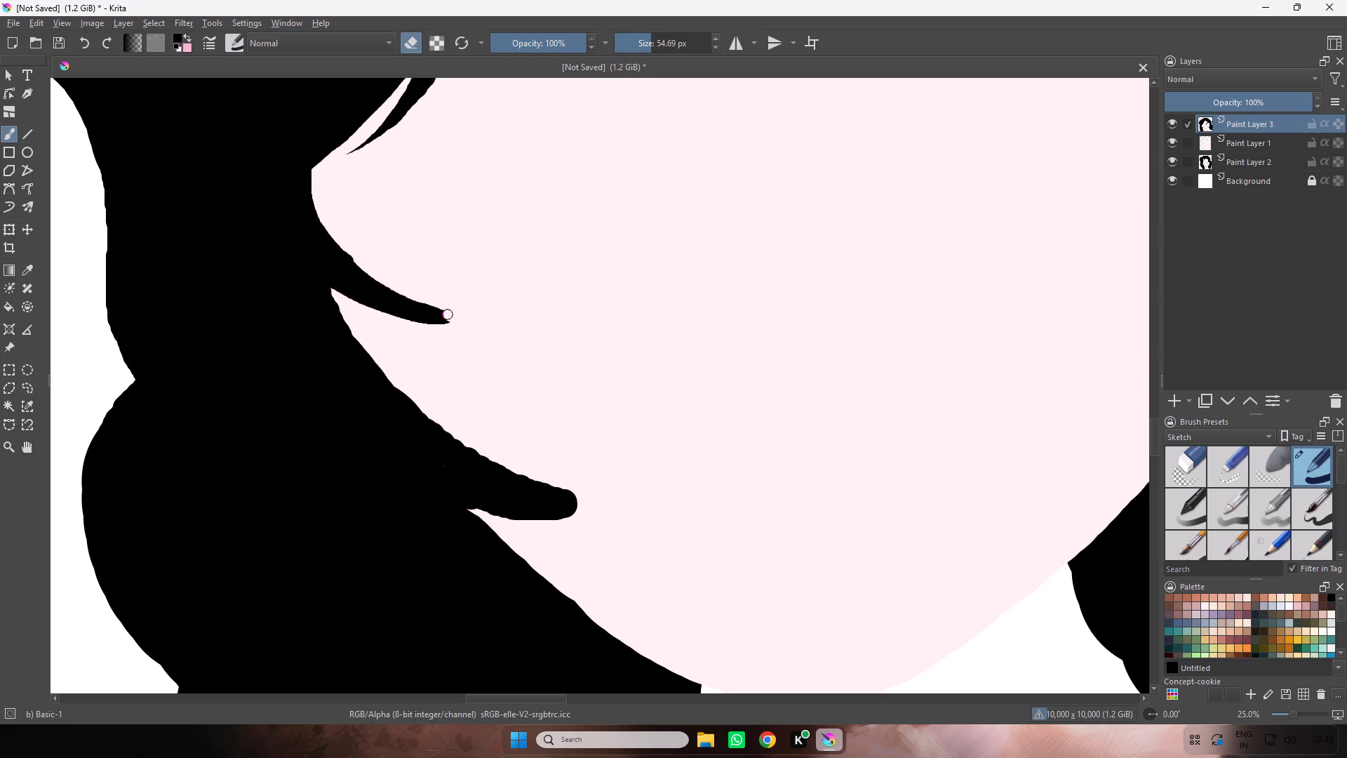
{"action": "left_click_drag", "start_coordinate": [447, 314], "coordinate": [356, 258]}
{"action": "left_click_drag", "start_coordinate": [356, 258], "coordinate": [340, 239]}
Erase along the upper edge, tip and underside of the lower left cheek lock to smooth and sharpen it.
{"action": "left_click_drag", "start_coordinate": [396, 381], "coordinate": [484, 456]}
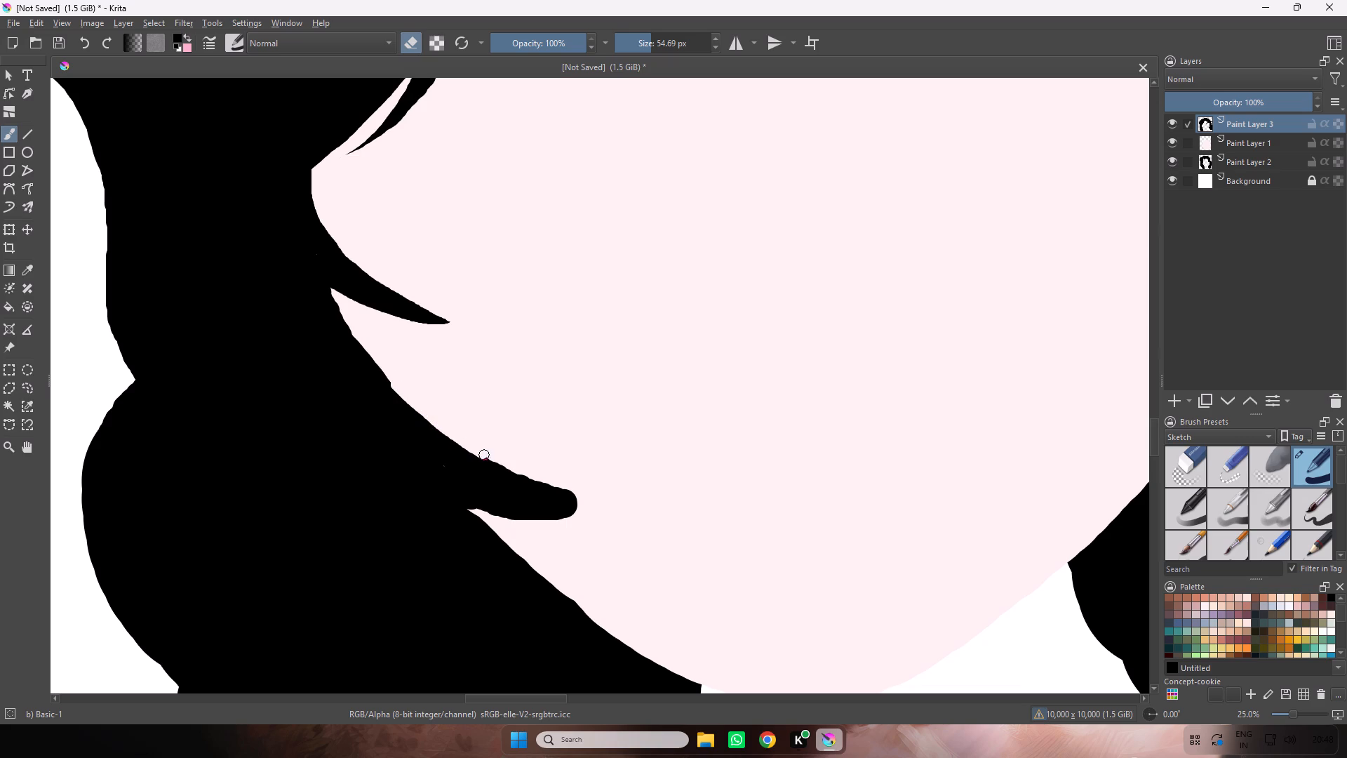
{"action": "left_click_drag", "start_coordinate": [484, 456], "coordinate": [595, 498]}
{"action": "key", "text": "space"}
{"action": "left_click_drag", "start_coordinate": [596, 495], "coordinate": [607, 462]}
{"action": "left_click_drag", "start_coordinate": [600, 481], "coordinate": [582, 485]}
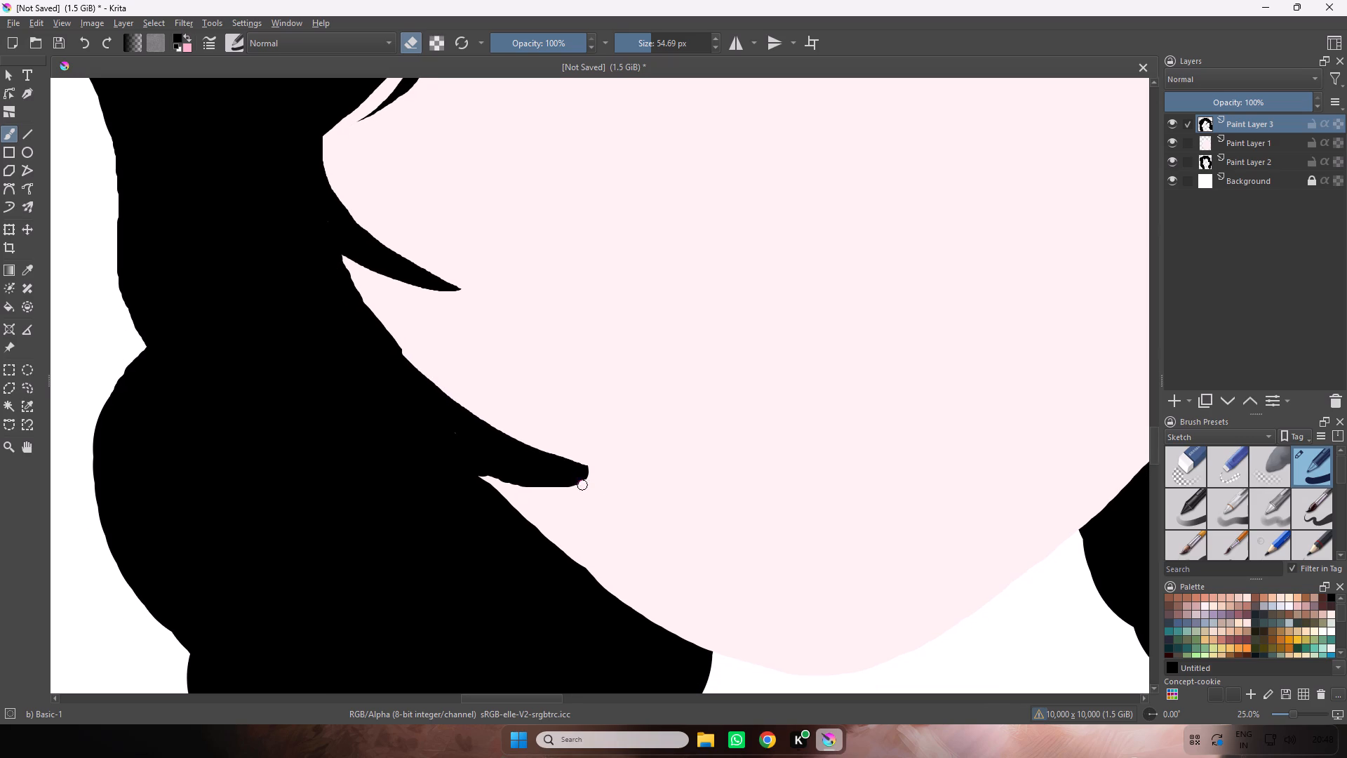
{"action": "left_click_drag", "start_coordinate": [582, 485], "coordinate": [489, 481]}
Erase along the inner edge, rounded tip and underside of the right cheek lock to give it a sharp point.
{"action": "key", "text": "space"}
{"action": "key", "text": "space"}
{"action": "key", "text": "space"}
{"action": "key", "text": "space"}
{"action": "key", "text": "space"}
{"action": "key", "text": "space"}
{"action": "key", "text": "space"}
{"action": "key", "text": "space"}
{"action": "key", "text": "space"}
{"action": "key", "text": "space"}
{"action": "key", "text": "space"}
{"action": "key", "text": "space"}
{"action": "key", "text": "space"}
{"action": "key", "text": "space"}
{"action": "key", "text": "space"}
{"action": "key", "text": "space"}
{"action": "key", "text": "space"}
{"action": "key", "text": "space"}
{"action": "key", "text": "space"}
{"action": "key", "text": "space"}
{"action": "left_click_drag", "start_coordinate": [600, 477], "coordinate": [217, 415]}
{"action": "left_click_drag", "start_coordinate": [594, 338], "coordinate": [278, 506]}
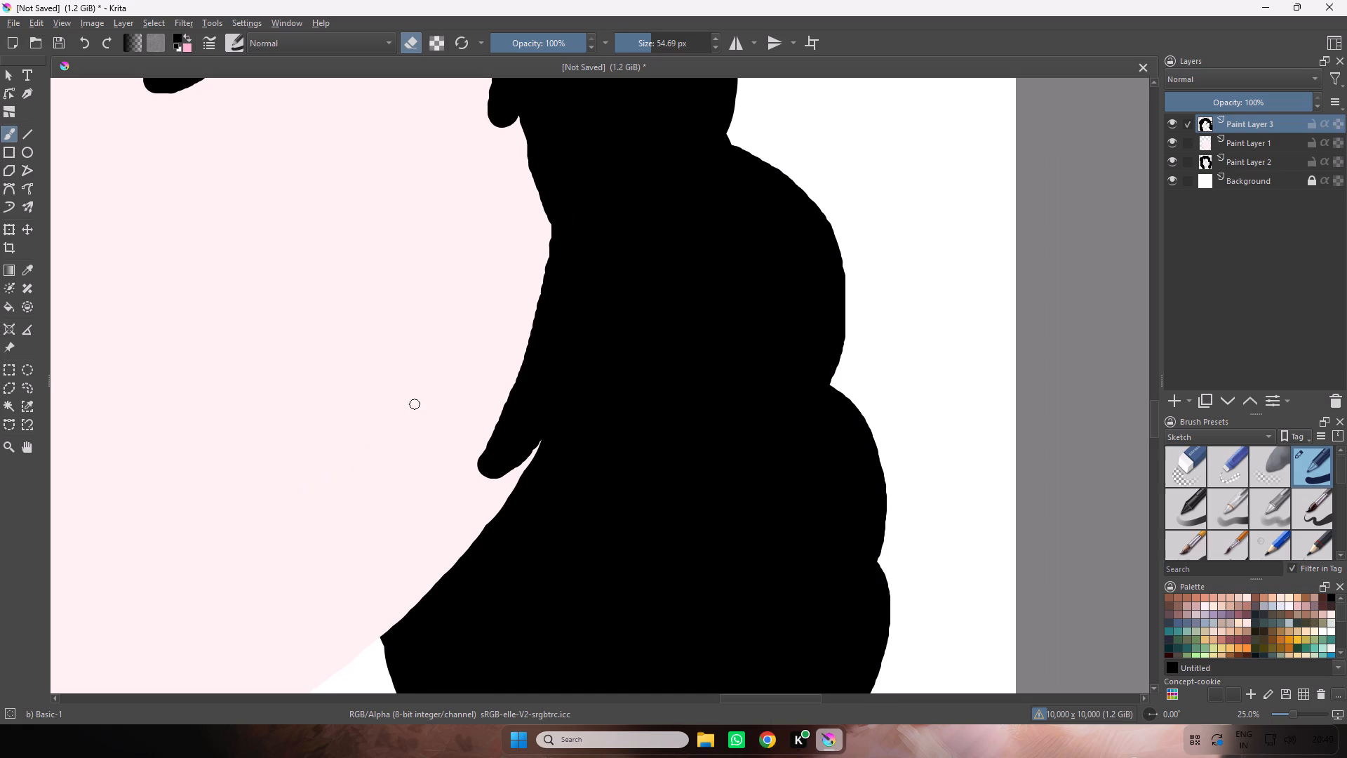
{"action": "left_click_drag", "start_coordinate": [545, 226], "coordinate": [525, 340]}
{"action": "left_click_drag", "start_coordinate": [525, 340], "coordinate": [463, 480]}
{"action": "left_click_drag", "start_coordinate": [464, 481], "coordinate": [478, 479]}
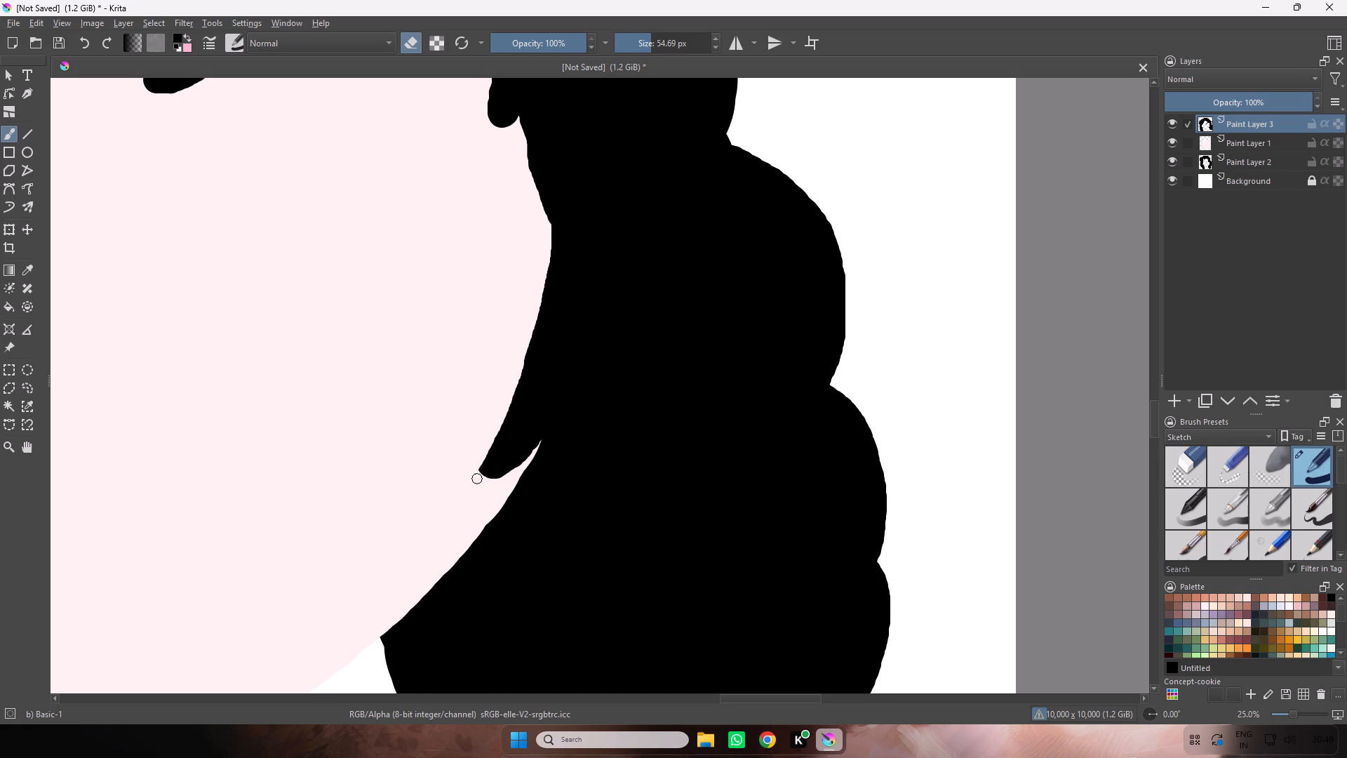
{"action": "left_click_drag", "start_coordinate": [478, 479], "coordinate": [487, 484]}
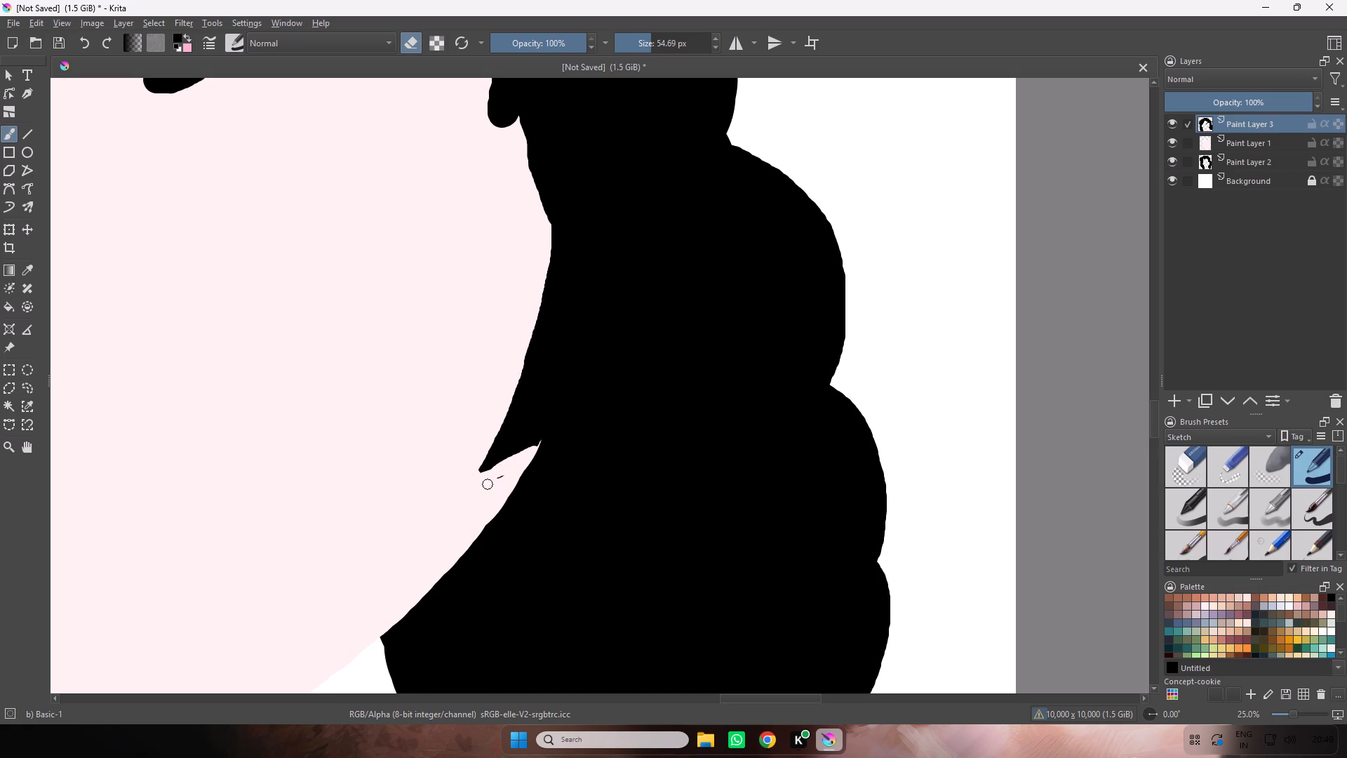
{"action": "left_click_drag", "start_coordinate": [487, 484], "coordinate": [575, 415]}
{"action": "left_click_drag", "start_coordinate": [505, 466], "coordinate": [489, 472]}
{"action": "left_click_drag", "start_coordinate": [489, 472], "coordinate": [467, 482]}
{"action": "left_click", "coordinate": [467, 482]}
Erase the bumps along the hair's inner edge below the short right temple lock.
{"action": "key", "text": "ctrl+0"}
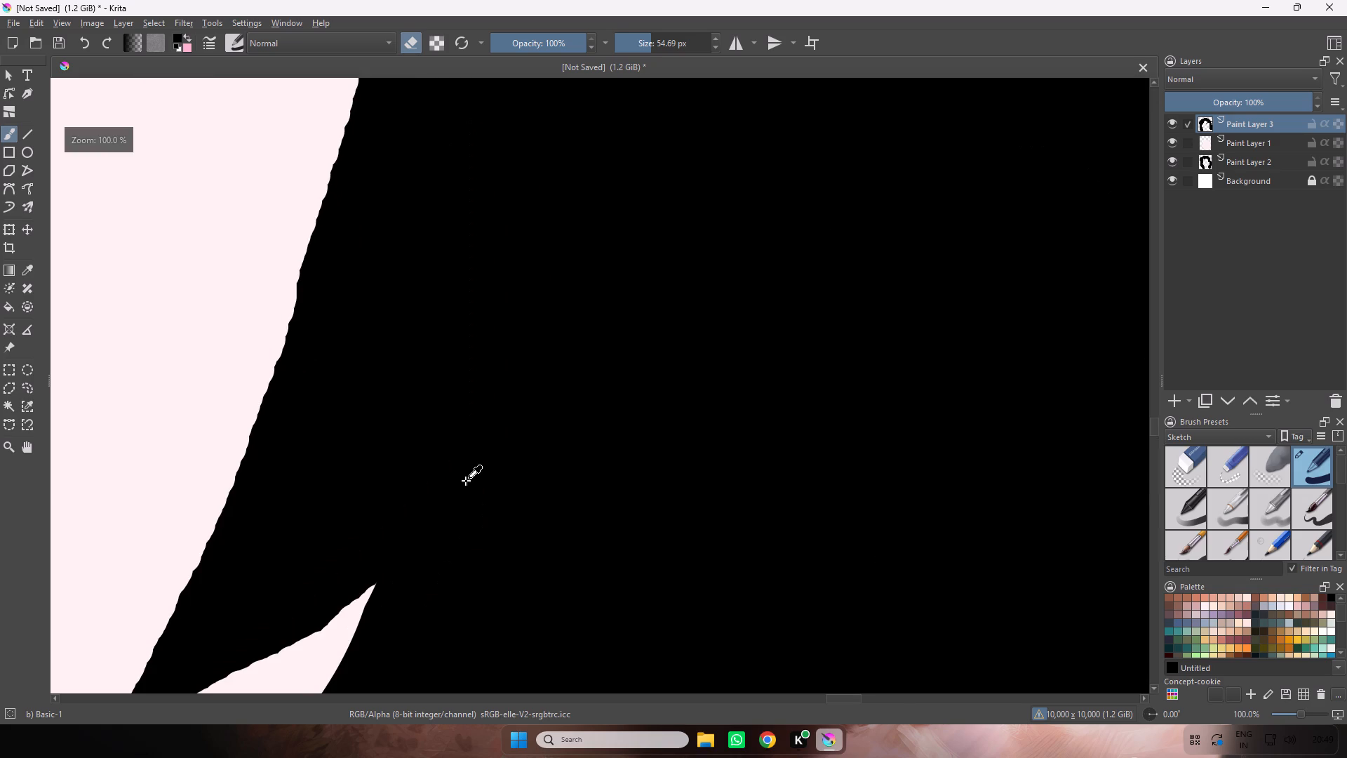
{"action": "key", "text": "ctrl+minus"}
{"action": "key", "text": "ctrl+minus"}
{"action": "key", "text": "ctrl+minus"}
{"action": "key", "text": "ctrl+minus"}
{"action": "key", "text": "space"}
{"action": "key", "text": "space"}
{"action": "key", "text": "space"}
{"action": "key", "text": "space"}
{"action": "key", "text": "space"}
{"action": "key", "text": "space"}
{"action": "key", "text": "space"}
{"action": "left_click_drag", "start_coordinate": [440, 217], "coordinate": [439, 519]}
{"action": "left_click_drag", "start_coordinate": [485, 298], "coordinate": [473, 447]}
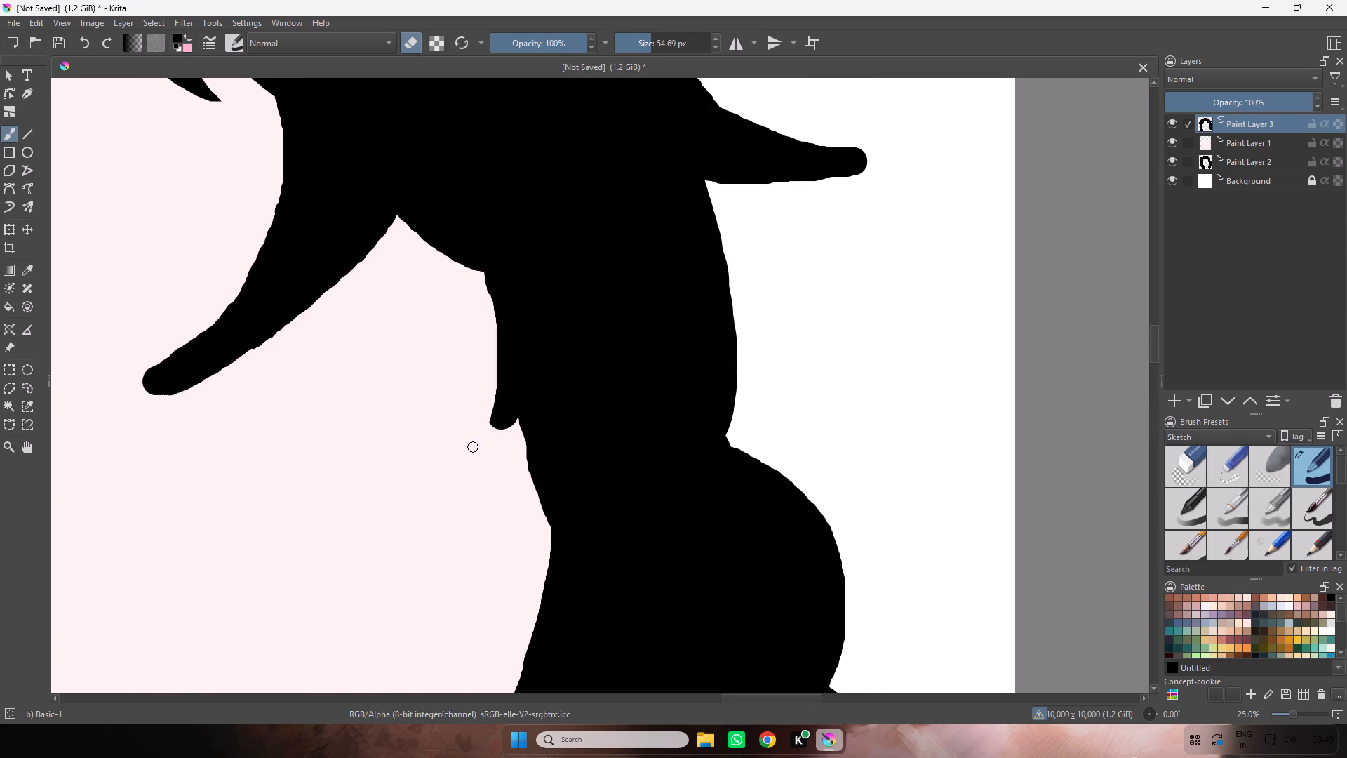
{"action": "left_click_drag", "start_coordinate": [521, 454], "coordinate": [541, 500]}
{"action": "left_click_drag", "start_coordinate": [541, 500], "coordinate": [548, 531]}
{"action": "left_click_drag", "start_coordinate": [544, 506], "coordinate": [532, 474]}
{"action": "left_click_drag", "start_coordinate": [530, 470], "coordinate": [521, 445]}
{"action": "double_click", "coordinate": [521, 445]}
{"action": "left_click", "coordinate": [516, 441]}
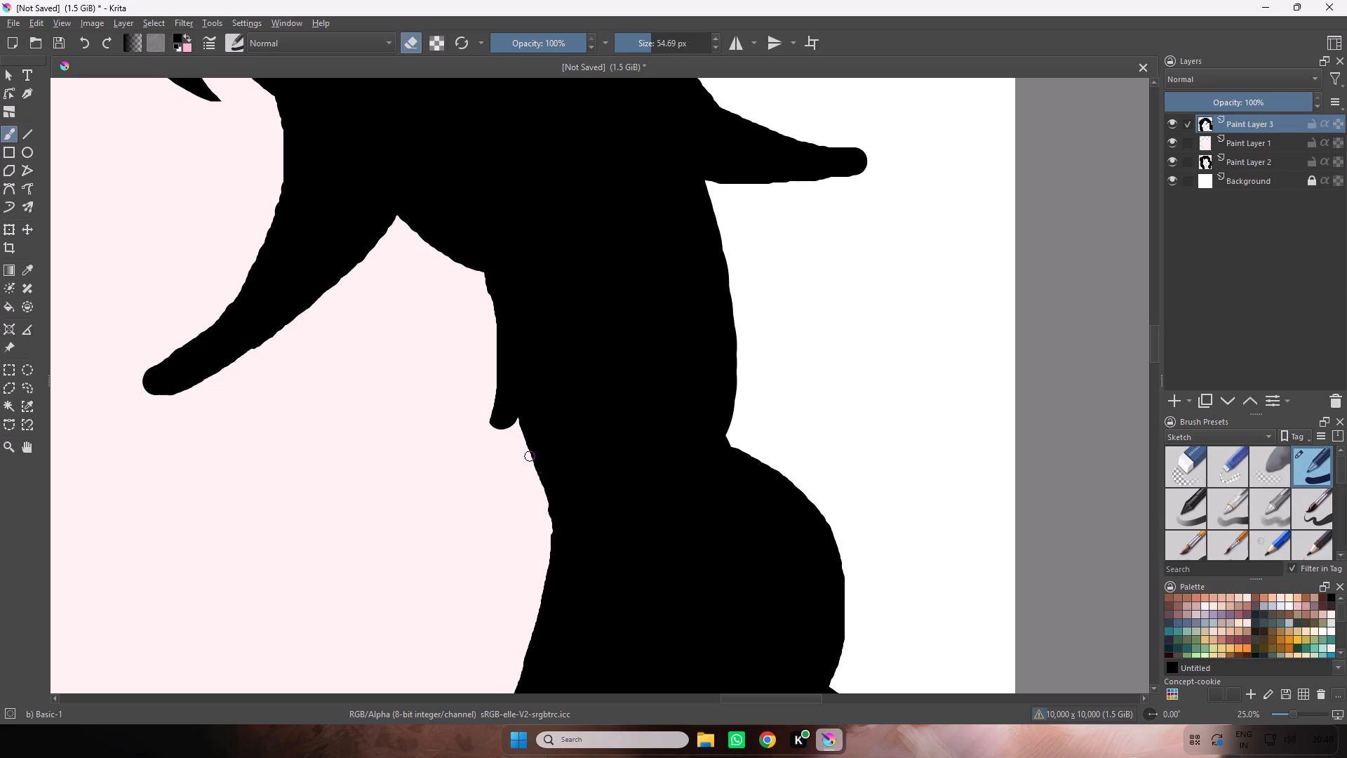
{"action": "left_click_drag", "start_coordinate": [548, 487], "coordinate": [549, 494]}
{"action": "left_click", "coordinate": [549, 494]}
{"action": "left_click_drag", "start_coordinate": [543, 496], "coordinate": [544, 546]}
Paint black along the hair's inner edge beside the right cheek to smooth it and fill the small gap.
{"action": "key", "text": "e"}
{"action": "left_click_drag", "start_coordinate": [537, 472], "coordinate": [552, 512]}
{"action": "left_click_drag", "start_coordinate": [552, 512], "coordinate": [541, 467]}
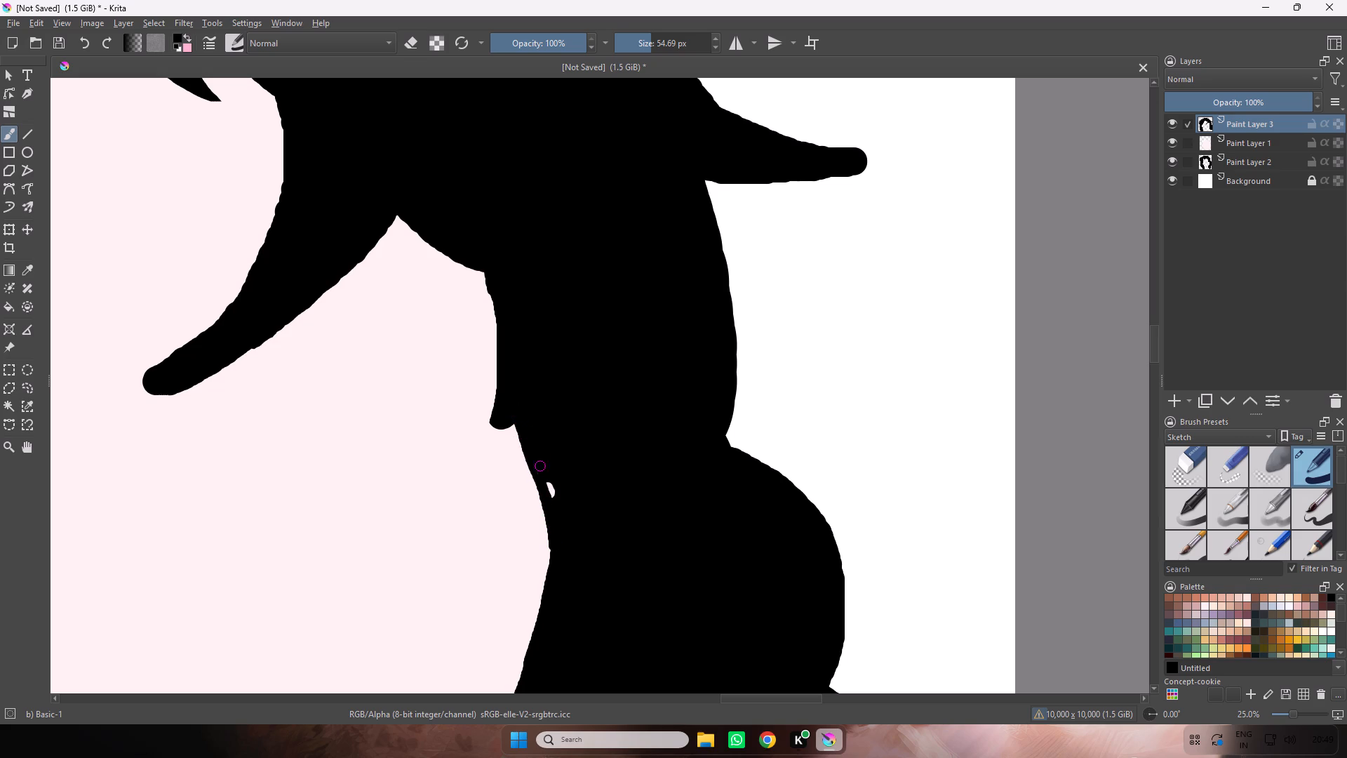
{"action": "left_click_drag", "start_coordinate": [541, 467], "coordinate": [543, 611]}
{"action": "left_click_drag", "start_coordinate": [543, 611], "coordinate": [544, 612]}
Enlarge the eraser to 688.96 px and erase the large lock crossing the forehead.
{"action": "key", "text": "ctrl+minus"}
{"action": "key", "text": "ctrl+minus"}
{"action": "key", "text": "ctrl+minus"}
{"action": "key", "text": "ctrl+minus"}
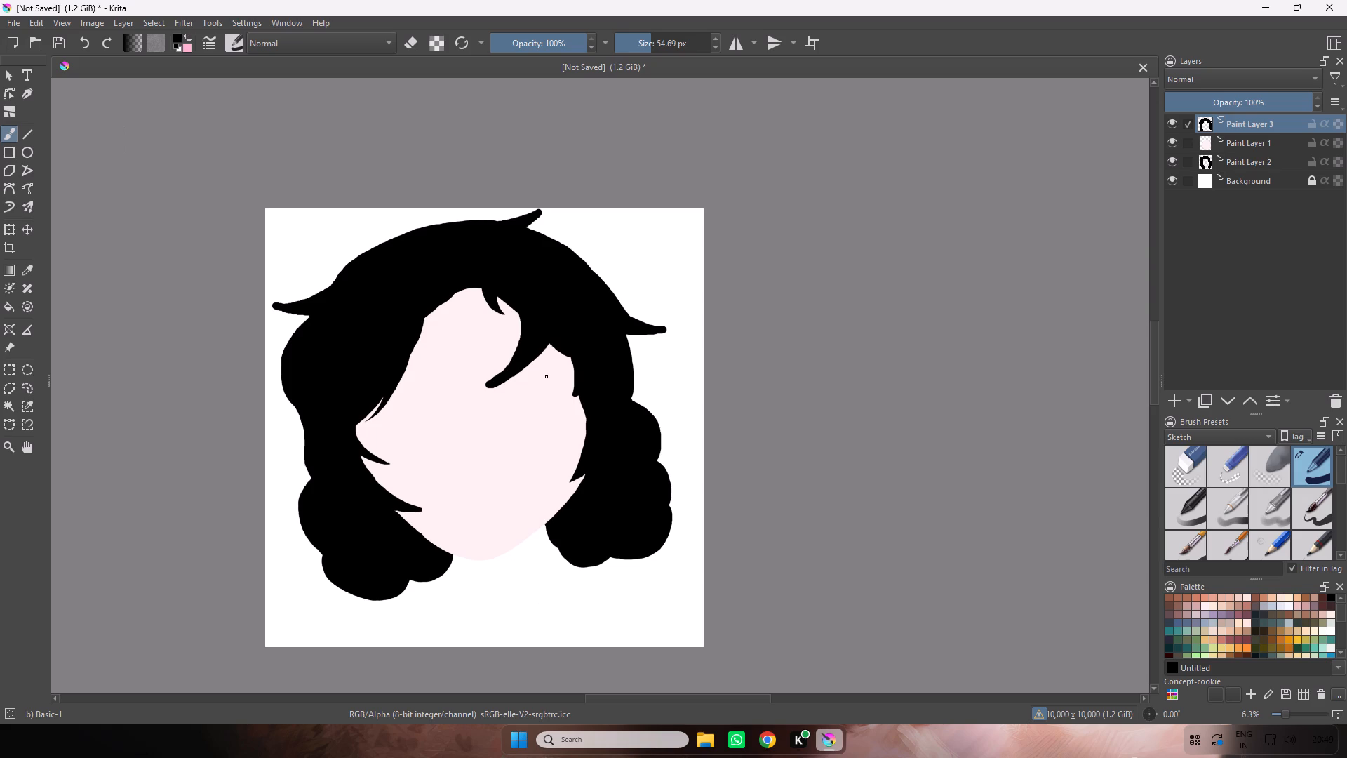
{"action": "key", "text": "ctrl+equal"}
{"action": "key", "text": "ctrl+equal"}
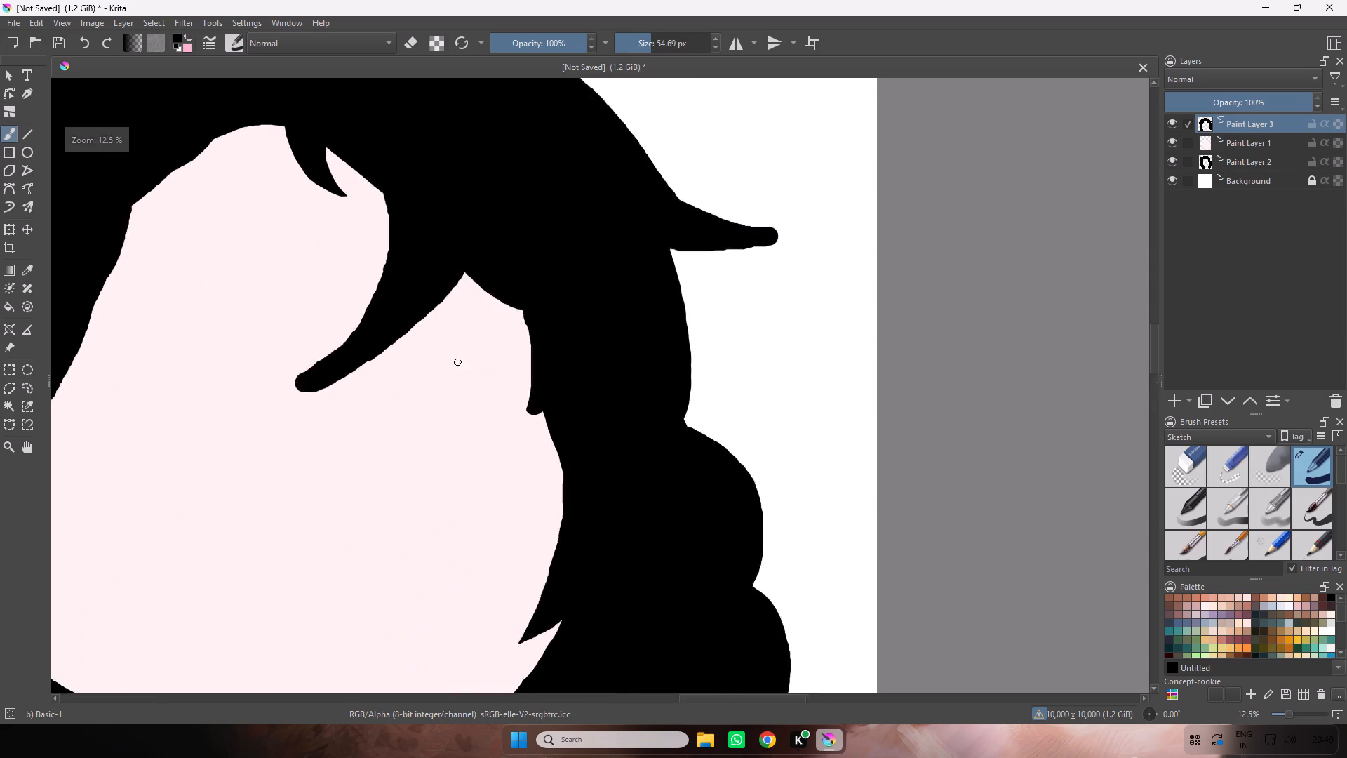
{"action": "key", "text": "ctrl+equal"}
{"action": "key", "text": "ctrl+equal"}
{"action": "key", "text": "e"}
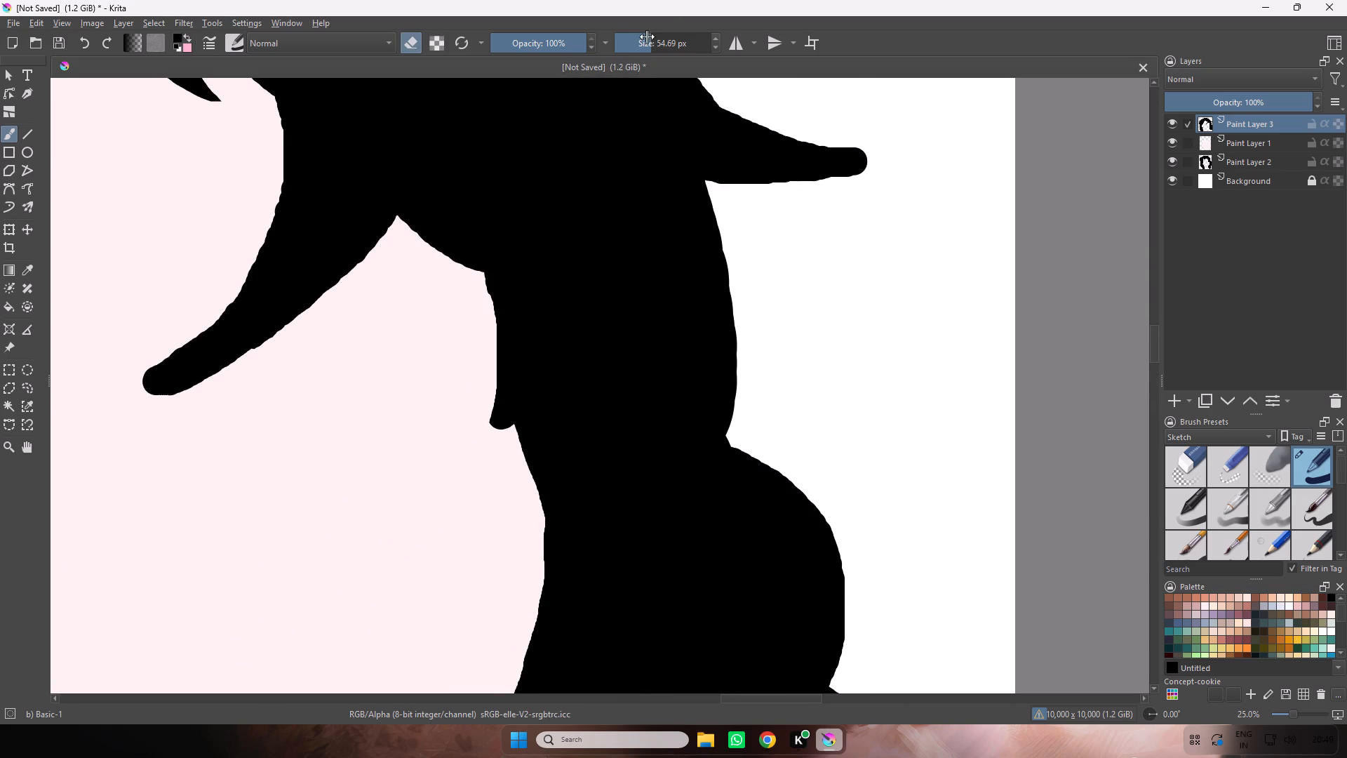
{"action": "left_click_drag", "start_coordinate": [650, 39], "coordinate": [669, 44]}
{"action": "left_click_drag", "start_coordinate": [668, 40], "coordinate": [699, 48]}
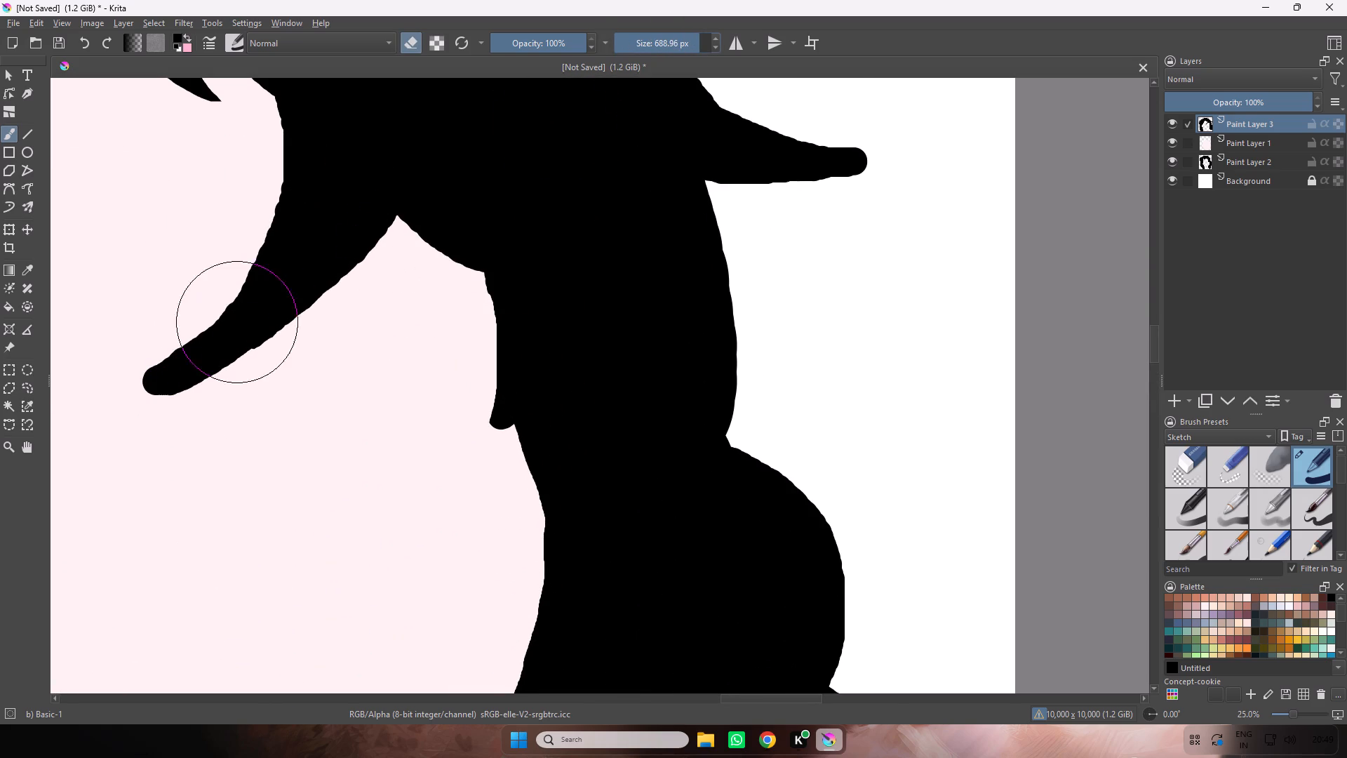
{"action": "left_click_drag", "start_coordinate": [192, 368], "coordinate": [290, 210]}
Erase the short curved strand at the top of the forehead and smooth the hairline there.
{"action": "key", "text": "space"}
{"action": "key", "text": "space"}
{"action": "key", "text": "space"}
{"action": "key", "text": "space"}
{"action": "key", "text": "space"}
{"action": "left_click_drag", "start_coordinate": [268, 212], "coordinate": [484, 369]}
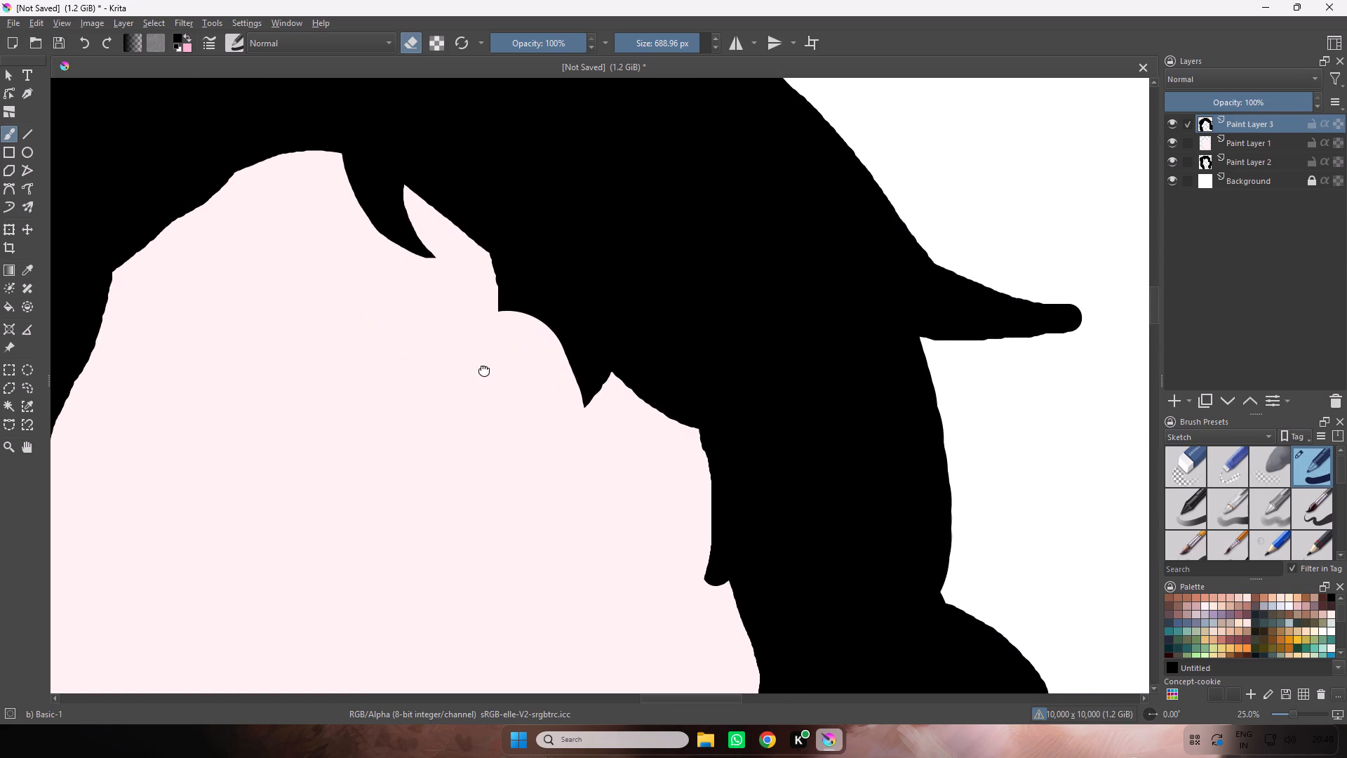
{"action": "left_click_drag", "start_coordinate": [484, 369], "coordinate": [483, 369]}
{"action": "left_click_drag", "start_coordinate": [394, 270], "coordinate": [343, 217]}
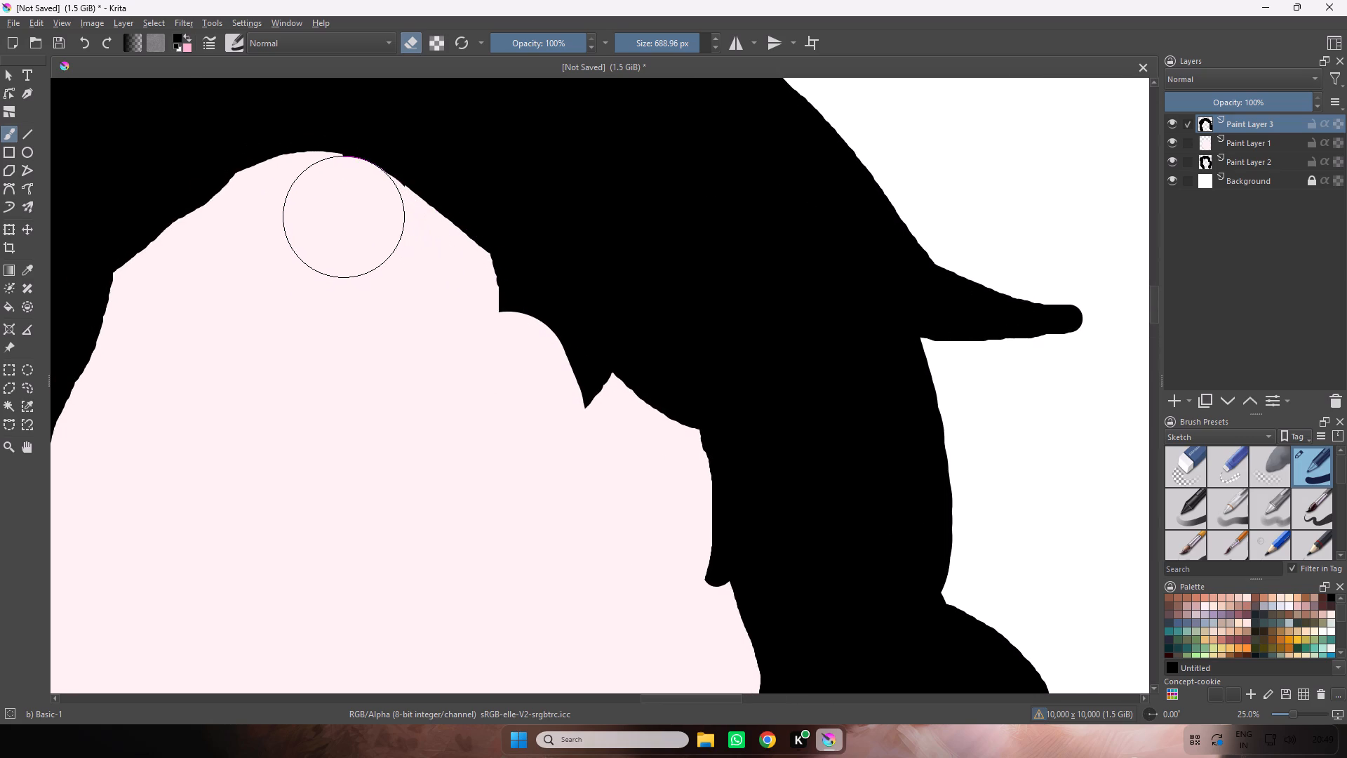
{"action": "left_click_drag", "start_coordinate": [343, 217], "coordinate": [339, 213]}
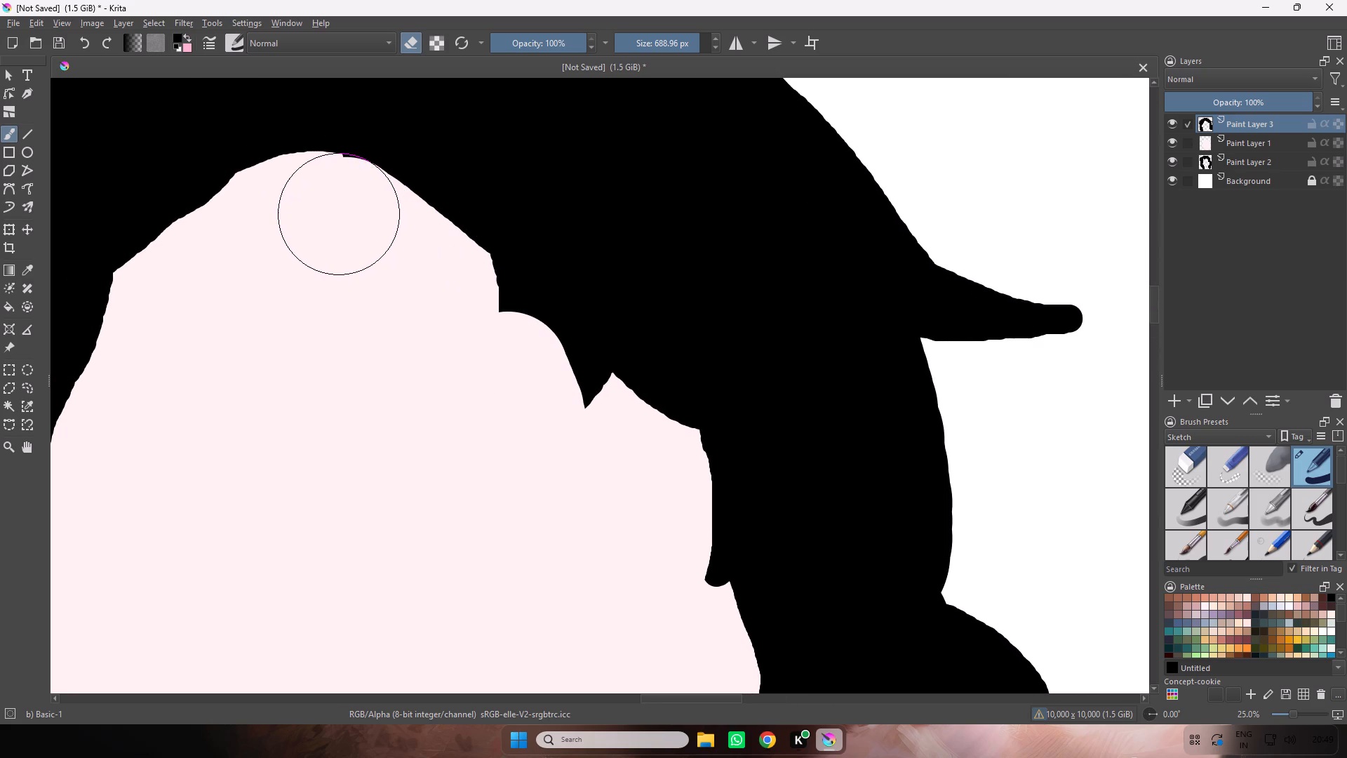
{"action": "left_click_drag", "start_coordinate": [339, 213], "coordinate": [338, 213]}
{"action": "left_click", "coordinate": [337, 214]}
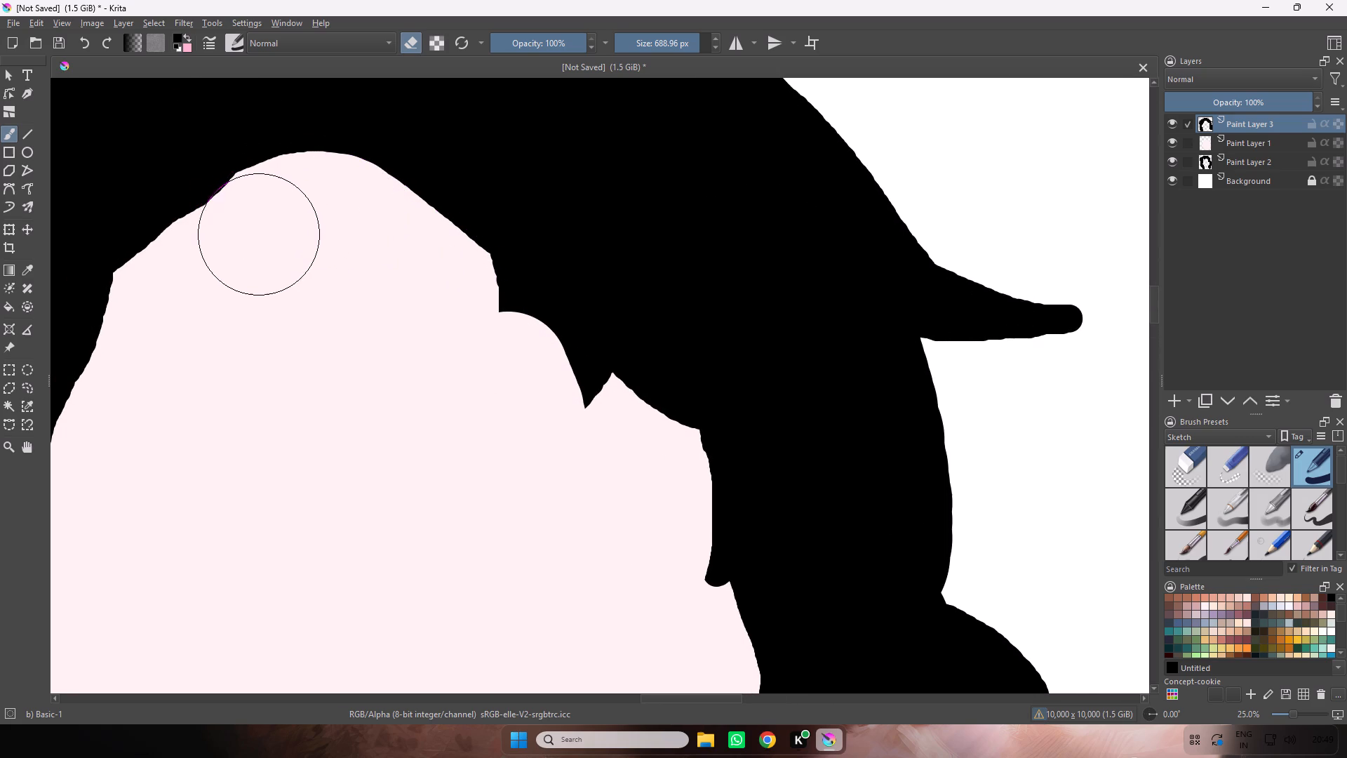
Erase the leftover stub of the large lock from the hairline on the right side of the forehead.
{"action": "key", "text": "e"}
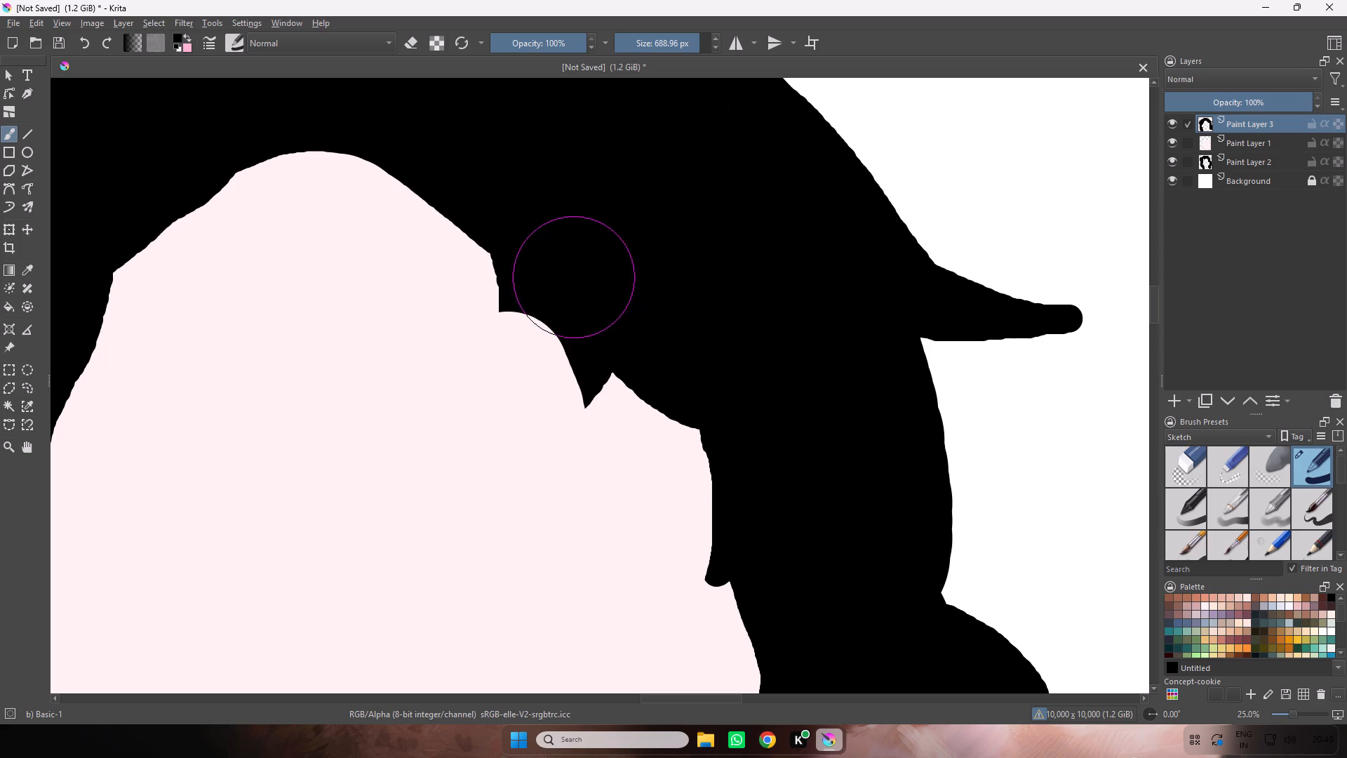
{"action": "key", "text": "e"}
{"action": "left_click_drag", "start_coordinate": [468, 316], "coordinate": [579, 428]}
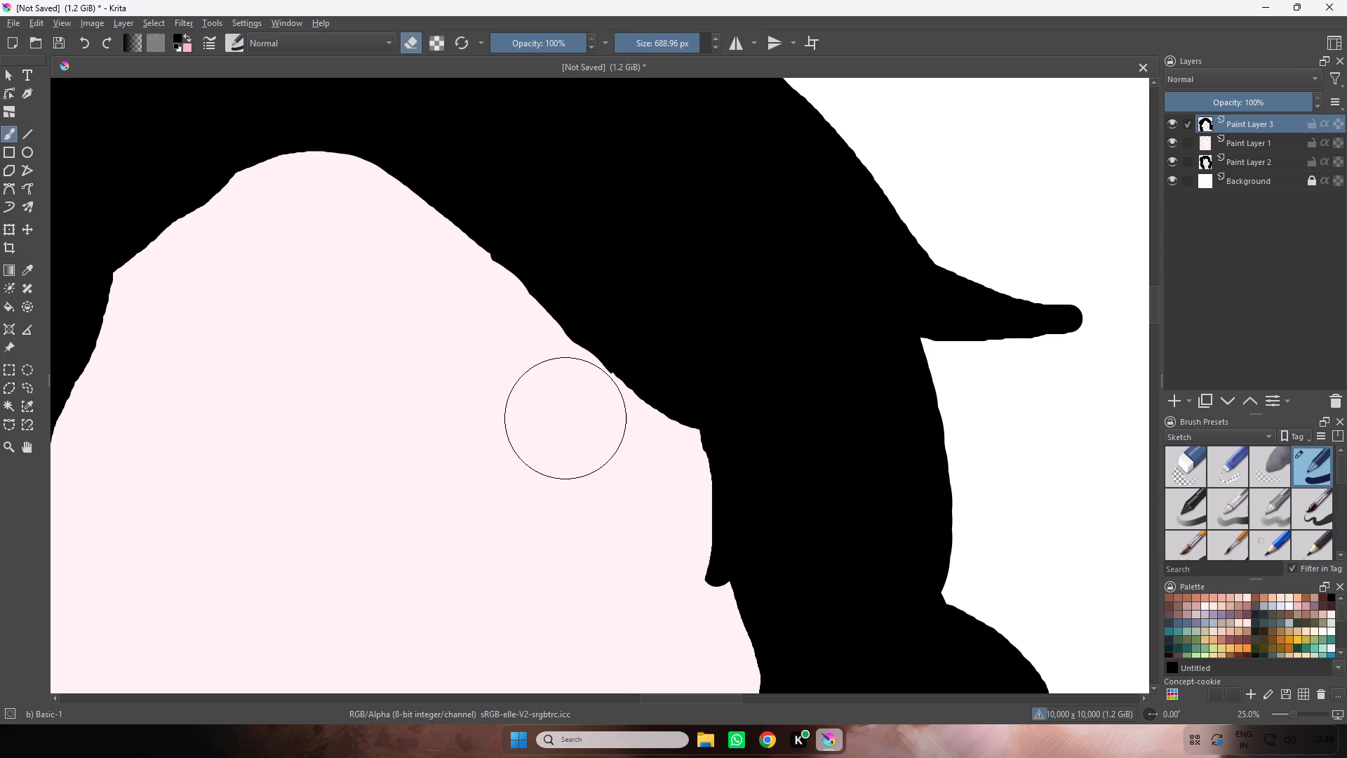
{"action": "left_click_drag", "start_coordinate": [467, 308], "coordinate": [559, 392]}
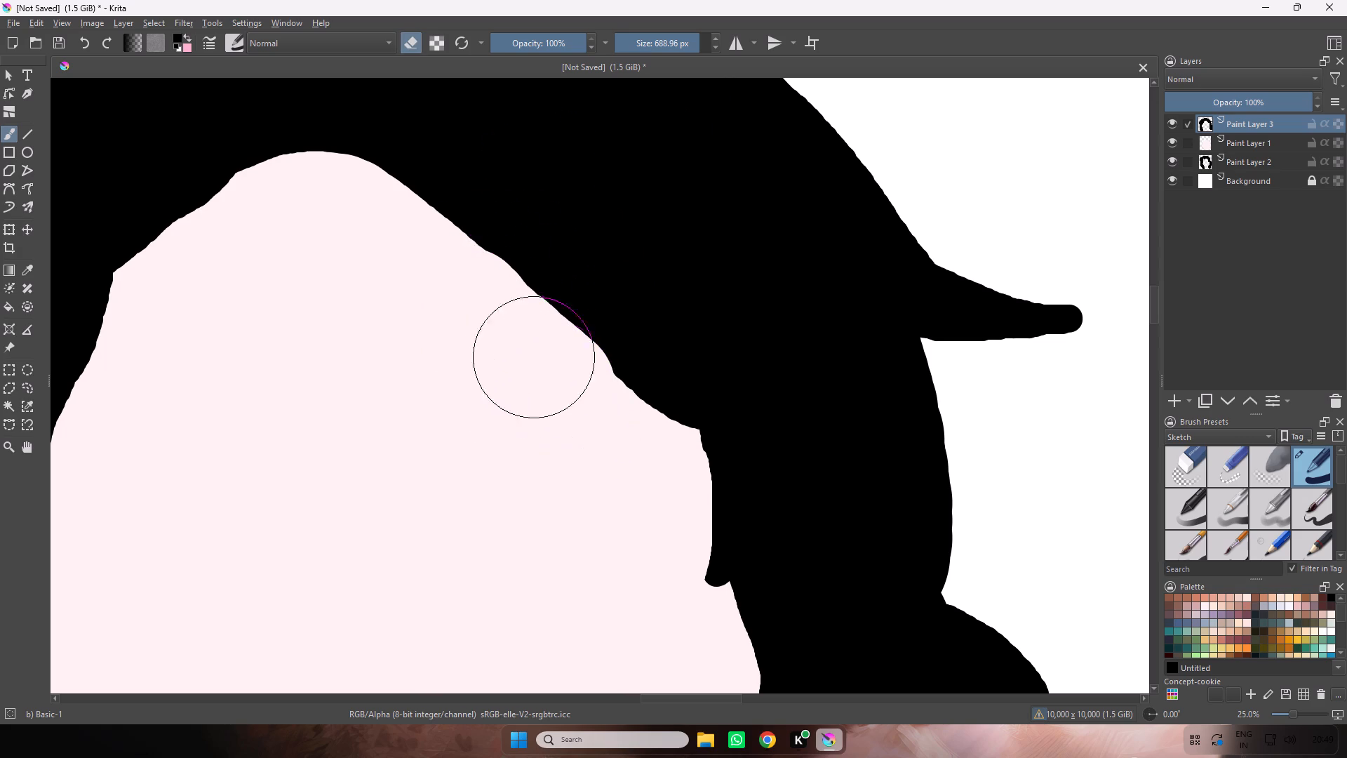
Paint black along the right hairline to smooth its slope down to the temple.
{"action": "key", "text": "e"}
{"action": "left_click_drag", "start_coordinate": [517, 199], "coordinate": [639, 322]}
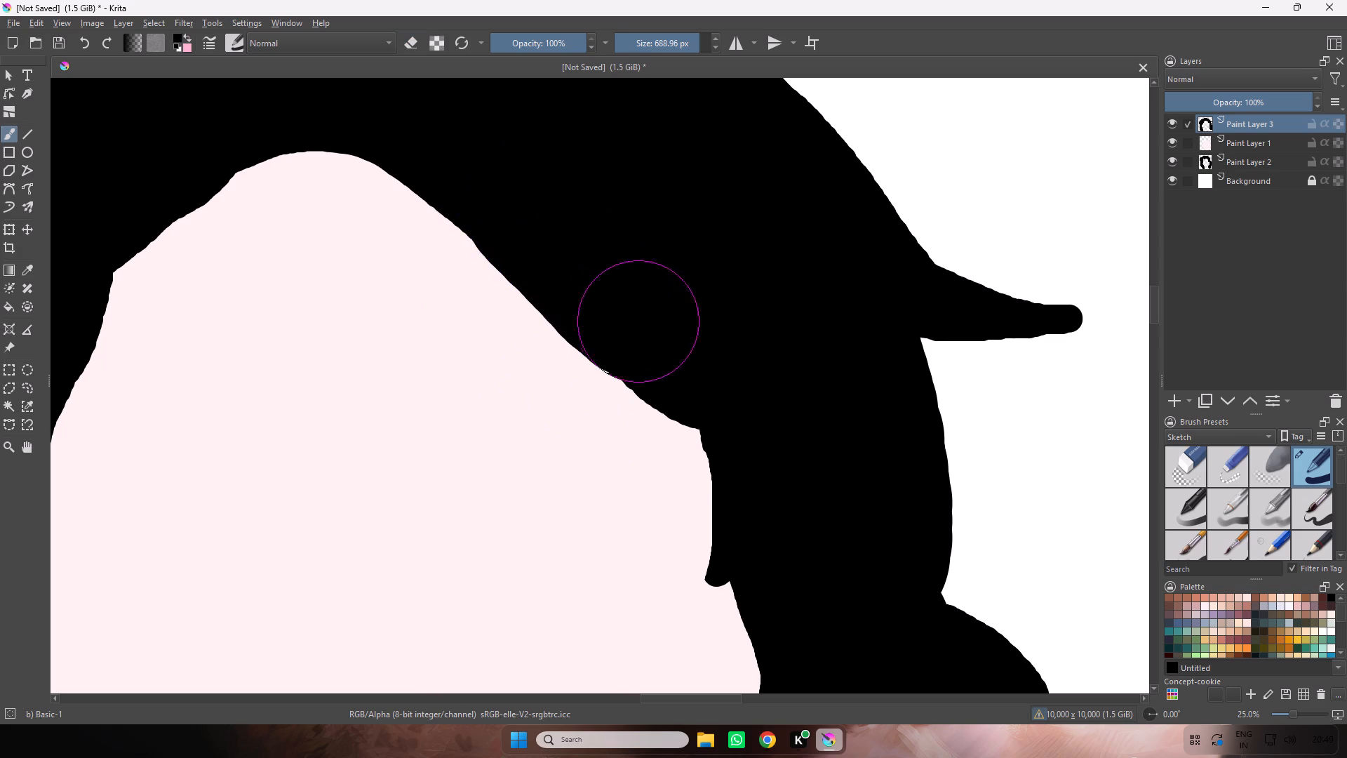
{"action": "left_click_drag", "start_coordinate": [639, 322], "coordinate": [777, 453]}
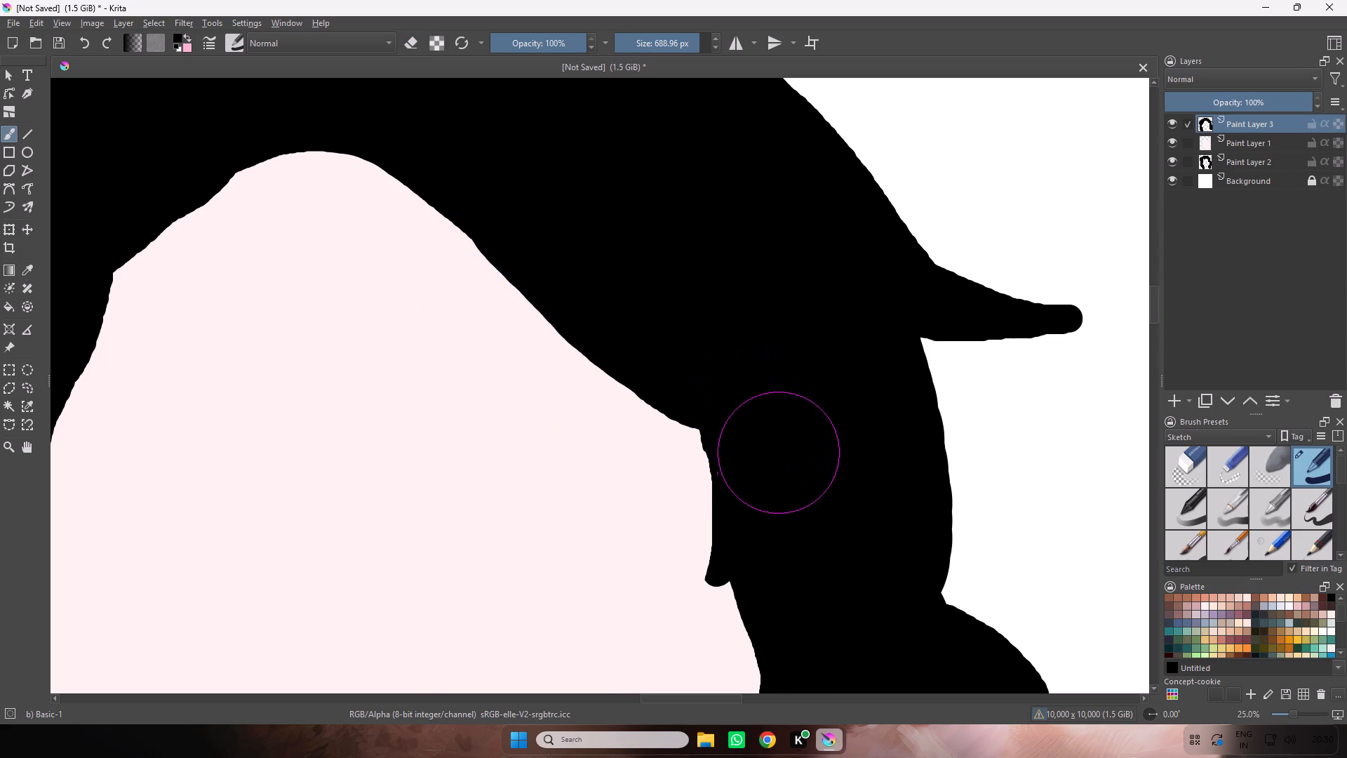
Reduce the brush size to 43.02 px for painting thin strands.
{"action": "key", "text": "ctrl+minus"}
{"action": "key", "text": "ctrl+minus"}
{"action": "key", "text": "ctrl+minus"}
{"action": "key", "text": "ctrl+minus"}
{"action": "key", "text": "ctrl+equal"}
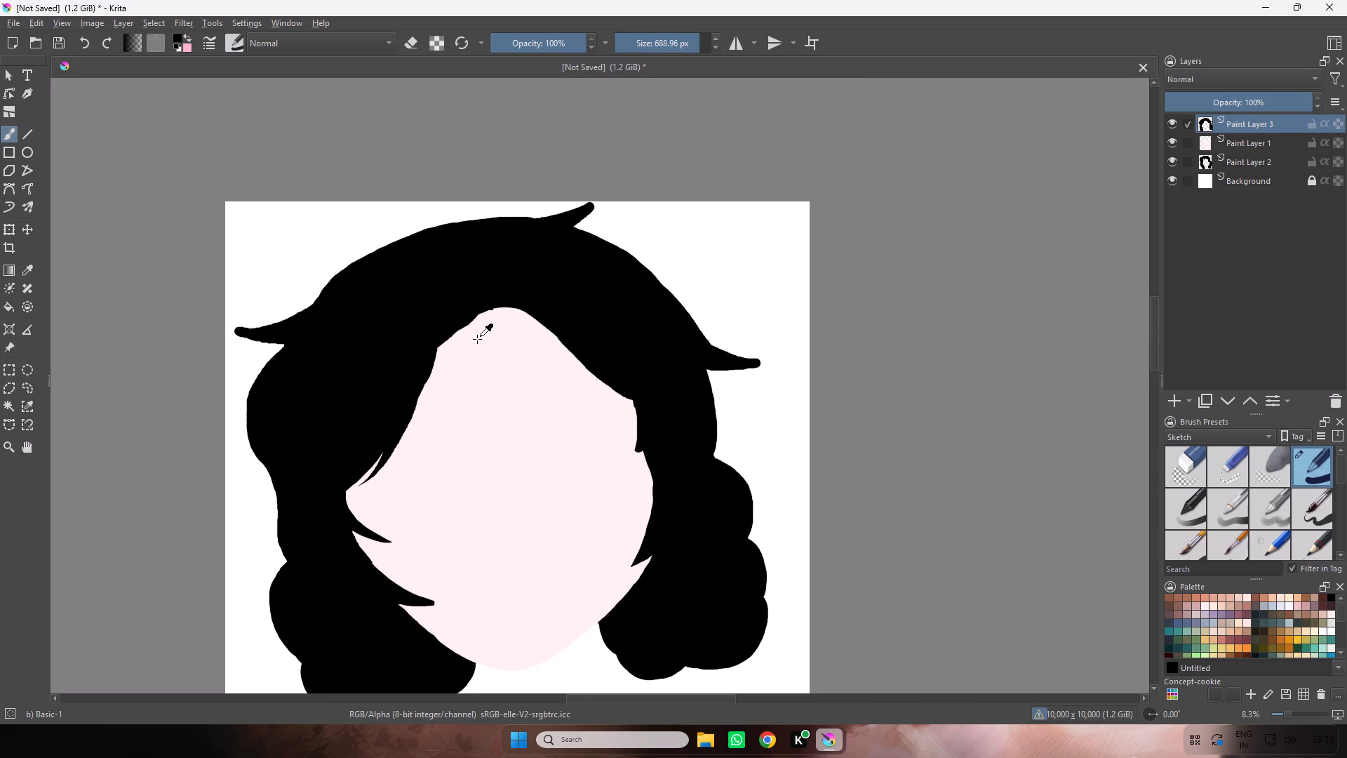
{"action": "left_click", "coordinate": [648, 34]}
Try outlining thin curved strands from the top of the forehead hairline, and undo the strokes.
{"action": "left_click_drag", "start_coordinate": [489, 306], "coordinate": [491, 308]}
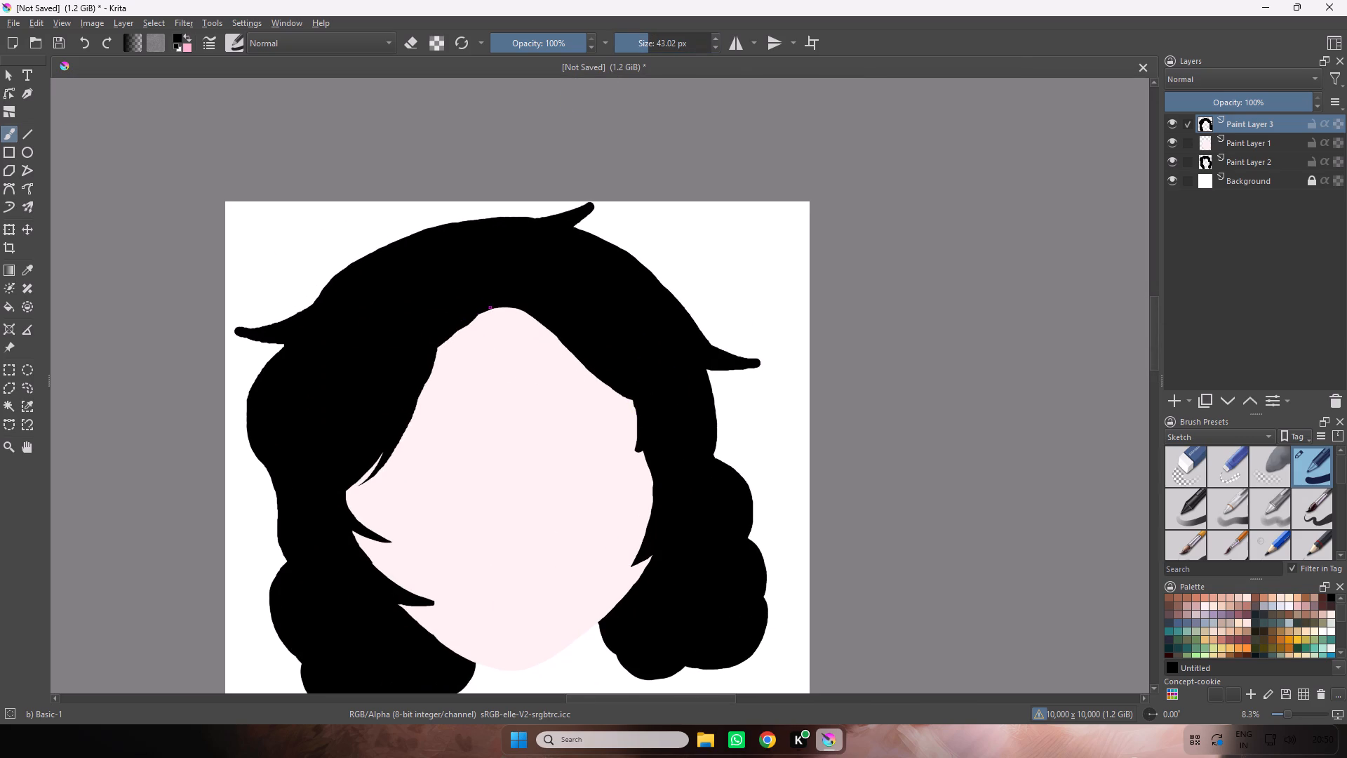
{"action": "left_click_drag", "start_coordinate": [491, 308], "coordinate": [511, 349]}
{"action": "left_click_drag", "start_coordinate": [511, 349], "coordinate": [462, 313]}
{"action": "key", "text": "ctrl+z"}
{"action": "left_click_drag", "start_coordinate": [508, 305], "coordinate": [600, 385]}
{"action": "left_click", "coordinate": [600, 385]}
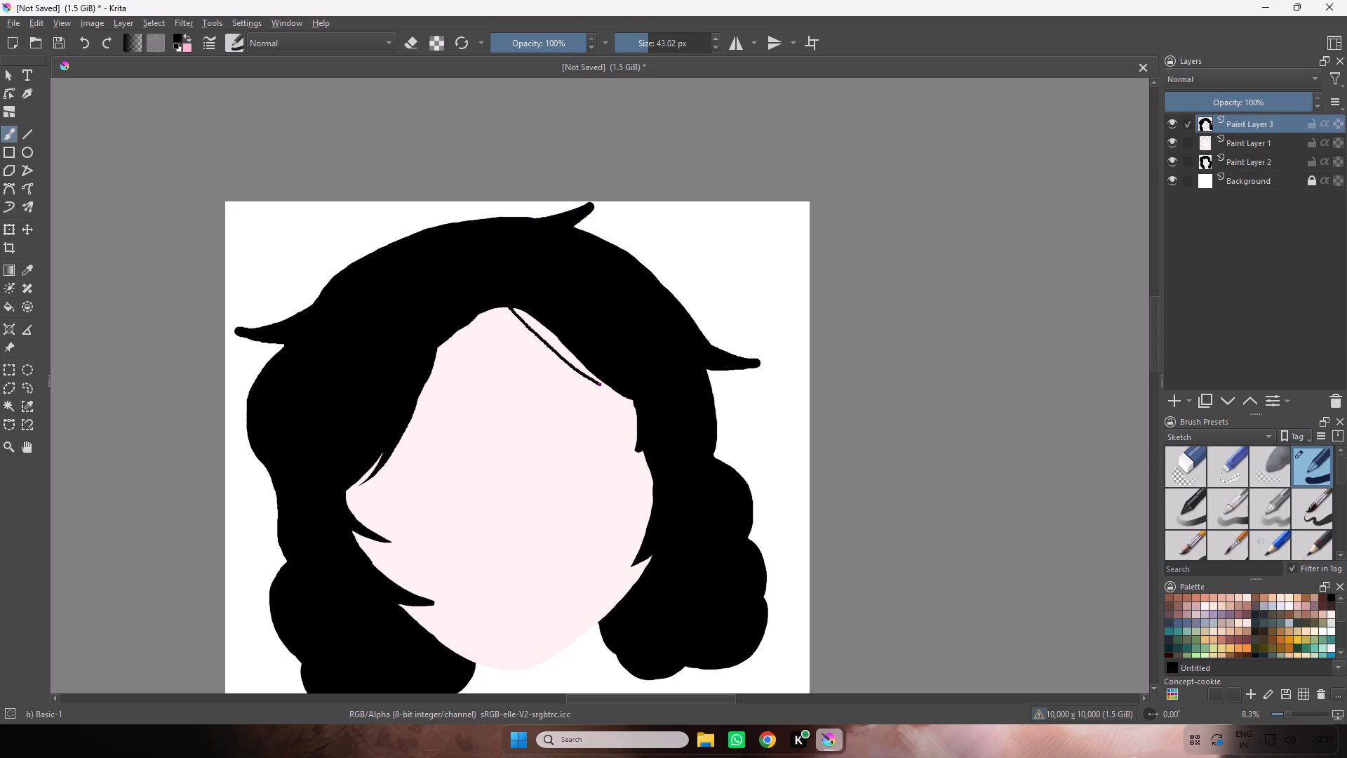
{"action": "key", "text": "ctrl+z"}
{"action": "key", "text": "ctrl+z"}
Extend the short right temple lock downward into a narrow curved tip in black and fill the gaps inside it.
{"action": "key", "text": "space"}
{"action": "key", "text": "space"}
{"action": "key", "text": "space"}
{"action": "key", "text": "space"}
{"action": "key", "text": "space"}
{"action": "key", "text": "space"}
{"action": "key", "text": "space"}
{"action": "left_click_drag", "start_coordinate": [561, 408], "coordinate": [577, 301]}
{"action": "key", "text": "ctrl+equal"}
{"action": "key", "text": "ctrl+equal"}
{"action": "key", "text": "ctrl+equal"}
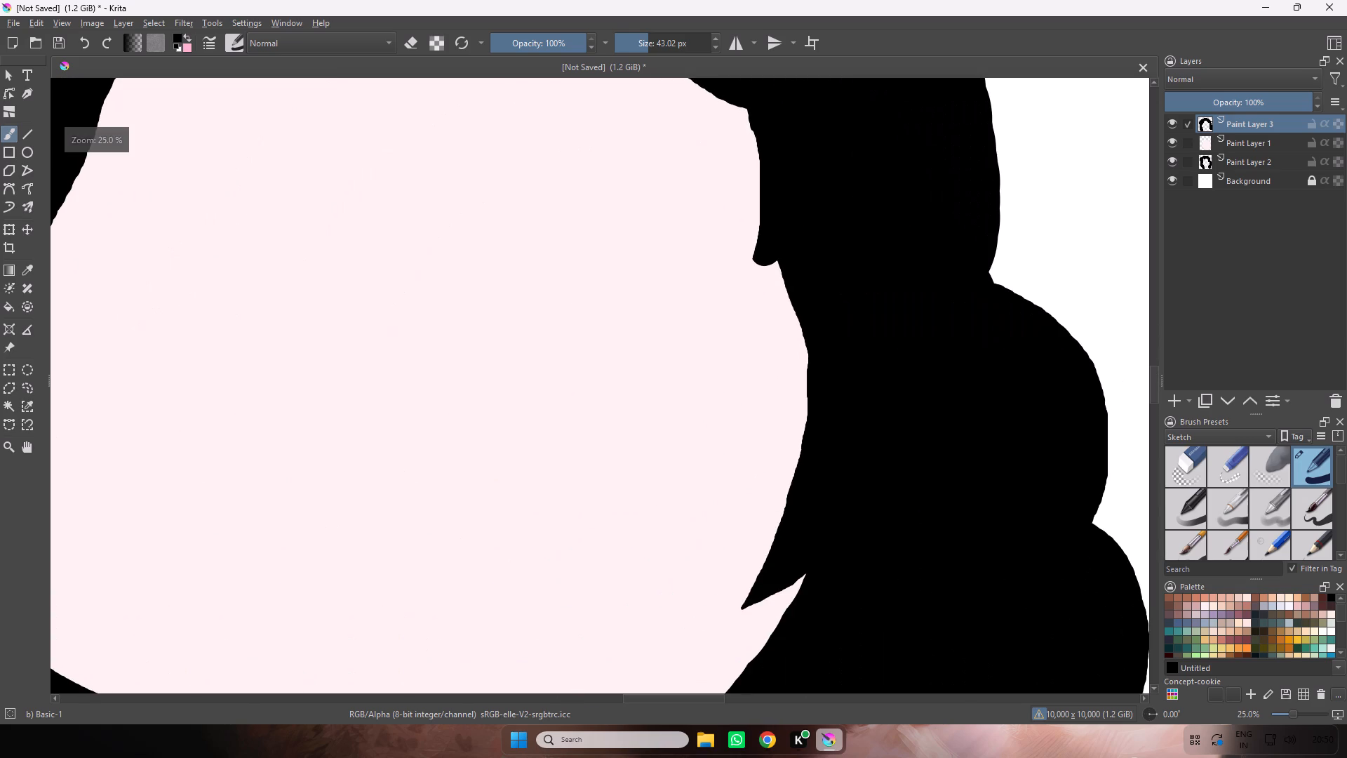
{"action": "key", "text": "space"}
{"action": "key", "text": "space"}
{"action": "left_click_drag", "start_coordinate": [749, 310], "coordinate": [671, 437]}
{"action": "left_click", "coordinate": [662, 220]}
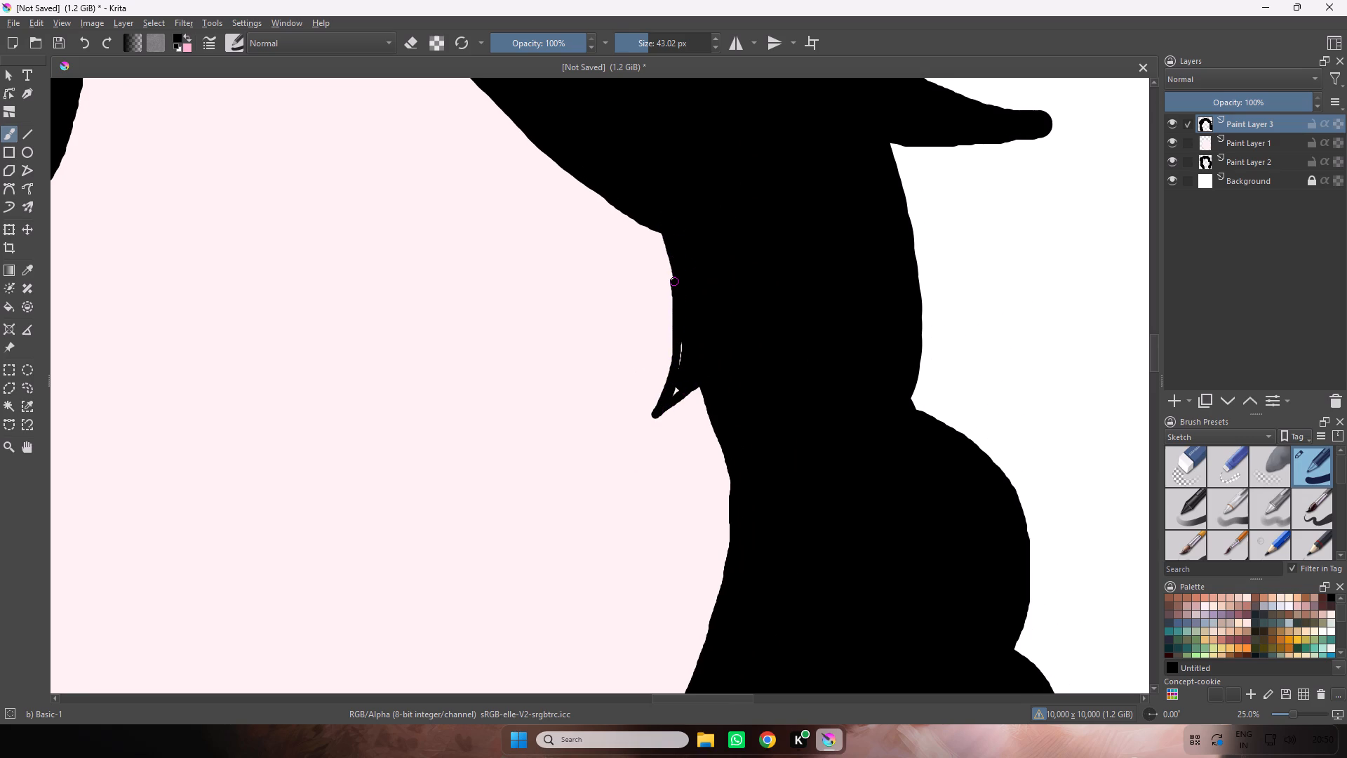
{"action": "left_click_drag", "start_coordinate": [688, 307], "coordinate": [673, 390]}
{"action": "left_click_drag", "start_coordinate": [673, 390], "coordinate": [683, 338]}
Erase along the tip and underside of the right temple lock to sharpen its point.
{"action": "key", "text": "e"}
{"action": "left_click_drag", "start_coordinate": [676, 415], "coordinate": [668, 417]}
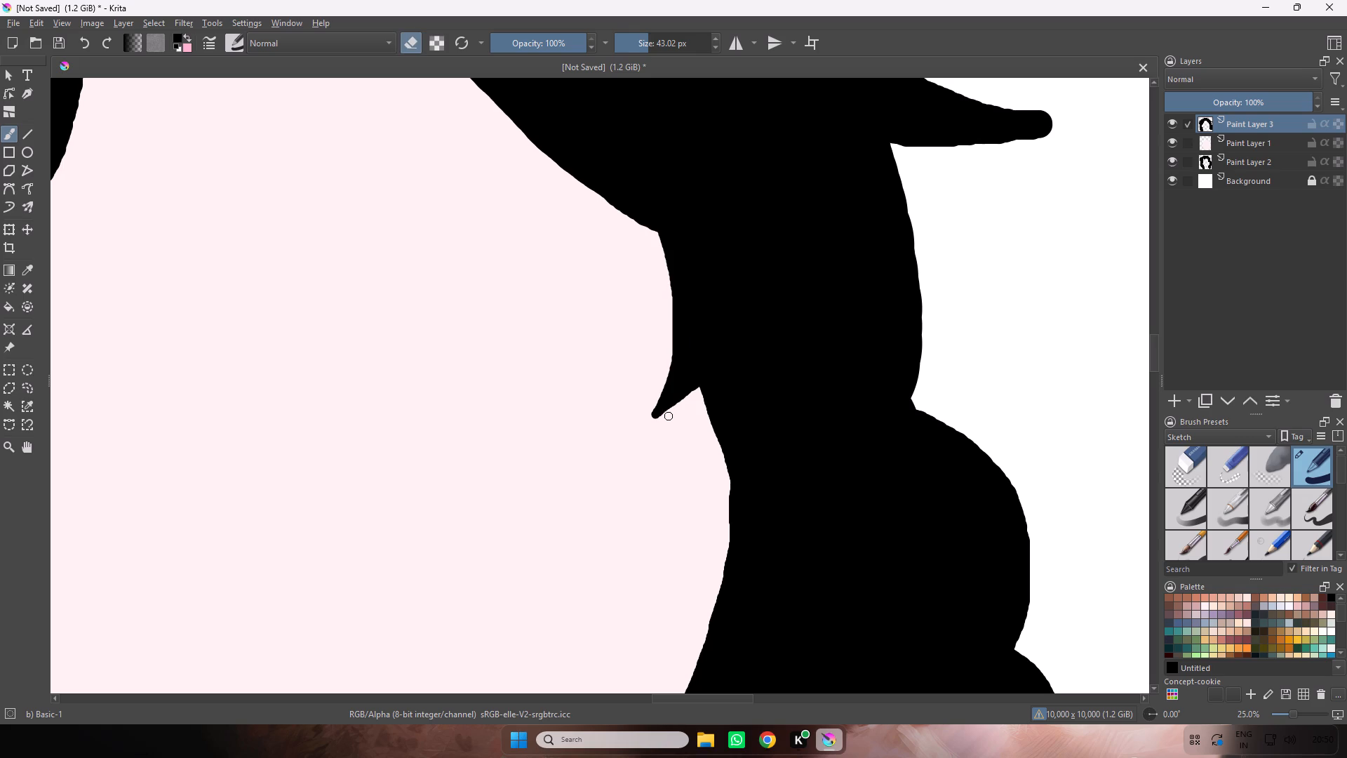
{"action": "left_click_drag", "start_coordinate": [668, 417], "coordinate": [689, 399]}
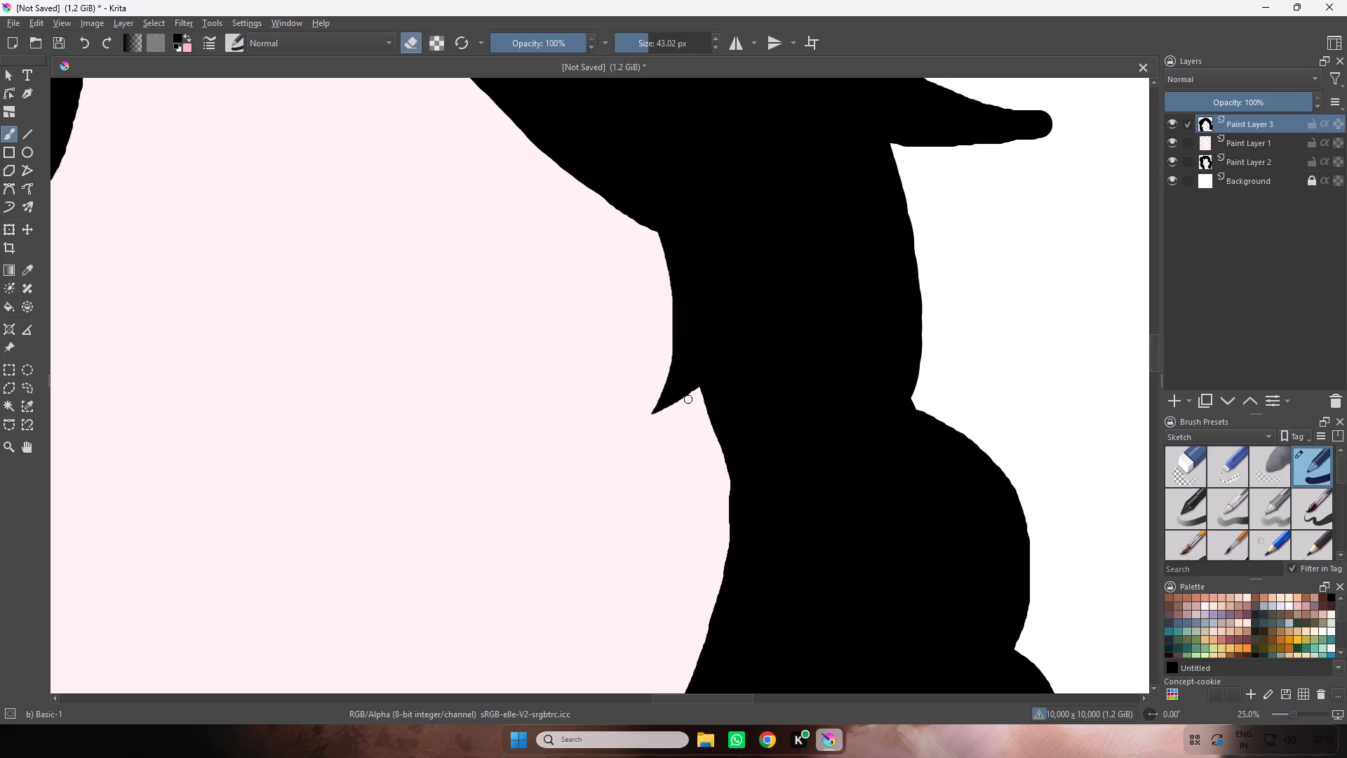
Erase a last bit along the underside of the right temple lock.
{"action": "left_click_drag", "start_coordinate": [689, 399], "coordinate": [694, 396]}
{"action": "left_click", "coordinate": [694, 396]}
{"action": "key", "text": "ctrl+minus"}
{"action": "key", "text": "ctrl+minus"}
{"action": "key", "text": "ctrl+minus"}
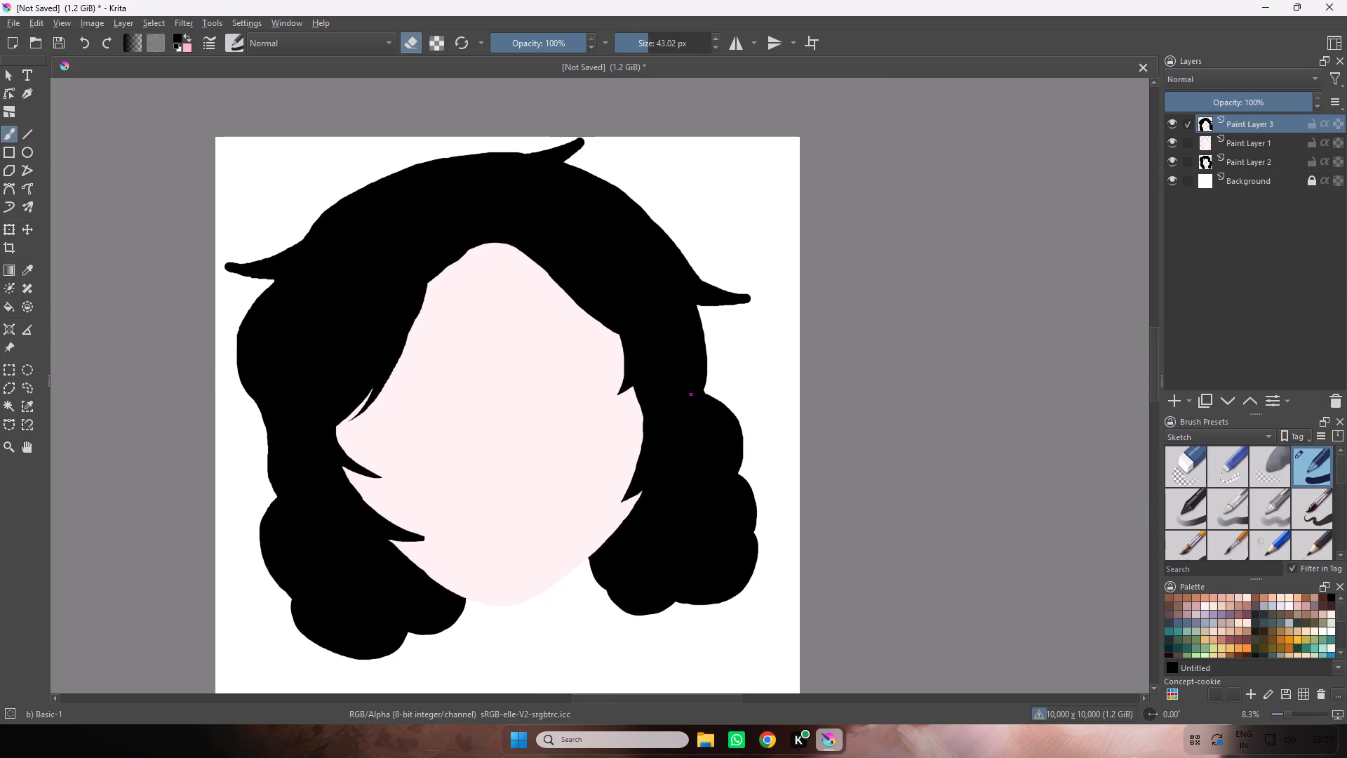
Switch back from erasing to painting and outline a thin curved black lock falling from the right of the forehead's peak.
{"action": "key", "text": "ctrl+equal"}
{"action": "key", "text": "ctrl+equal"}
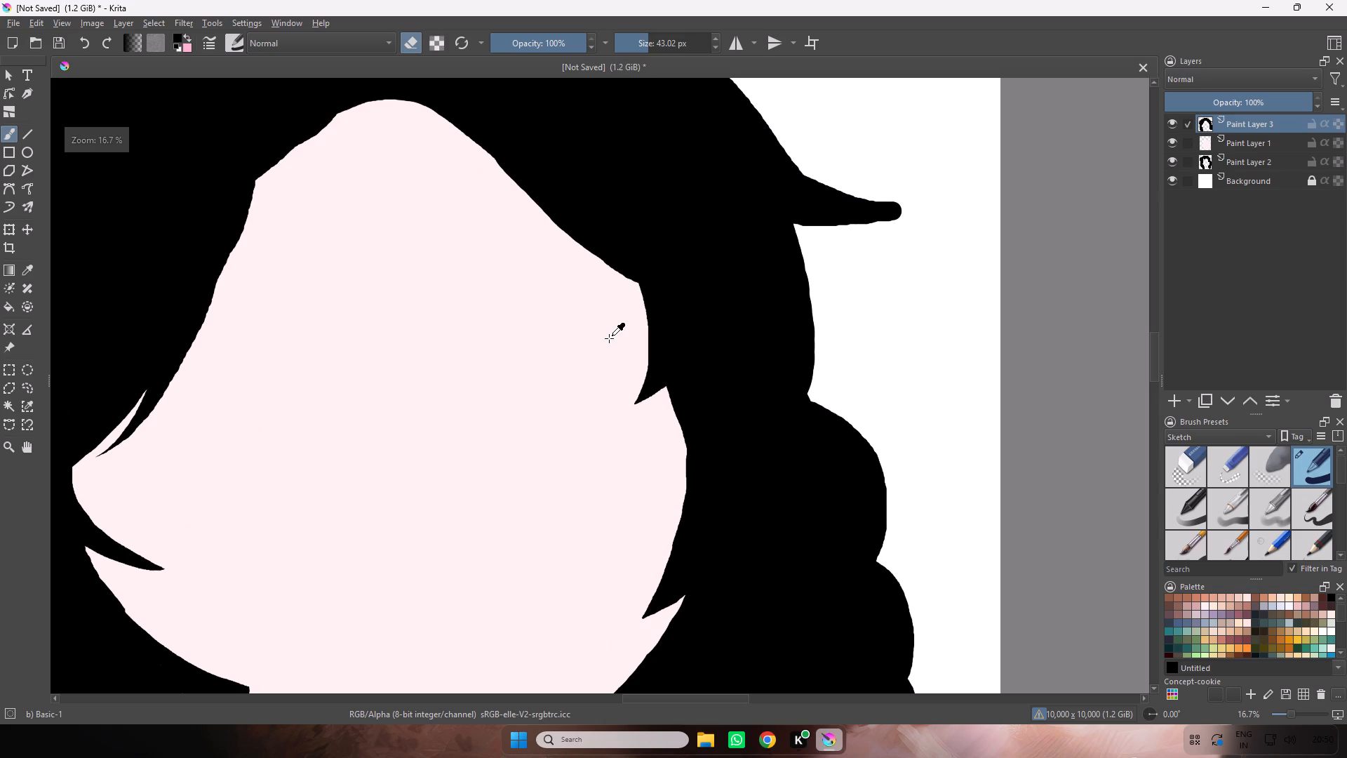
{"action": "key", "text": "space"}
{"action": "key", "text": "space"}
{"action": "key", "text": "space"}
{"action": "left_click_drag", "start_coordinate": [544, 194], "coordinate": [640, 350]}
{"action": "left_click_drag", "start_coordinate": [531, 256], "coordinate": [566, 304]}
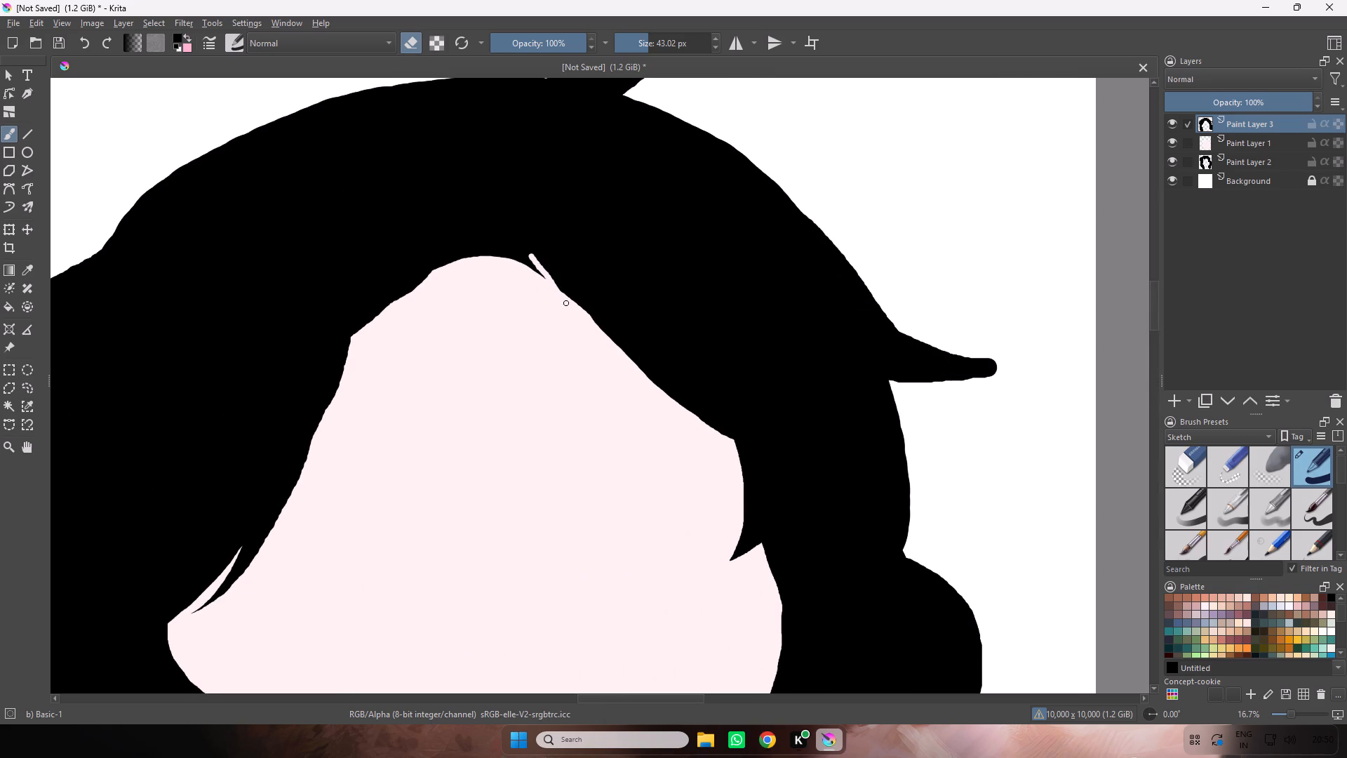
{"action": "key", "text": "ctrl+z"}
{"action": "key", "text": "e"}
{"action": "left_click_drag", "start_coordinate": [565, 290], "coordinate": [572, 302]}
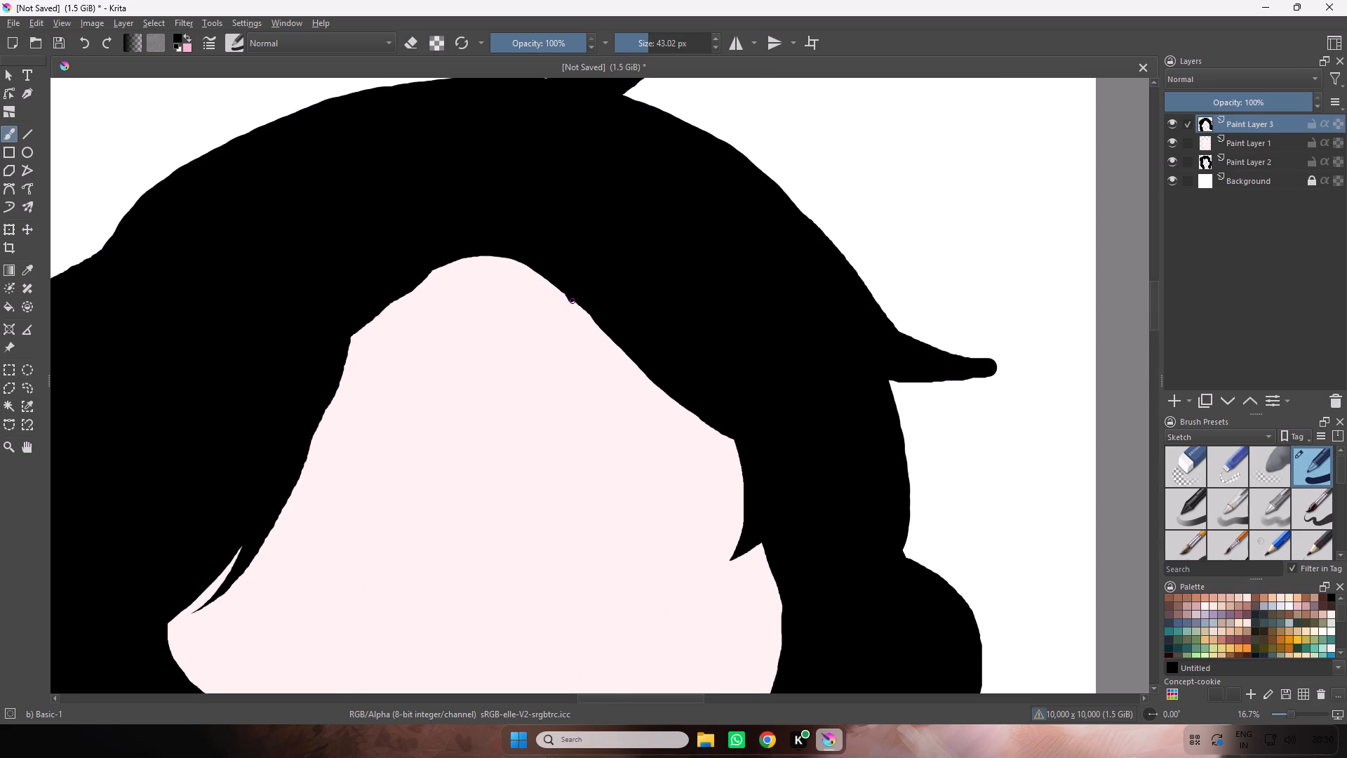
{"action": "left_click_drag", "start_coordinate": [572, 302], "coordinate": [527, 265]}
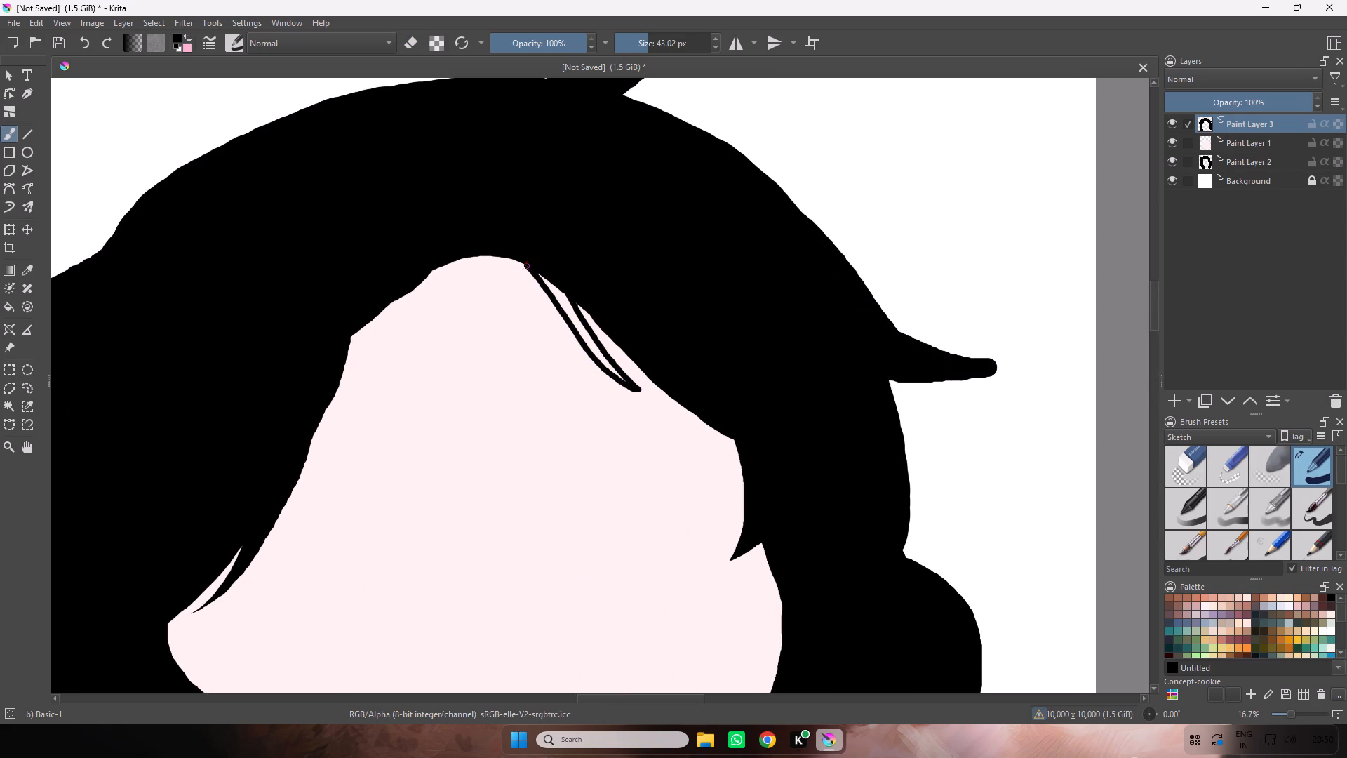
{"action": "left_click_drag", "start_coordinate": [527, 265], "coordinate": [572, 329]}
{"action": "left_click_drag", "start_coordinate": [572, 329], "coordinate": [636, 392]}
Fill the gaps inside the outlined forehead lock with black and touch up the hairline beside it.
{"action": "key", "text": "ctrl+equal"}
{"action": "key", "text": "ctrl+equal"}
{"action": "key", "text": "ctrl+equal"}
{"action": "key", "text": "space"}
{"action": "key", "text": "space"}
{"action": "key", "text": "space"}
{"action": "key", "text": "space"}
{"action": "left_click_drag", "start_coordinate": [617, 372], "coordinate": [674, 490]}
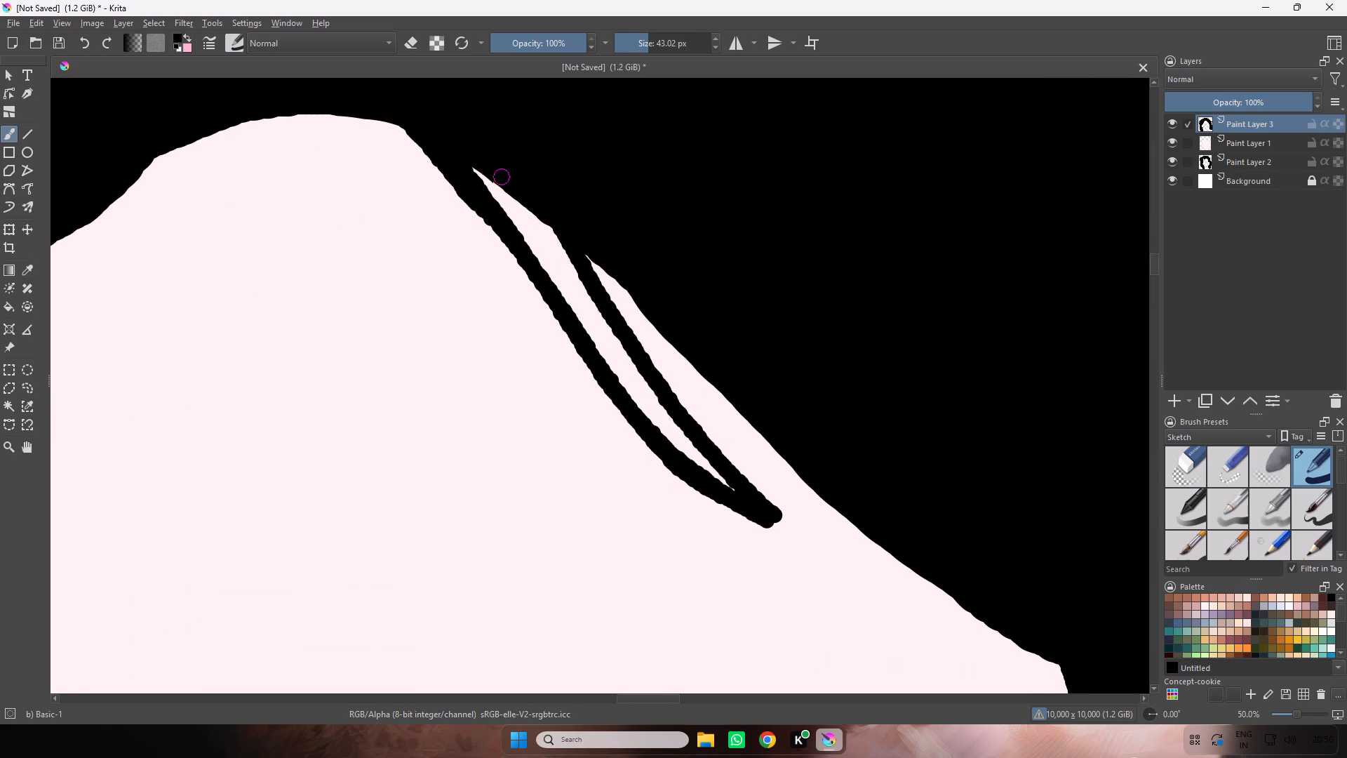
{"action": "left_click_drag", "start_coordinate": [466, 165], "coordinate": [527, 237]}
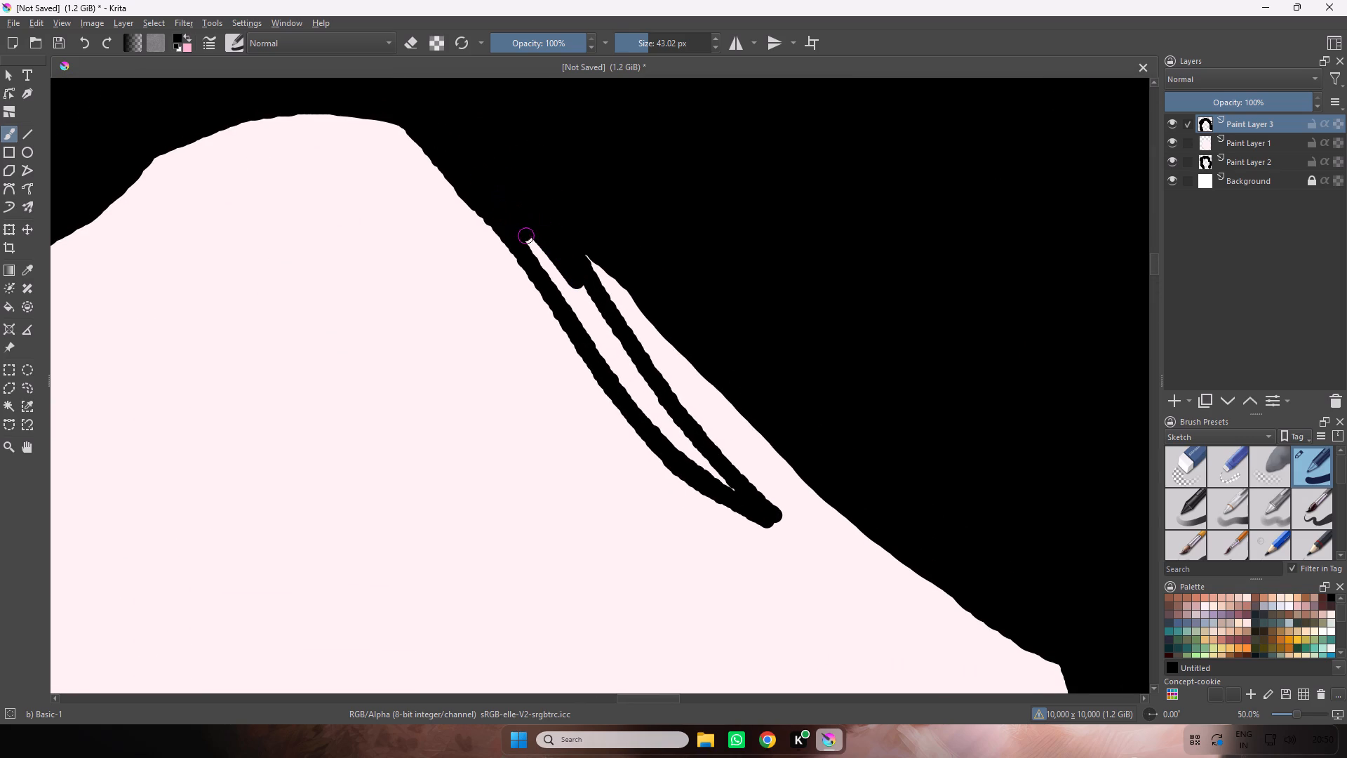
{"action": "left_click_drag", "start_coordinate": [527, 237], "coordinate": [666, 419]}
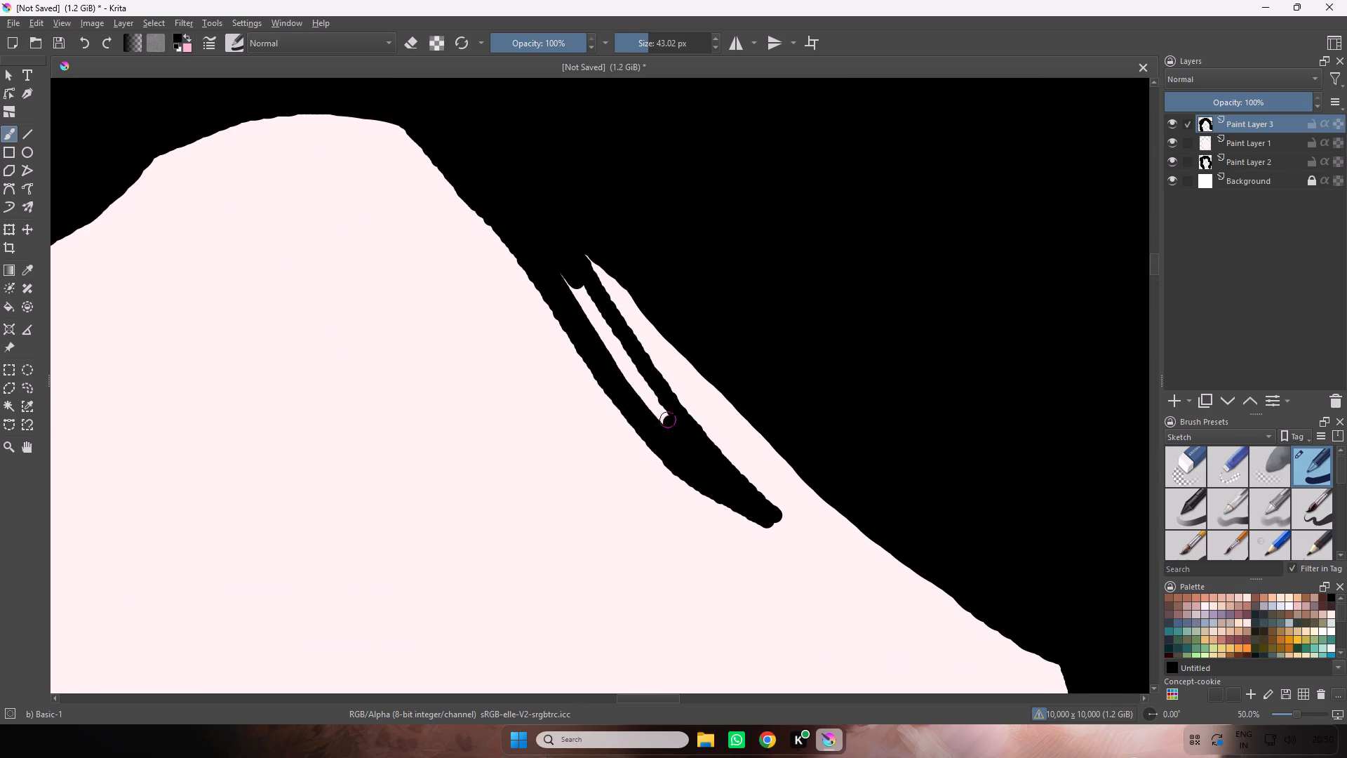
{"action": "left_click_drag", "start_coordinate": [666, 419], "coordinate": [650, 390]}
{"action": "left_click_drag", "start_coordinate": [579, 236], "coordinate": [584, 248]}
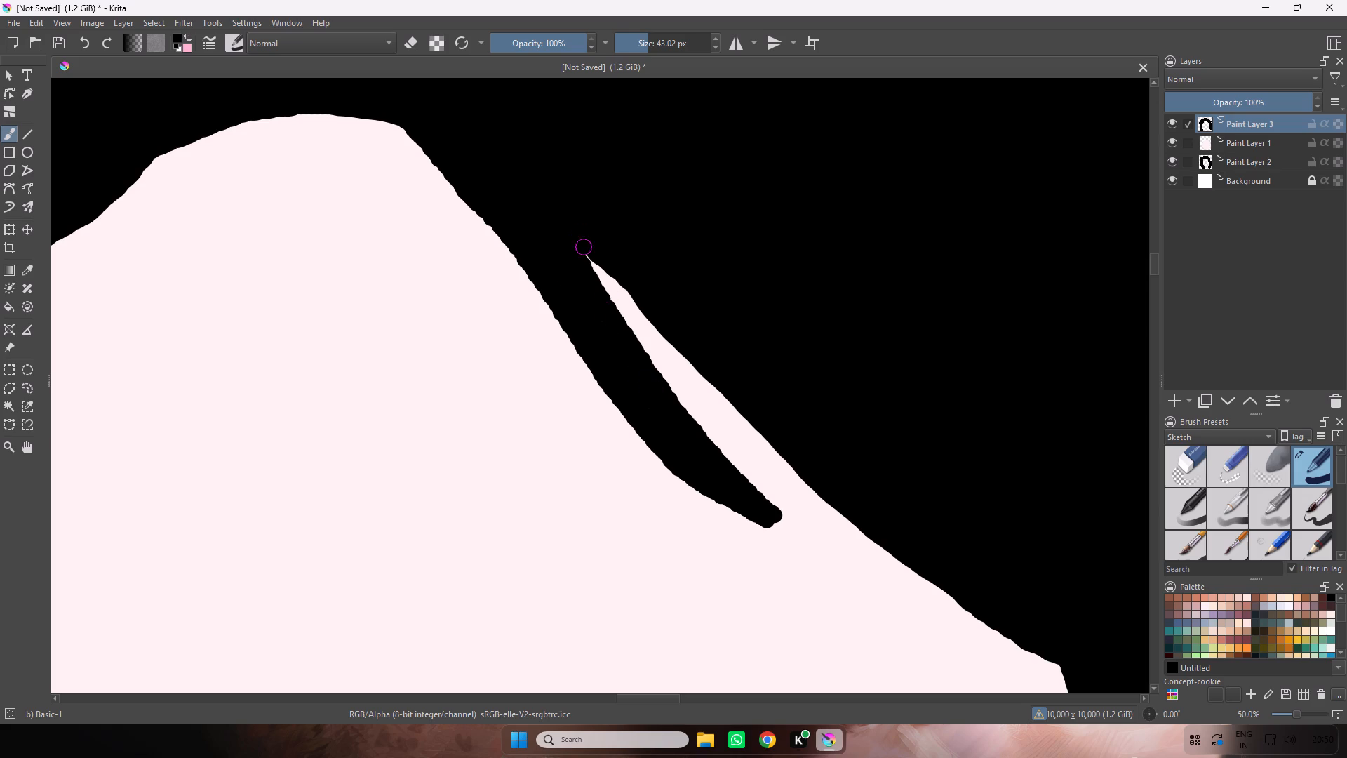
{"action": "left_click_drag", "start_coordinate": [584, 248], "coordinate": [708, 358]}
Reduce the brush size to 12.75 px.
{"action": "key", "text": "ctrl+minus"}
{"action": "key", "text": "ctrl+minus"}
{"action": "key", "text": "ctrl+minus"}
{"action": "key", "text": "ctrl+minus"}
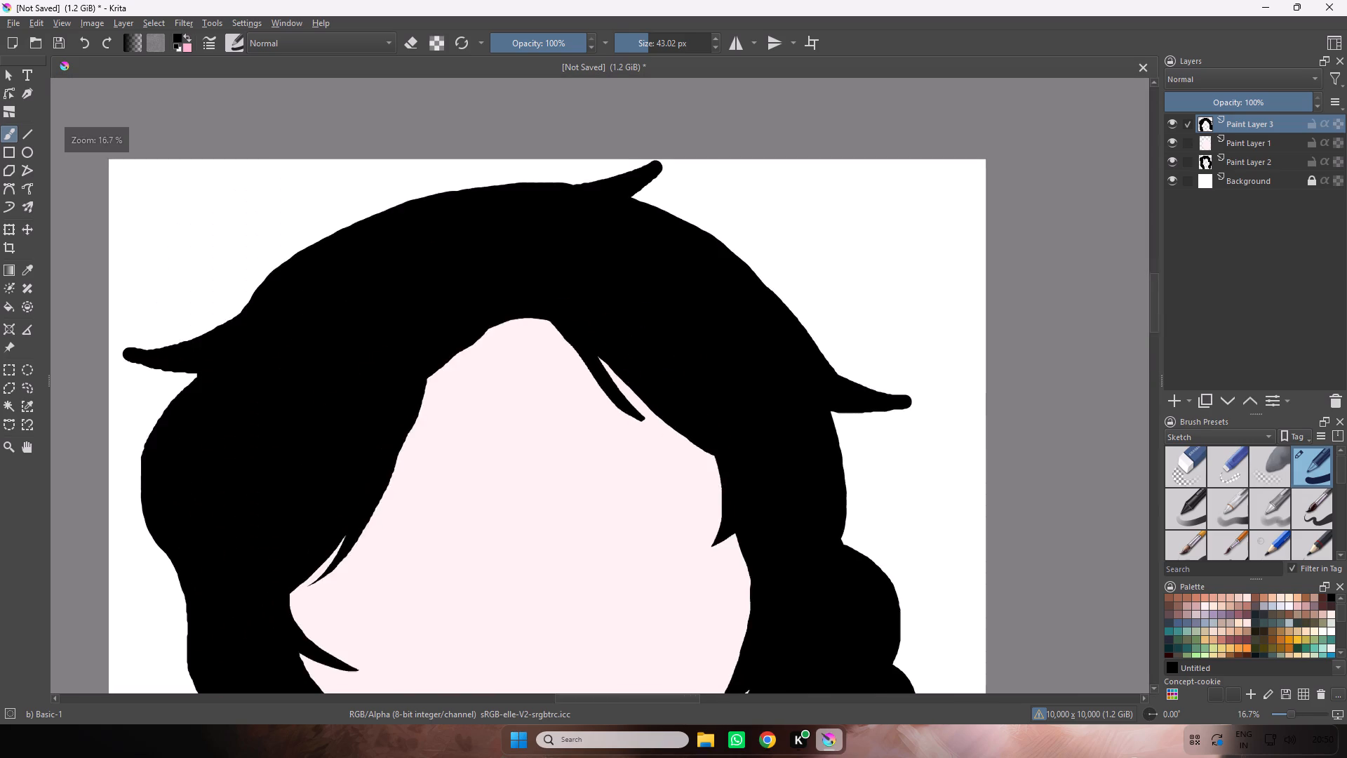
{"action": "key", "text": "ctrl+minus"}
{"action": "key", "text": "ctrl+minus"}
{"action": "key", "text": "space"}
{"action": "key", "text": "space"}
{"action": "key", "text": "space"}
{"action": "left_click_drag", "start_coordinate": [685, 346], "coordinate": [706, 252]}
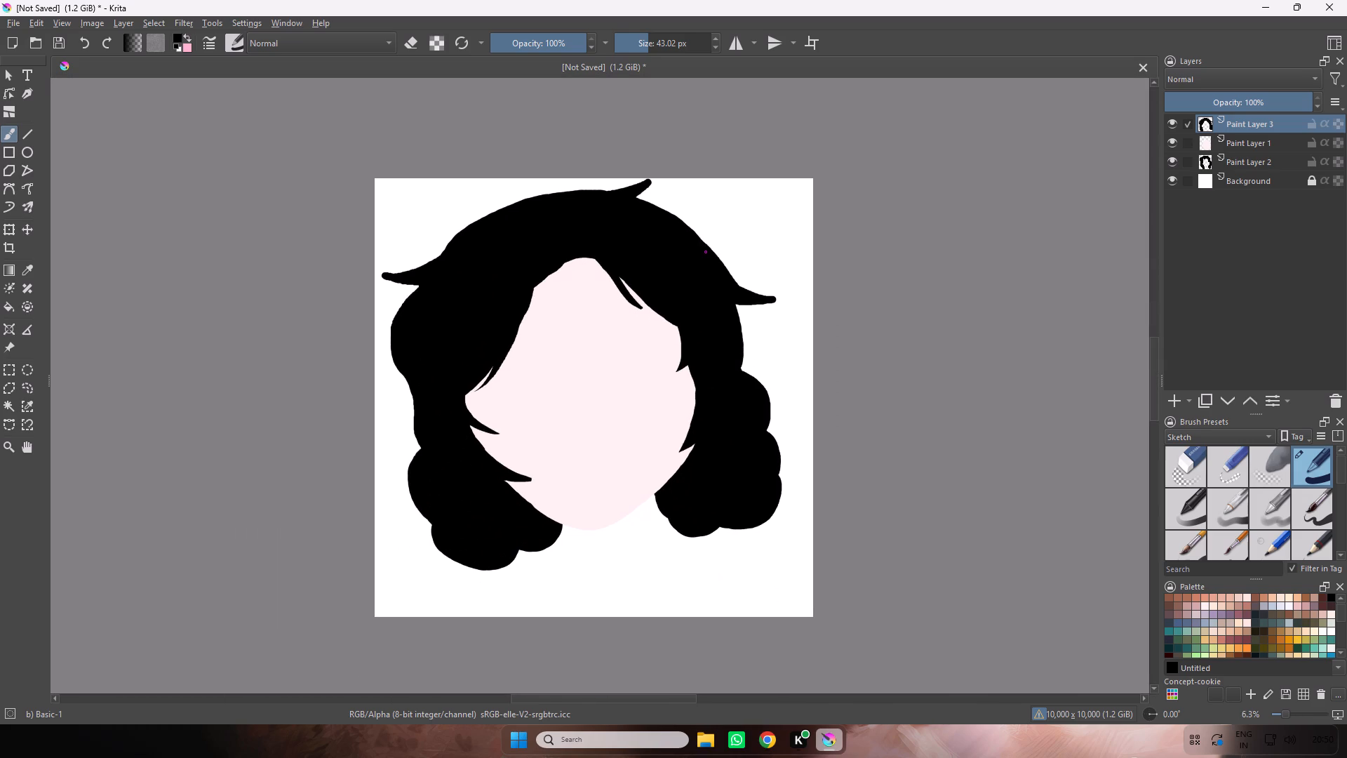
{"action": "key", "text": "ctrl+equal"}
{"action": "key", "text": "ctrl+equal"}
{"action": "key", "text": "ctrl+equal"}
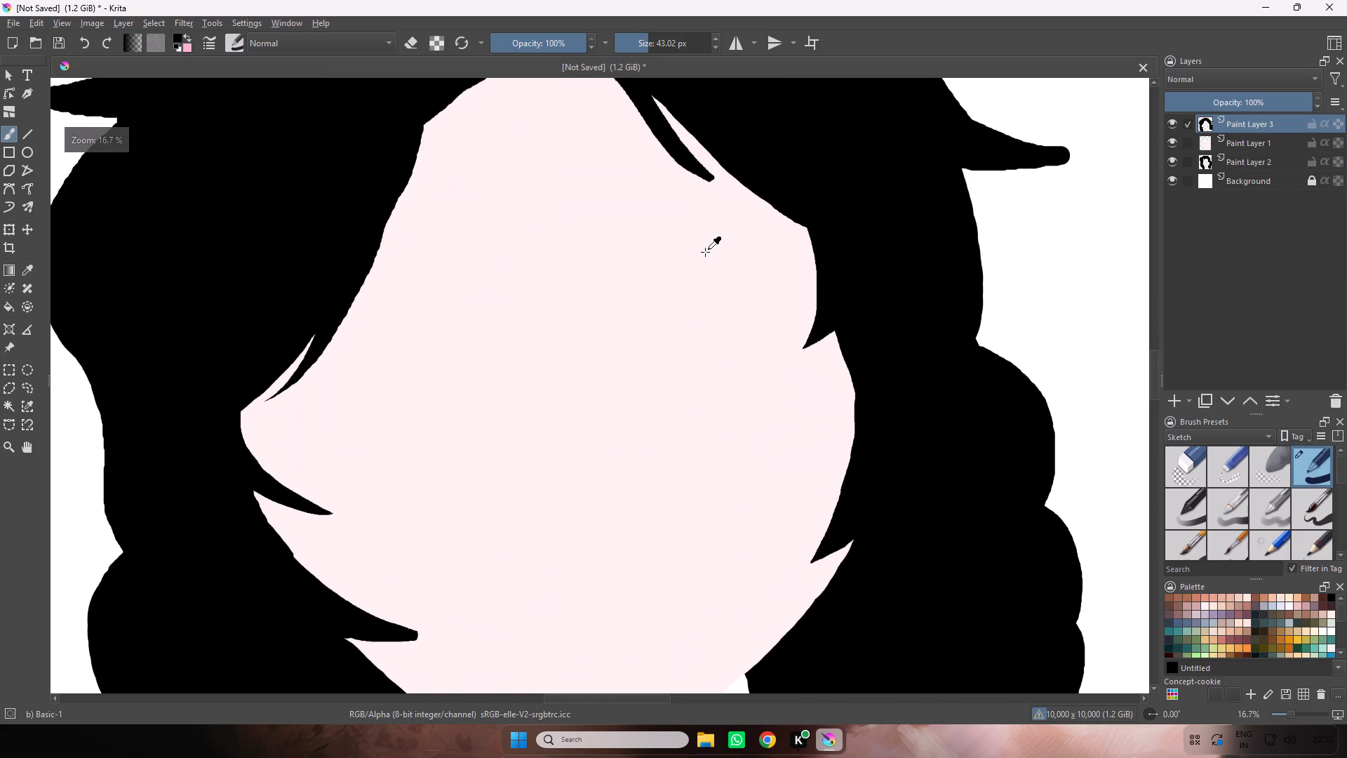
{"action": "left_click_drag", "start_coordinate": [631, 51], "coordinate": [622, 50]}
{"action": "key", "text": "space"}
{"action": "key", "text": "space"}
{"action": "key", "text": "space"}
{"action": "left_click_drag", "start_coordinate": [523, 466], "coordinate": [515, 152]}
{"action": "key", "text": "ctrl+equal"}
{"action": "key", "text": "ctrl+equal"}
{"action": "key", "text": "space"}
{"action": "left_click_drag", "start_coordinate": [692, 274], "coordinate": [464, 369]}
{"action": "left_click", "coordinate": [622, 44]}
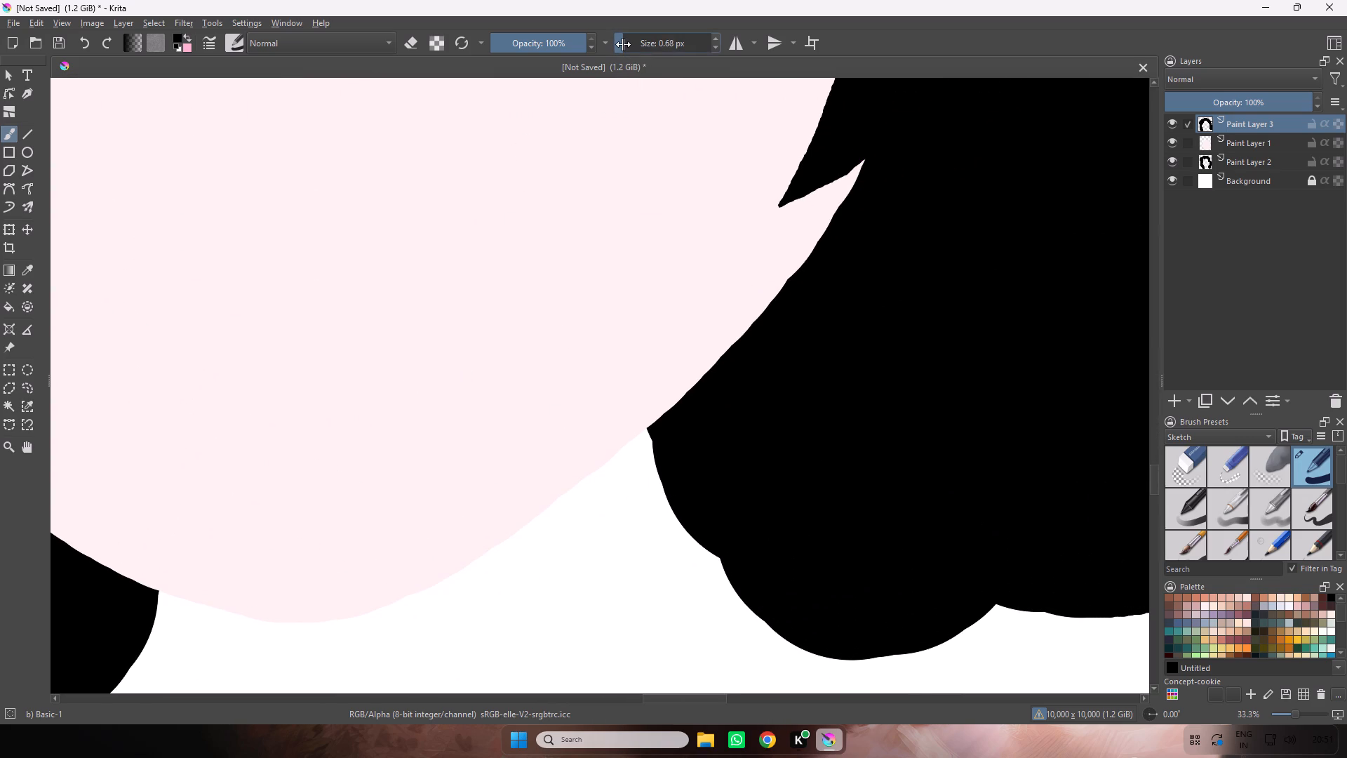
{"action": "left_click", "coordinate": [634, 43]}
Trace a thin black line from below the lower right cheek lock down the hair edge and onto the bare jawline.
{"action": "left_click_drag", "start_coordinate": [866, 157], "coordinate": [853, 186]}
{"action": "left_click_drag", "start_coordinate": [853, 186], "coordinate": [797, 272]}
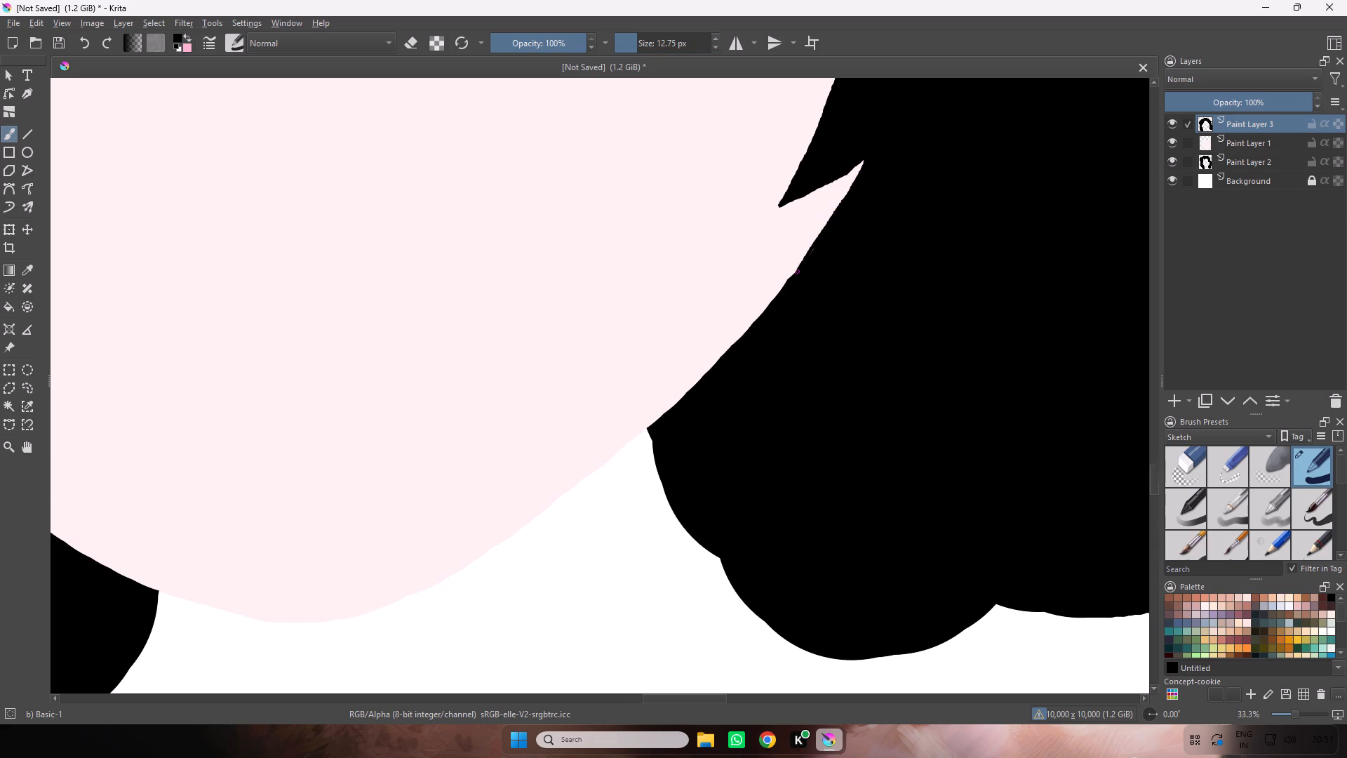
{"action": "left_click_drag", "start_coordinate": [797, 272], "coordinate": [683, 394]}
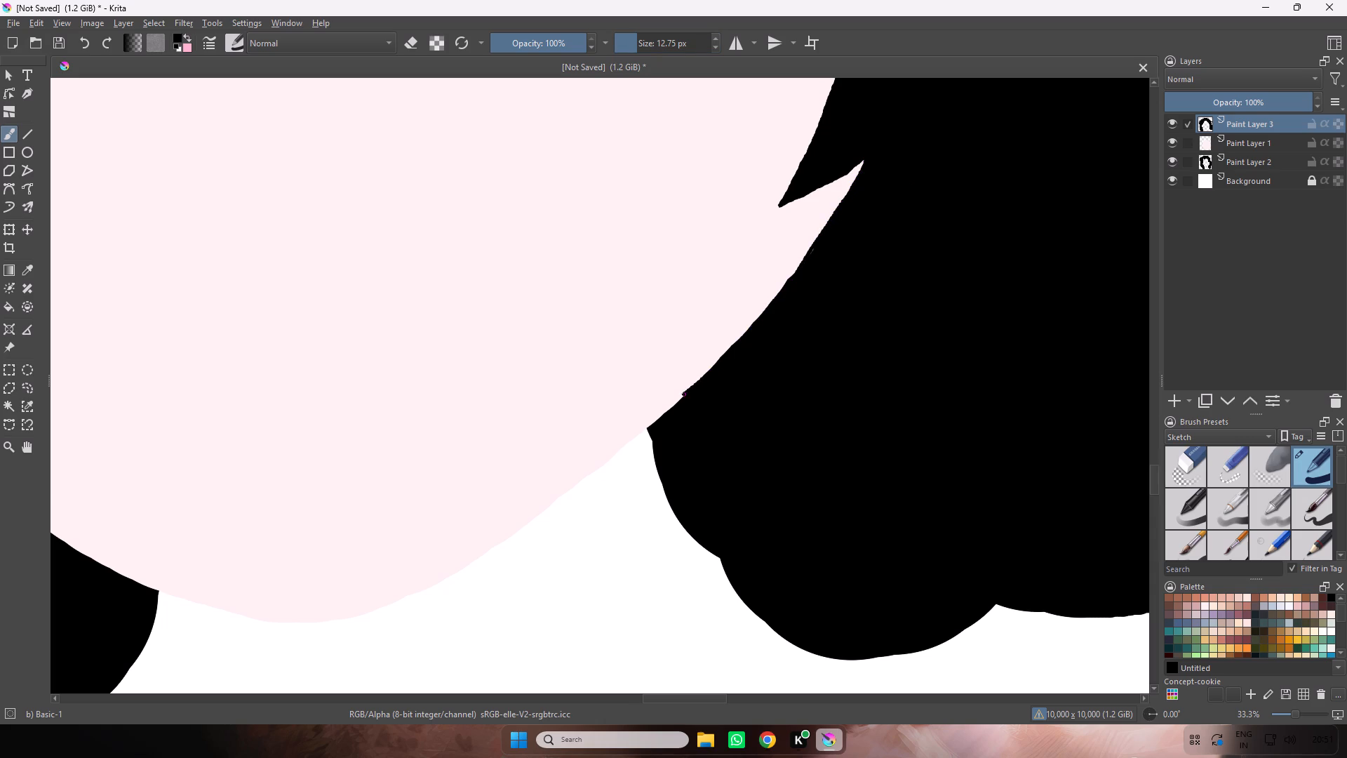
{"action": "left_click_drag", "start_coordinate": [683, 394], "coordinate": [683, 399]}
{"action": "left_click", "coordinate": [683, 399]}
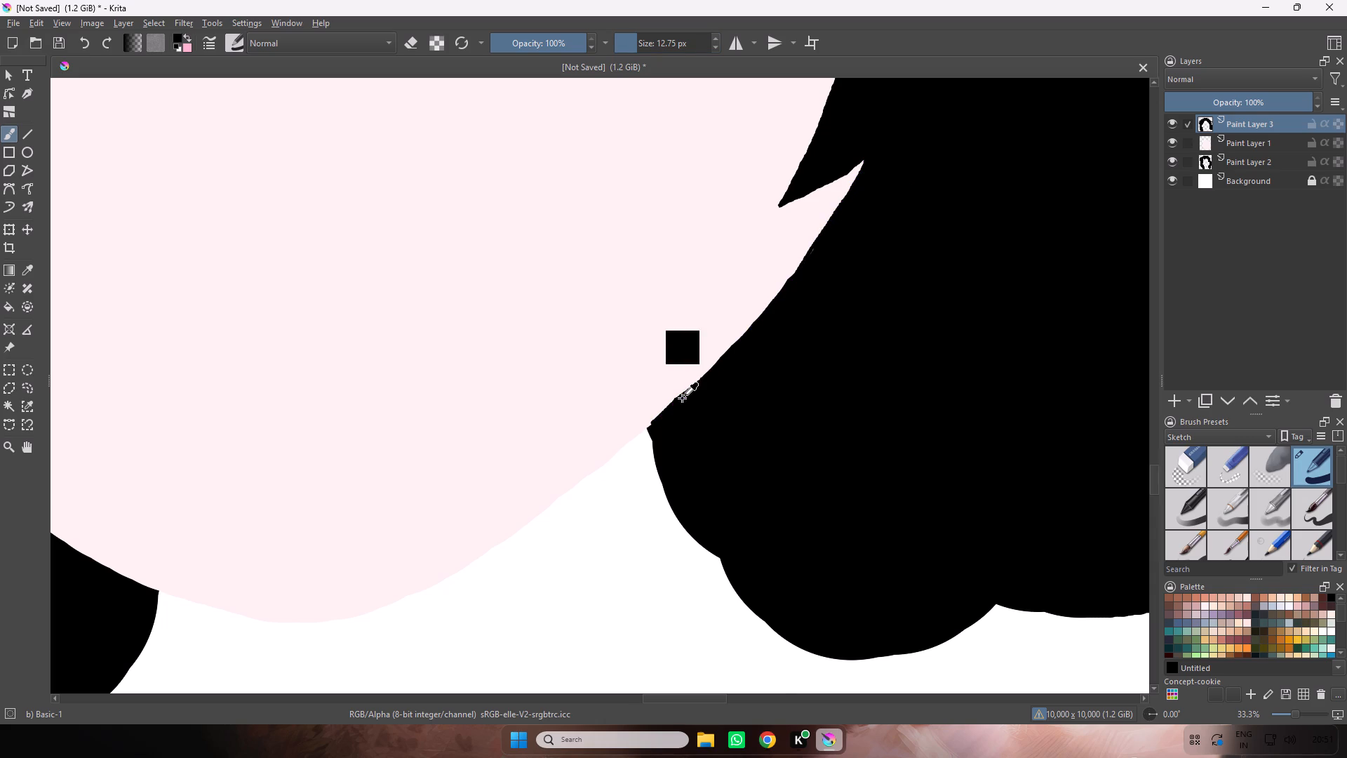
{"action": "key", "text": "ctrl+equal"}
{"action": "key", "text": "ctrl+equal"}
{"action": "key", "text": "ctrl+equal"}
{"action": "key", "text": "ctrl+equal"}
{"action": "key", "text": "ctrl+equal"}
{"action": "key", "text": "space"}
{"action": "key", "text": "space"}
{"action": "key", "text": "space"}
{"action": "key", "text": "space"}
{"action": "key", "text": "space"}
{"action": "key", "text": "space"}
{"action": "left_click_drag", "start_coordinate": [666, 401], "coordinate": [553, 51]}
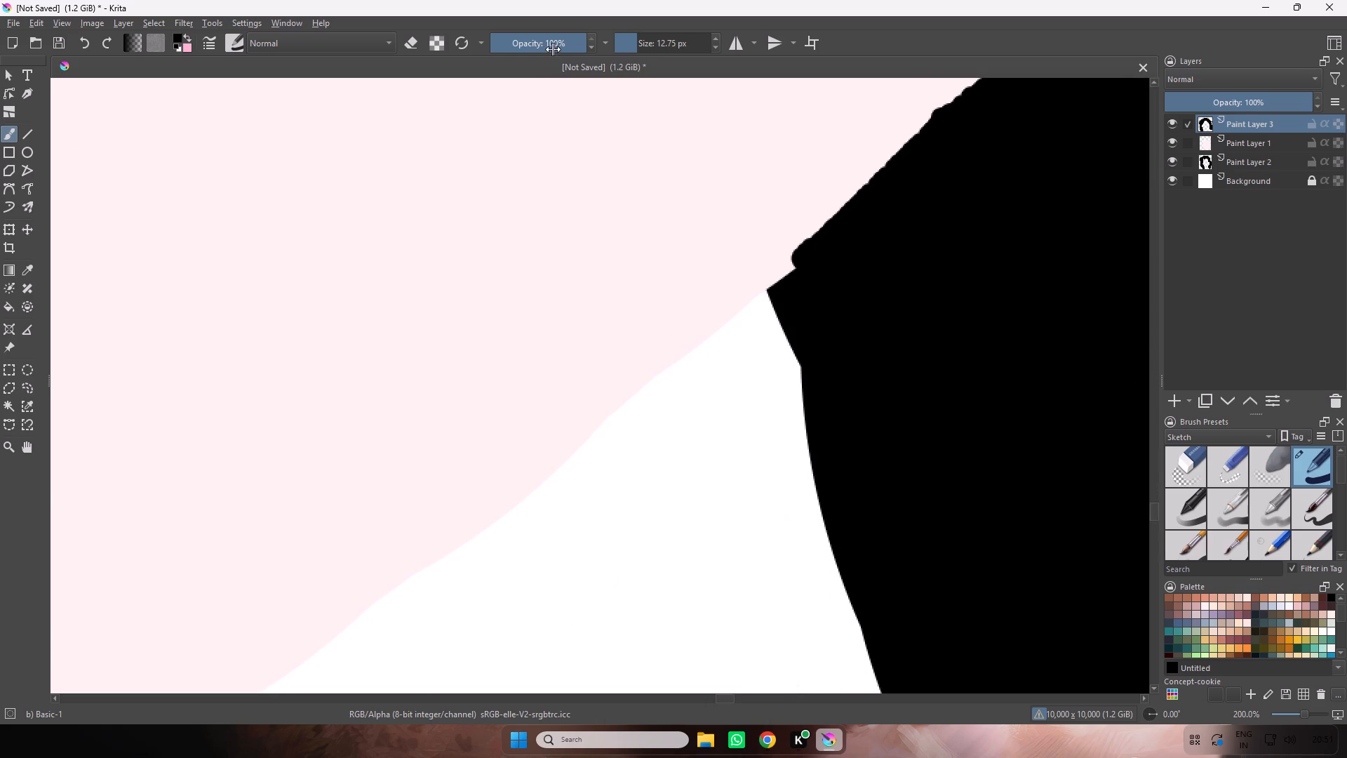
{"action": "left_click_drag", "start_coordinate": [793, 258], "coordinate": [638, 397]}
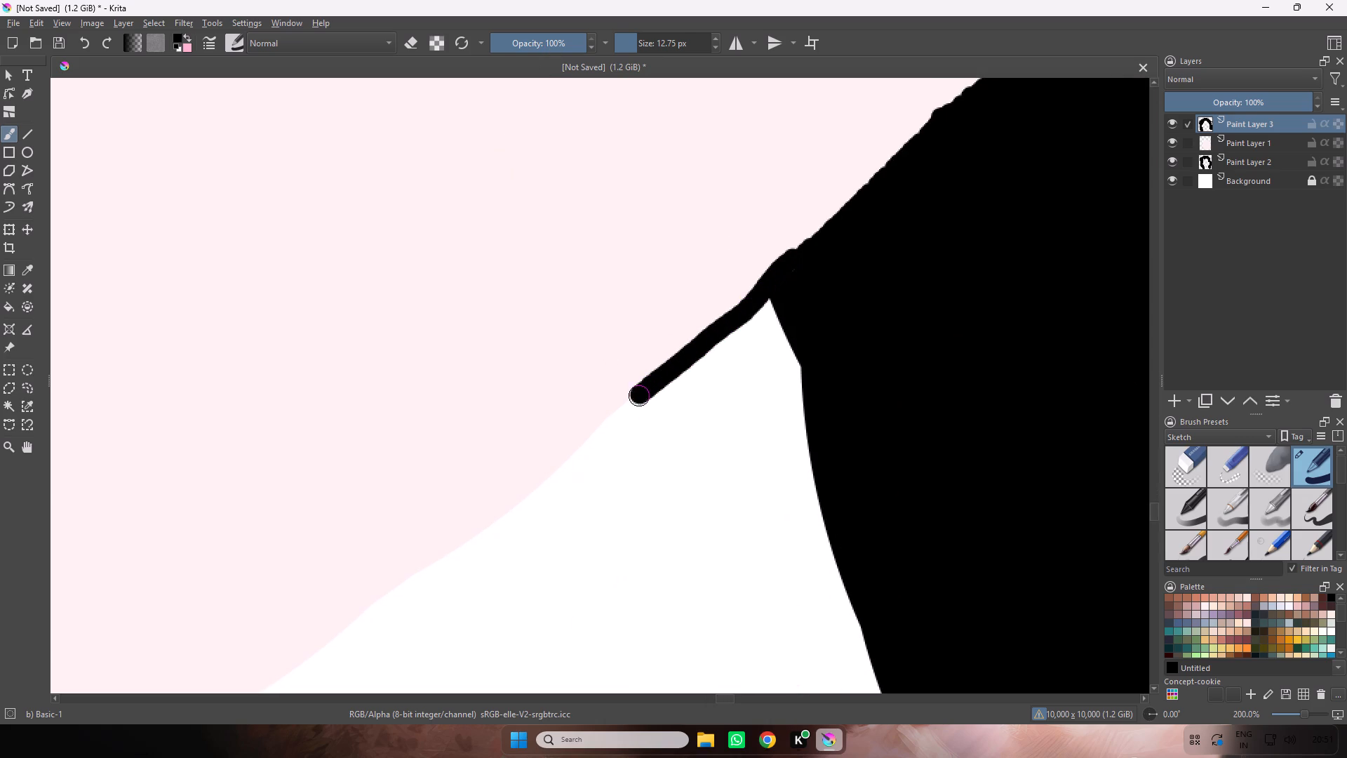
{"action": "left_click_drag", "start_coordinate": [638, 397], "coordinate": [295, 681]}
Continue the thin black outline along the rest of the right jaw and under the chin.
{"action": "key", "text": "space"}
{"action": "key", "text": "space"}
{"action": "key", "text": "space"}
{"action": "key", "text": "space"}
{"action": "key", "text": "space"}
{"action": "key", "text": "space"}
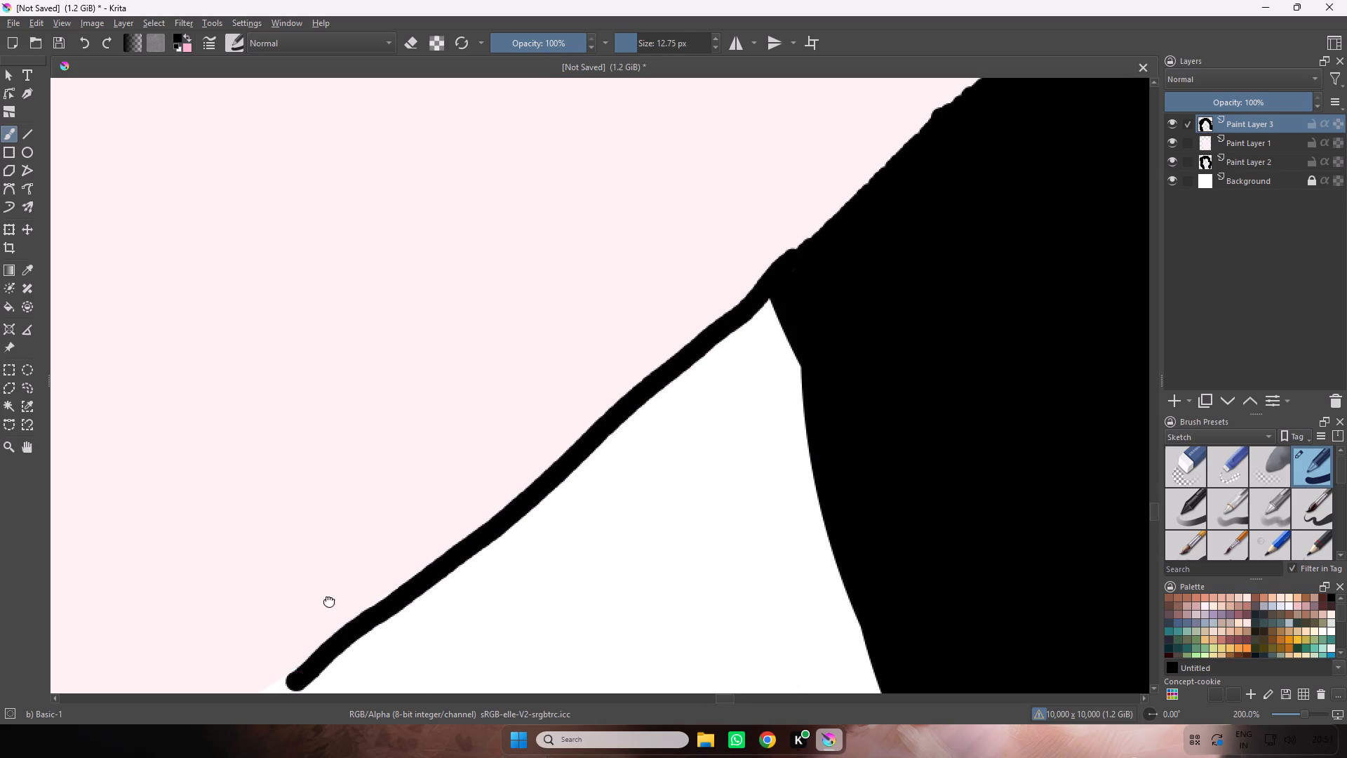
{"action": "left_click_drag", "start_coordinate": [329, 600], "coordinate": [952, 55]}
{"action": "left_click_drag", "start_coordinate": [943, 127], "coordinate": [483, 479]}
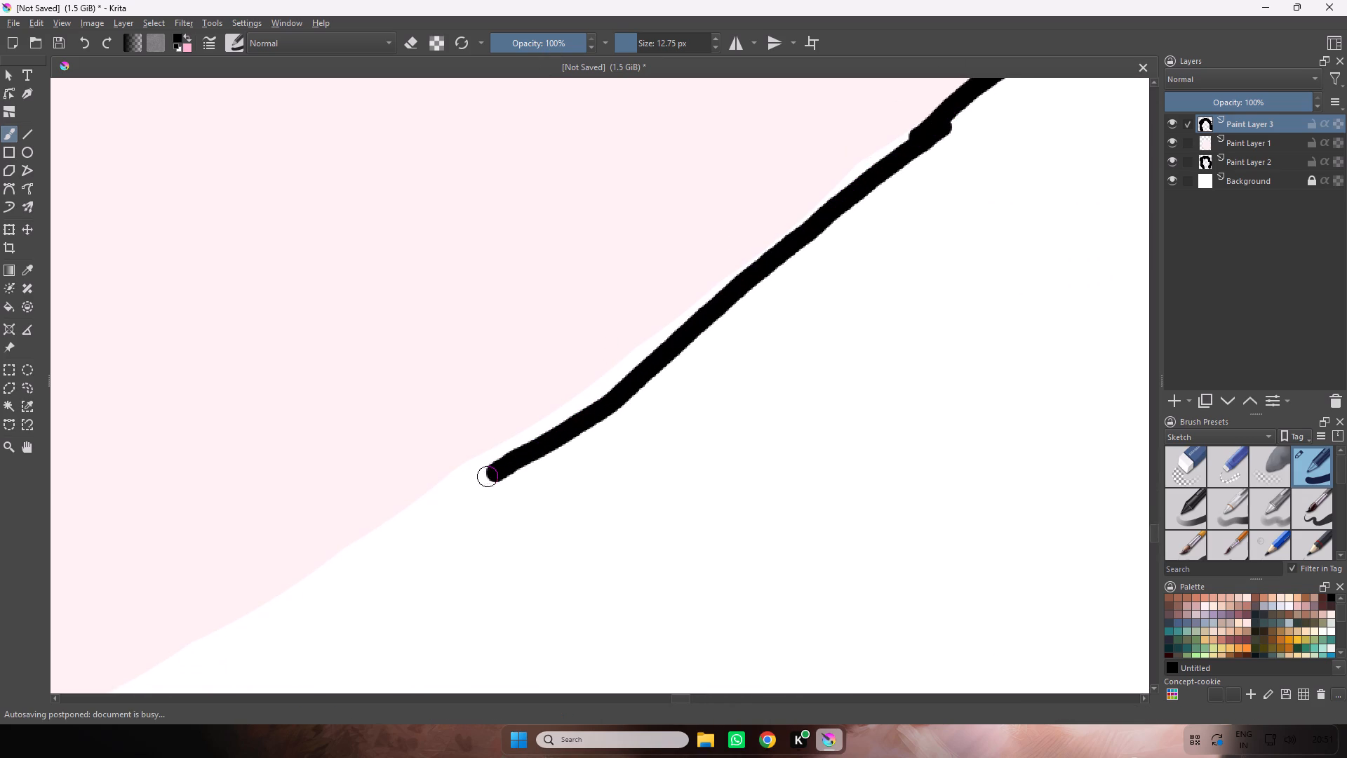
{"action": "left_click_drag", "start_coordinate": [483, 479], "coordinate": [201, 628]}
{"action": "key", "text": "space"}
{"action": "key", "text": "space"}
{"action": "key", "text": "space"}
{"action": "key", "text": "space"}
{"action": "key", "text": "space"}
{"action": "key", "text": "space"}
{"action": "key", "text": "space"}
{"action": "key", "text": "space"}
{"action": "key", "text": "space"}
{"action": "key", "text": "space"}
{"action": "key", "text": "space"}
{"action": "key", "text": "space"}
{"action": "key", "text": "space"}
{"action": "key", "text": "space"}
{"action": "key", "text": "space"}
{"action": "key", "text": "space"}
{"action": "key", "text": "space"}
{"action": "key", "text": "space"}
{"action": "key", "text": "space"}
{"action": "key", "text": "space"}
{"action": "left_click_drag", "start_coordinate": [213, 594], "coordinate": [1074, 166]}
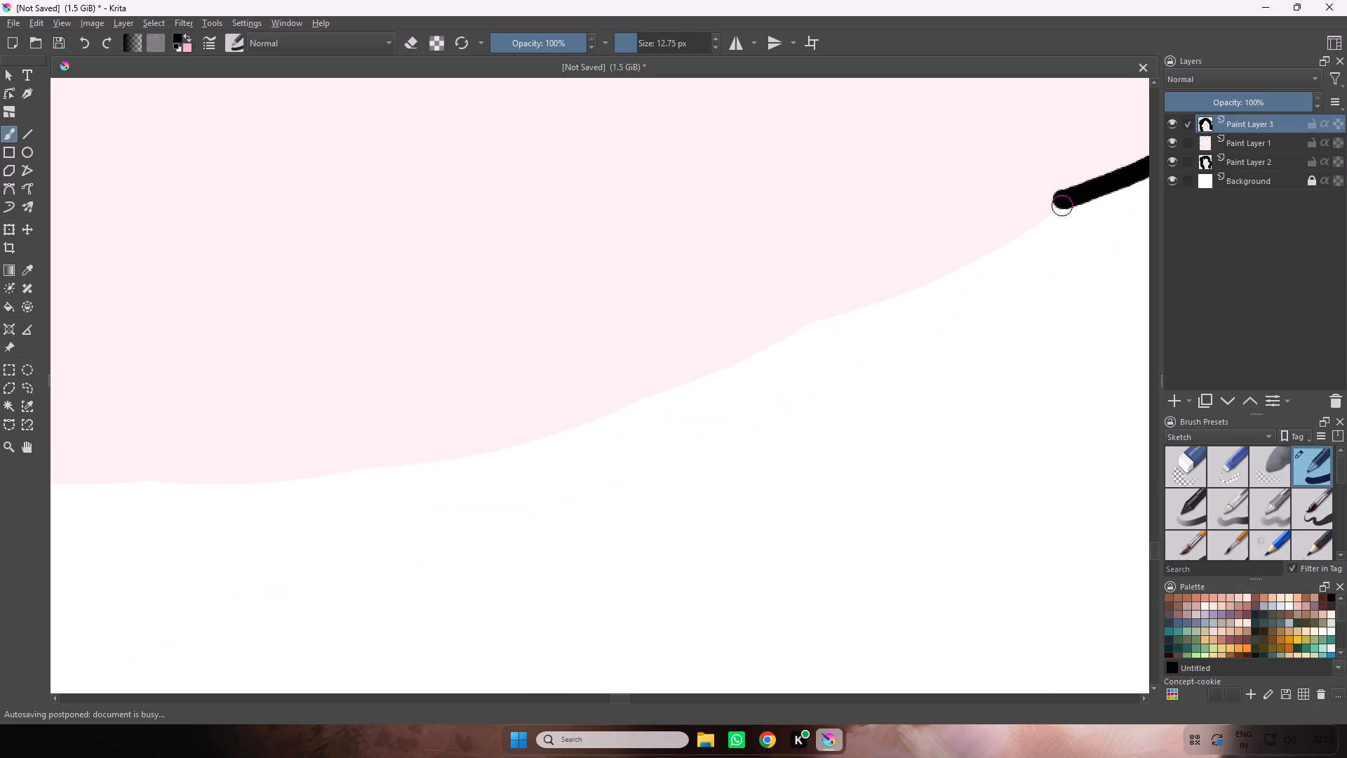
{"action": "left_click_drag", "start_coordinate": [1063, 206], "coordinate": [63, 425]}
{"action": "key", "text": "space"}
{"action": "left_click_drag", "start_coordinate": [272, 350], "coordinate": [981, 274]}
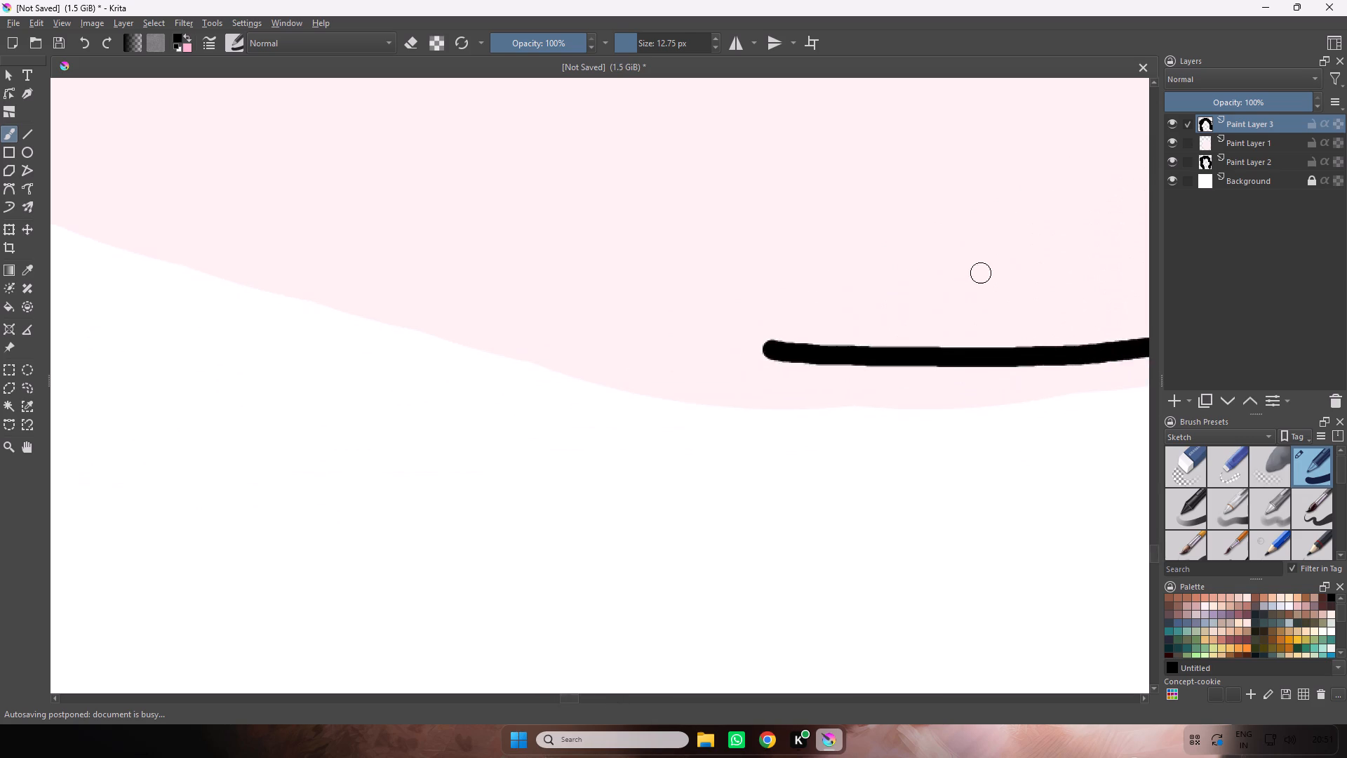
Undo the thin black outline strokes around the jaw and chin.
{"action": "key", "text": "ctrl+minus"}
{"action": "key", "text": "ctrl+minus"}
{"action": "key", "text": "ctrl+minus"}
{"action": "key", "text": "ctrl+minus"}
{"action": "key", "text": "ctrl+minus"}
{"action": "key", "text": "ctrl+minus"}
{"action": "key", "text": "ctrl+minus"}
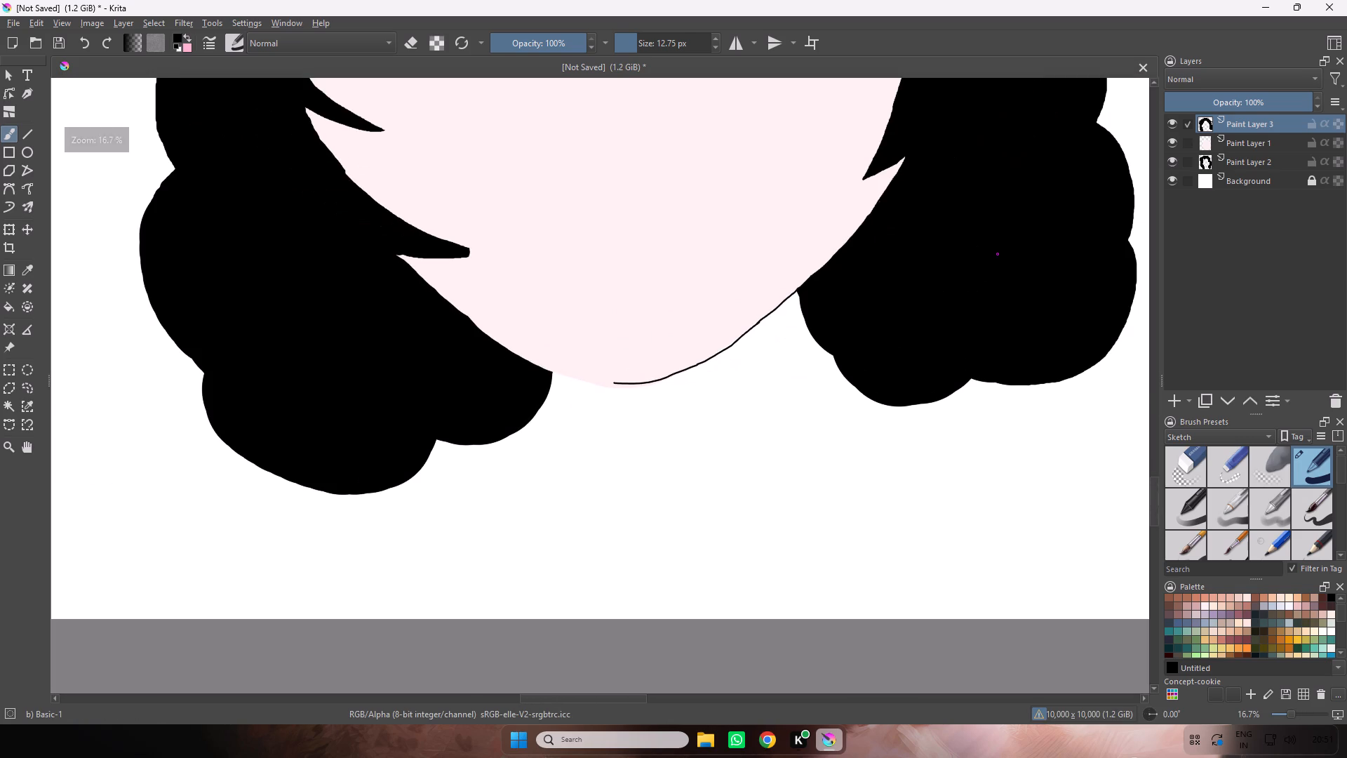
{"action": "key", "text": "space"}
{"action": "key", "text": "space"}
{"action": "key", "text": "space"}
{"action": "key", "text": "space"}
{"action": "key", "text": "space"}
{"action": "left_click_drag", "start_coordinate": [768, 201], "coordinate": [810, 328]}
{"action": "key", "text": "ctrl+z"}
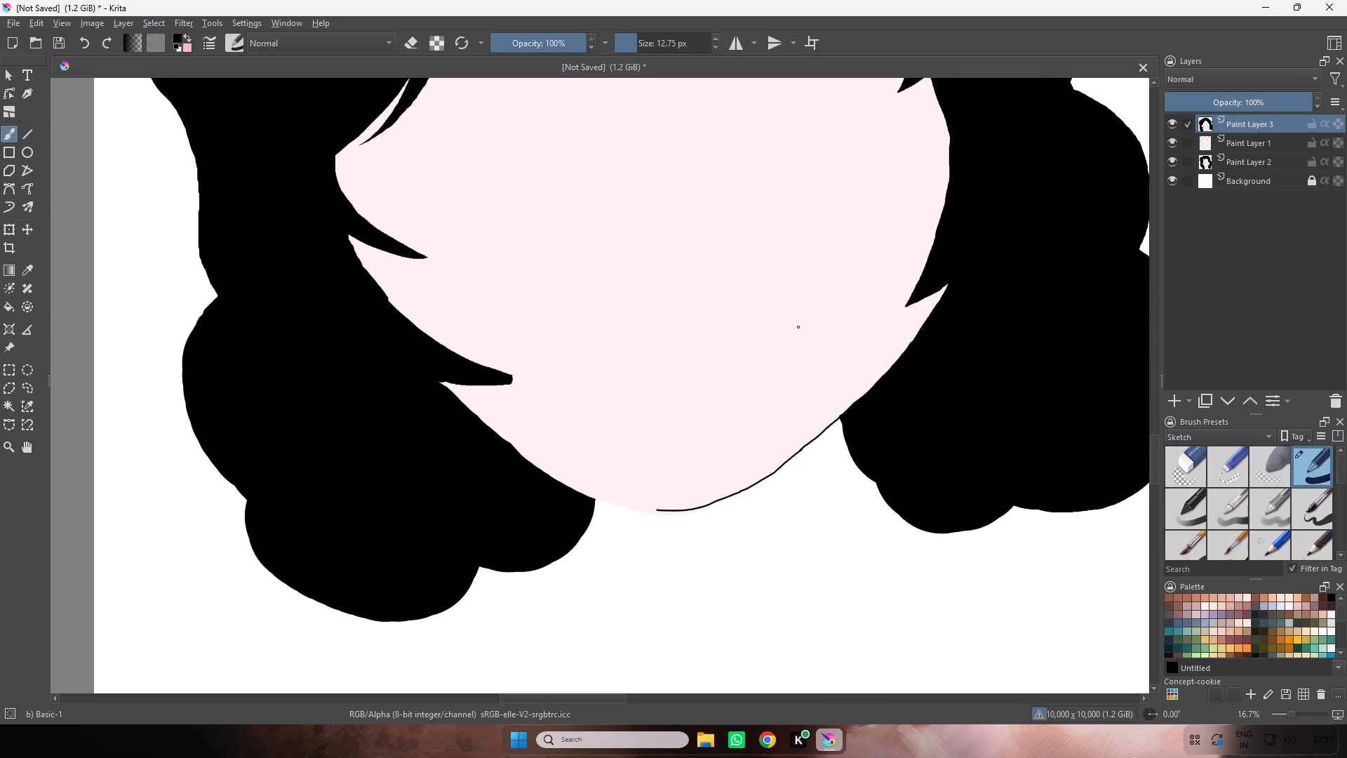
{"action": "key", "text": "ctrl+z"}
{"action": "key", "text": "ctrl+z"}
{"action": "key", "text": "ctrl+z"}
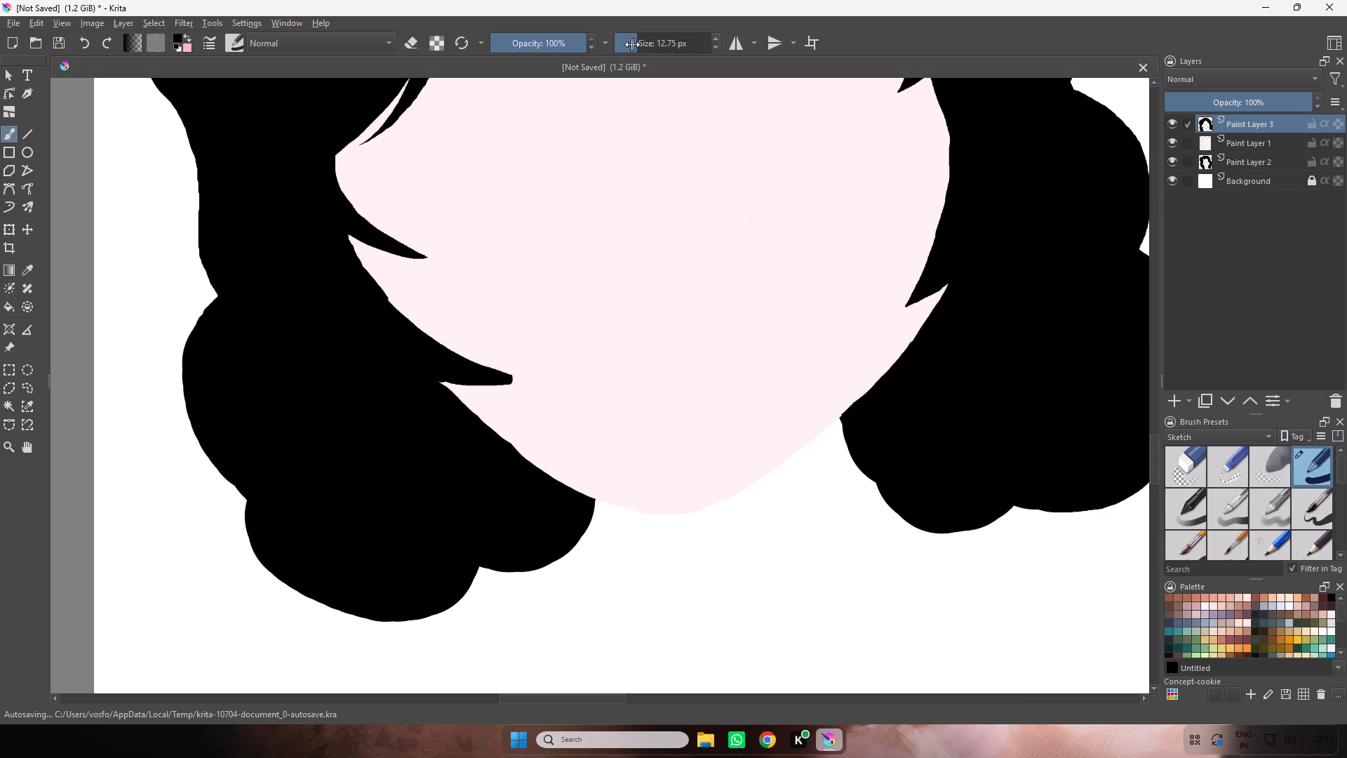
Set the brush size to 79.88 px.
{"action": "left_click_drag", "start_coordinate": [634, 44], "coordinate": [647, 46]}
{"action": "left_click", "coordinate": [655, 46]}
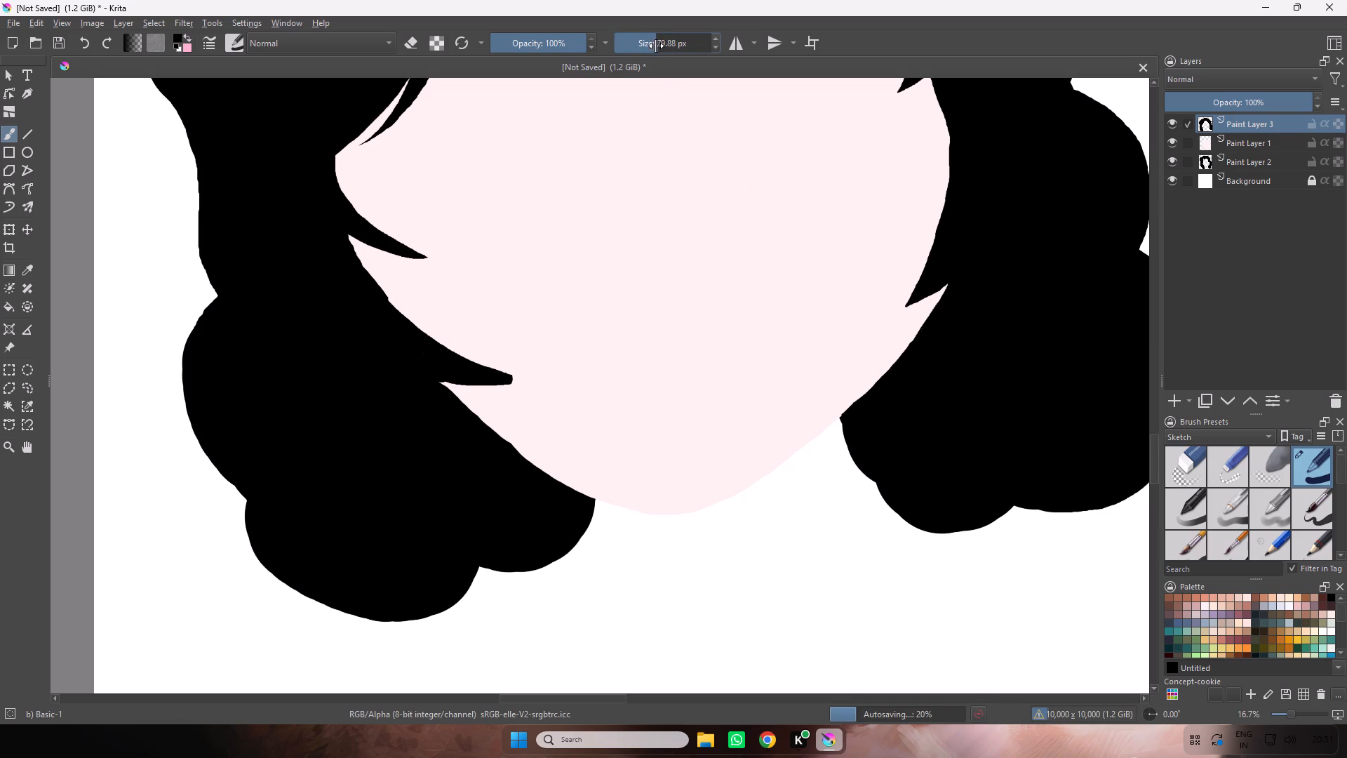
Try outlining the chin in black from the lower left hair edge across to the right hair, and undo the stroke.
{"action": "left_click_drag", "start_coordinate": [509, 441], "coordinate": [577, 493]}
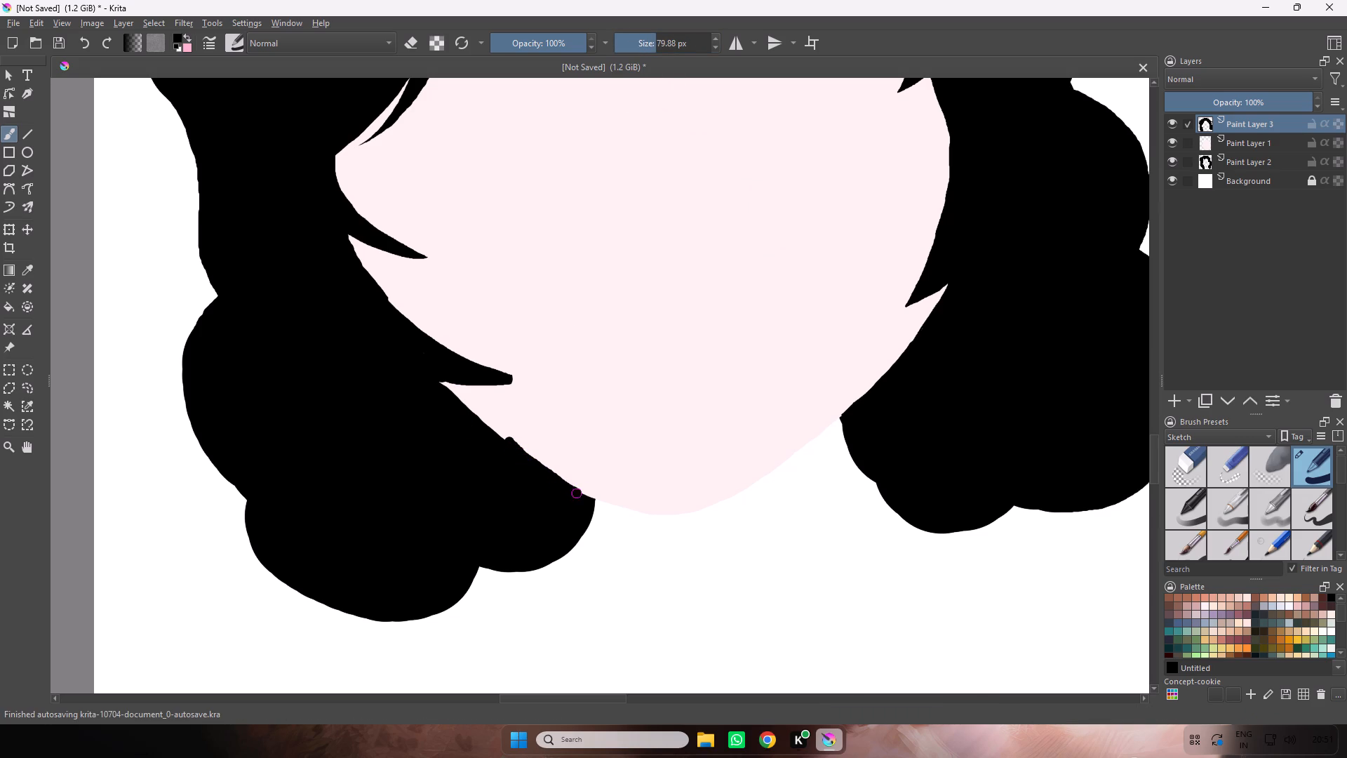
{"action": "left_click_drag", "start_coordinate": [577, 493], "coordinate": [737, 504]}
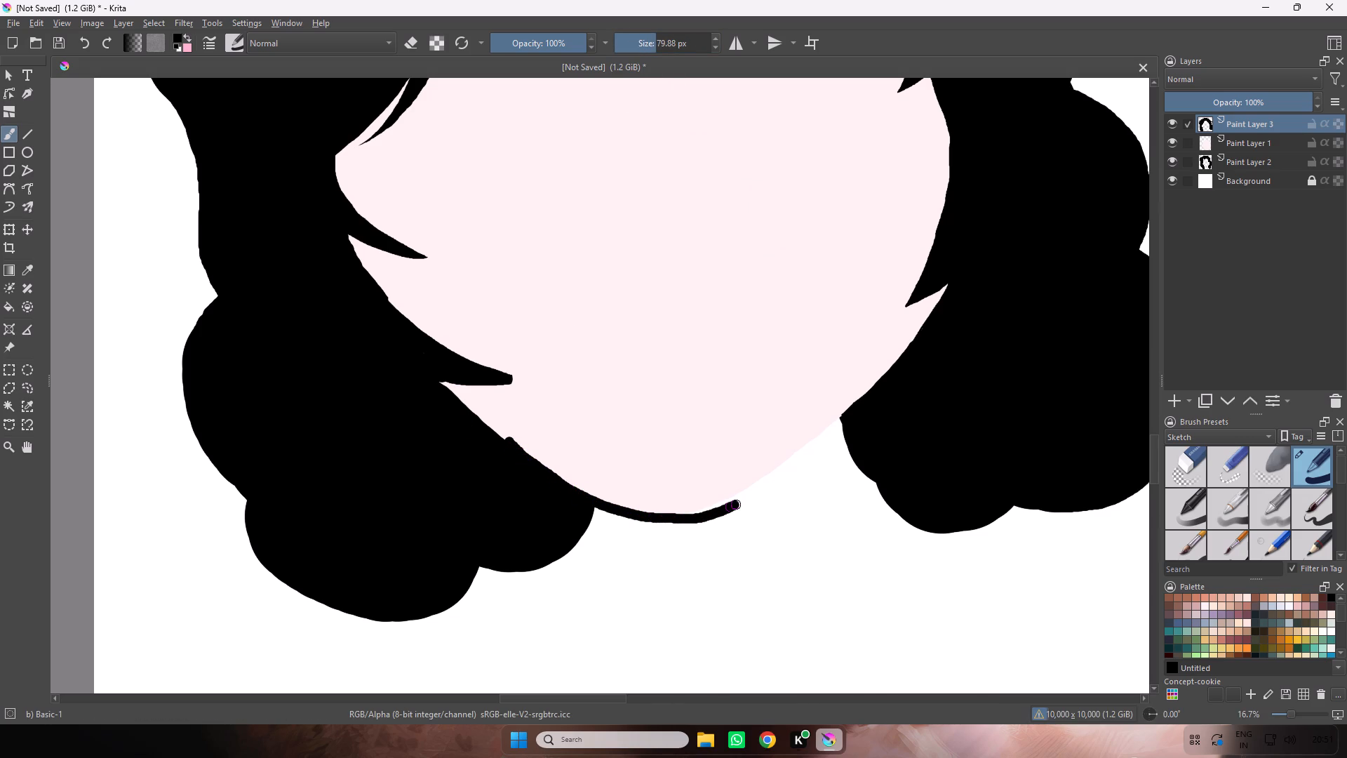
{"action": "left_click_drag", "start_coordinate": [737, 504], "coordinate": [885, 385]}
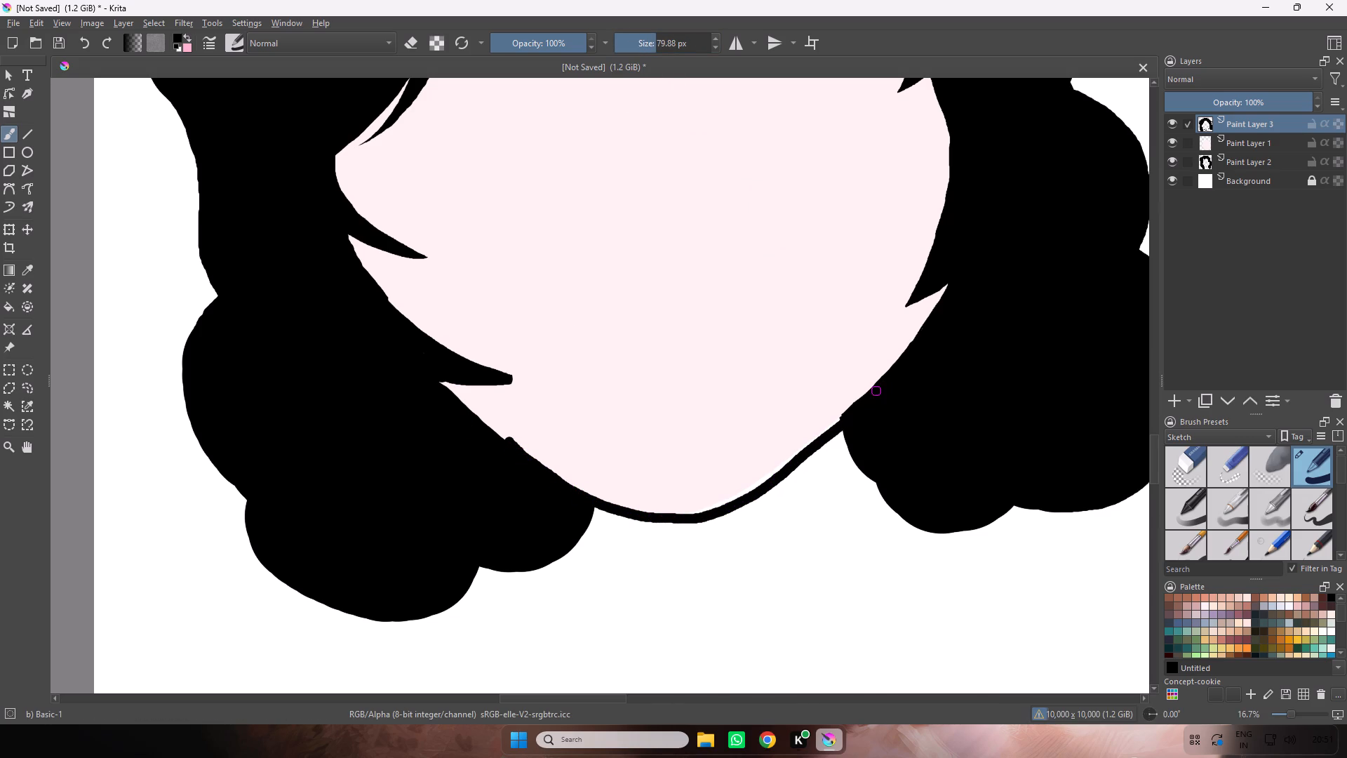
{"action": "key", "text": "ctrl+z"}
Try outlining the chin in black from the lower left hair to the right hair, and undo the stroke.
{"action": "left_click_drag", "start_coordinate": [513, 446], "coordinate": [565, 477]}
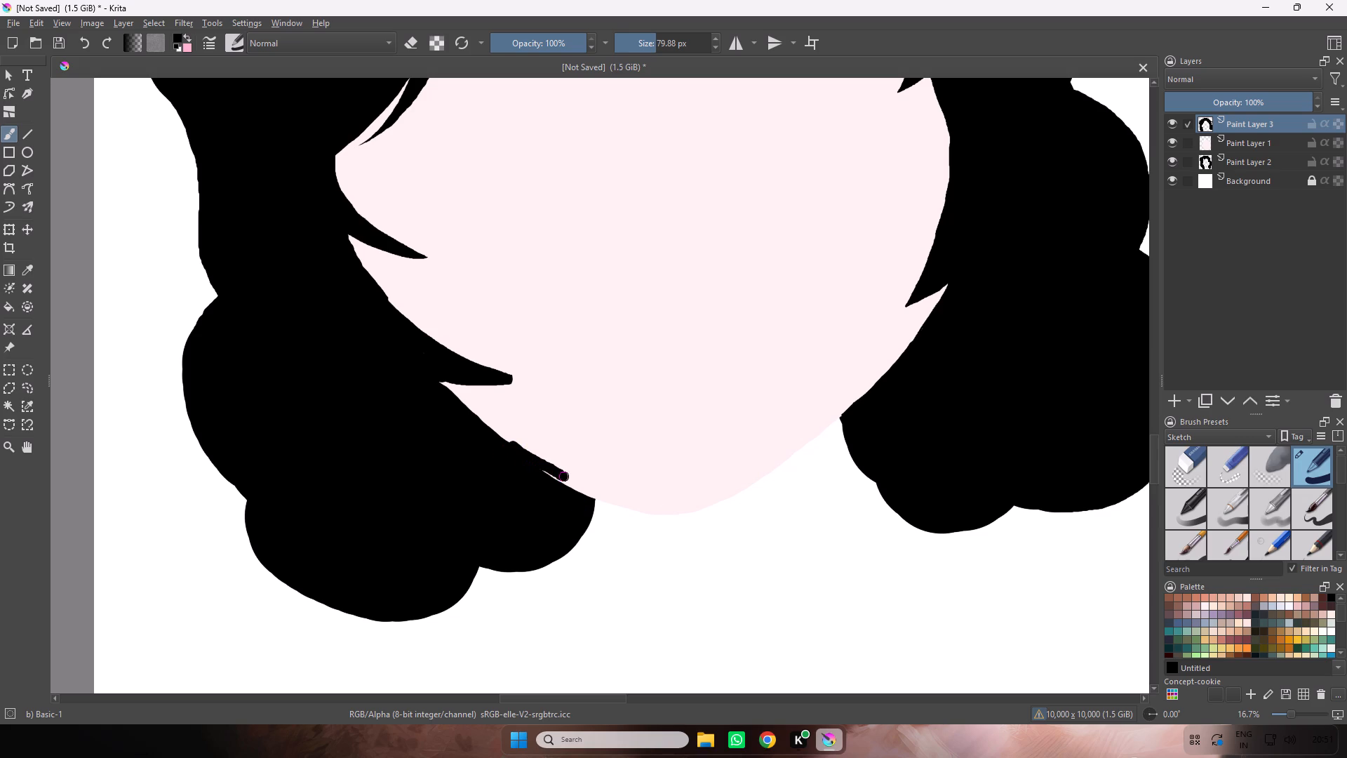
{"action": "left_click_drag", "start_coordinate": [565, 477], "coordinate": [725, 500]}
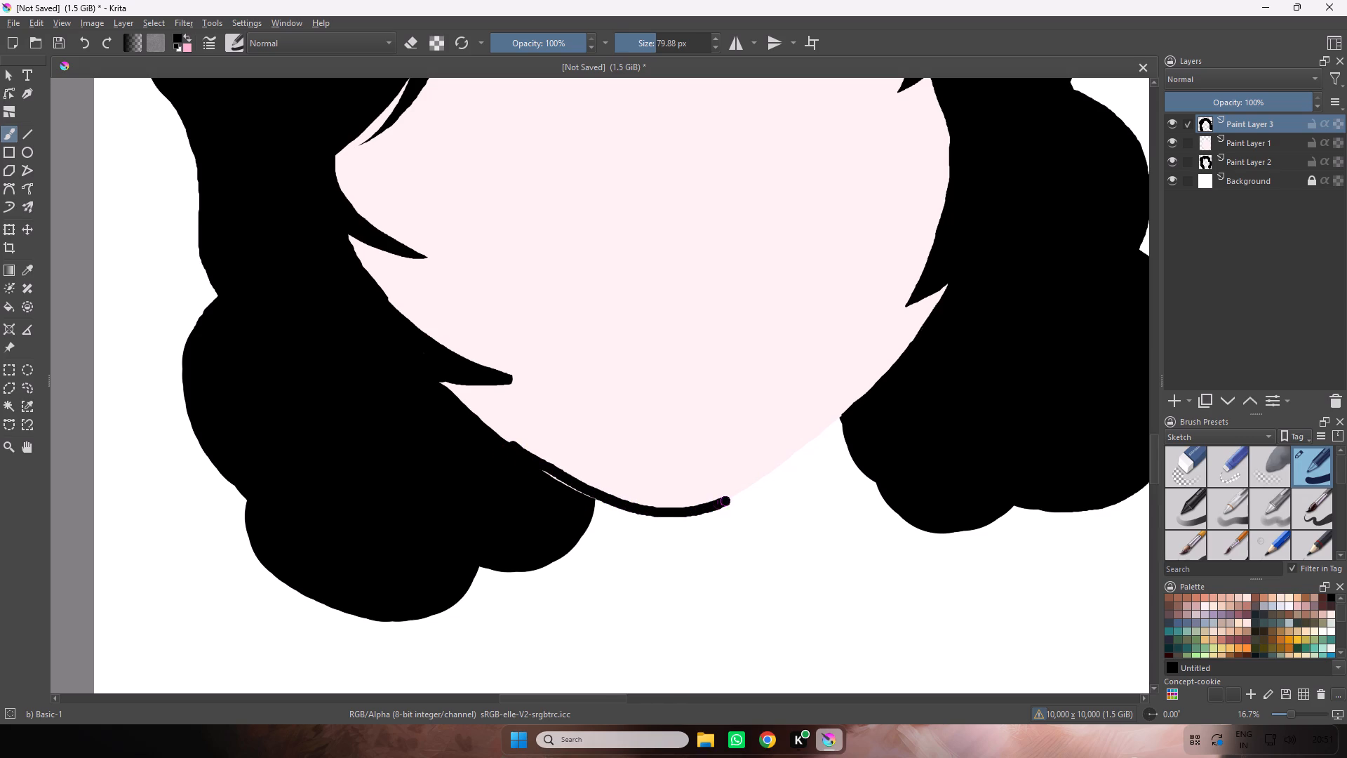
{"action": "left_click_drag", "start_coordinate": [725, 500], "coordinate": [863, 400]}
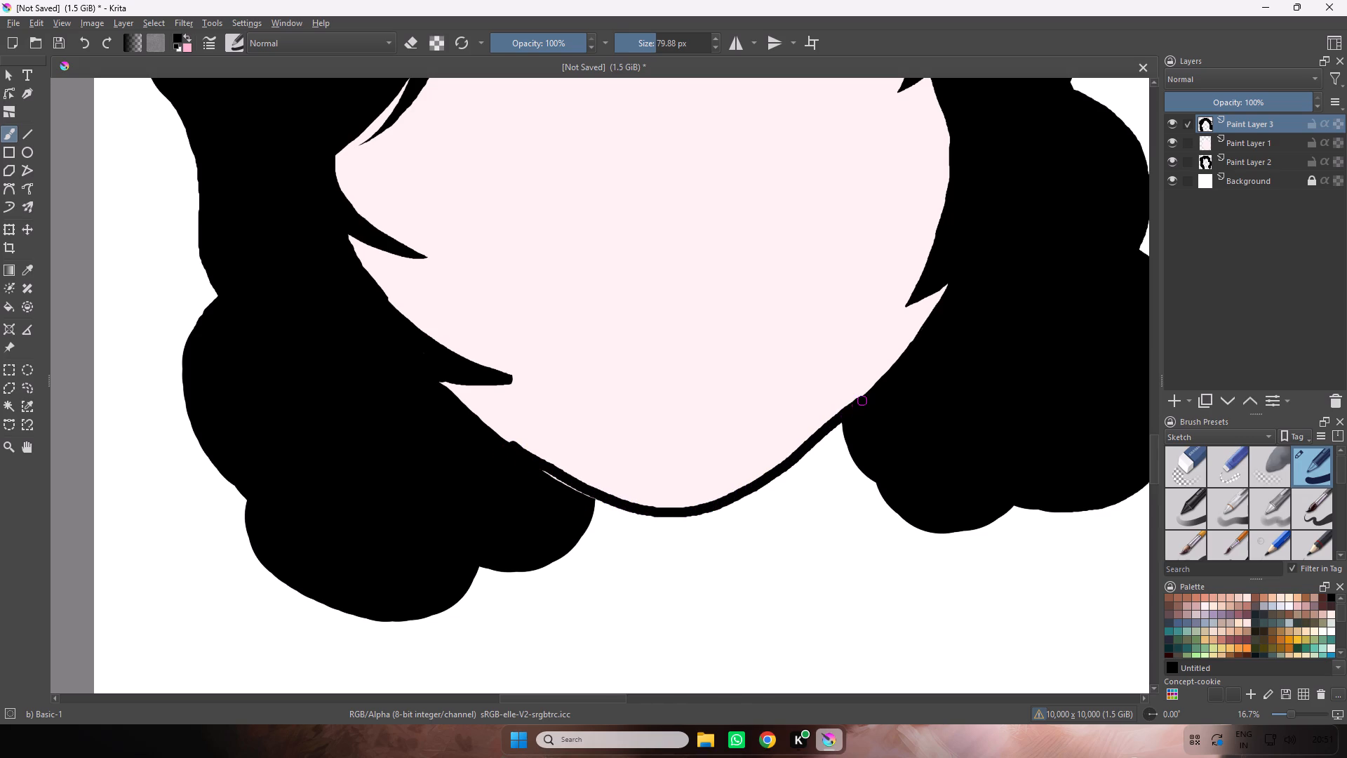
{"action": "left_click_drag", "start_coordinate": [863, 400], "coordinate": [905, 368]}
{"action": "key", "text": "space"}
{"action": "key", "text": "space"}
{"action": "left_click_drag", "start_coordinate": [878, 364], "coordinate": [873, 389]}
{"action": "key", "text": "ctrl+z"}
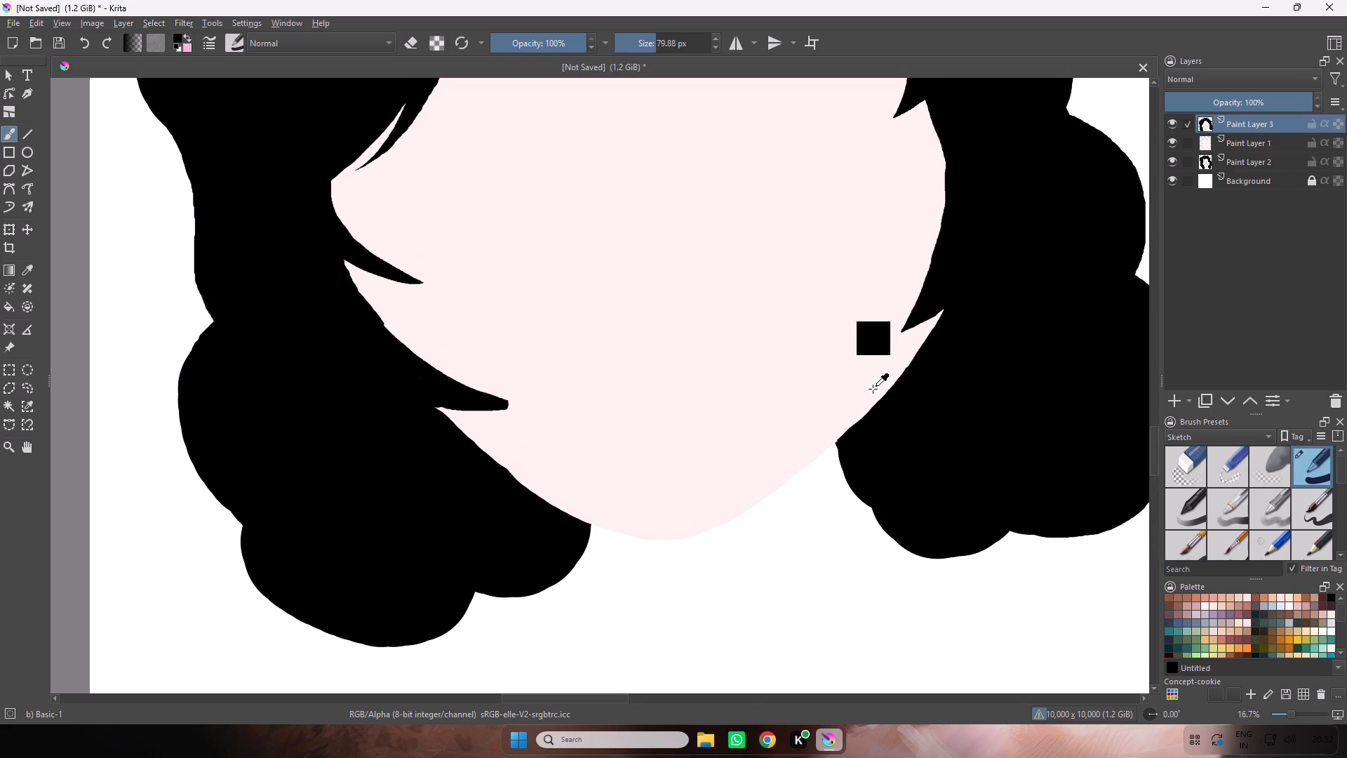
Extend the face's right jaw toward the right hair on Paint Layer 1 with pale pink sampled from the face.
{"action": "left_click", "coordinate": [810, 416], "text": "ctrl"}
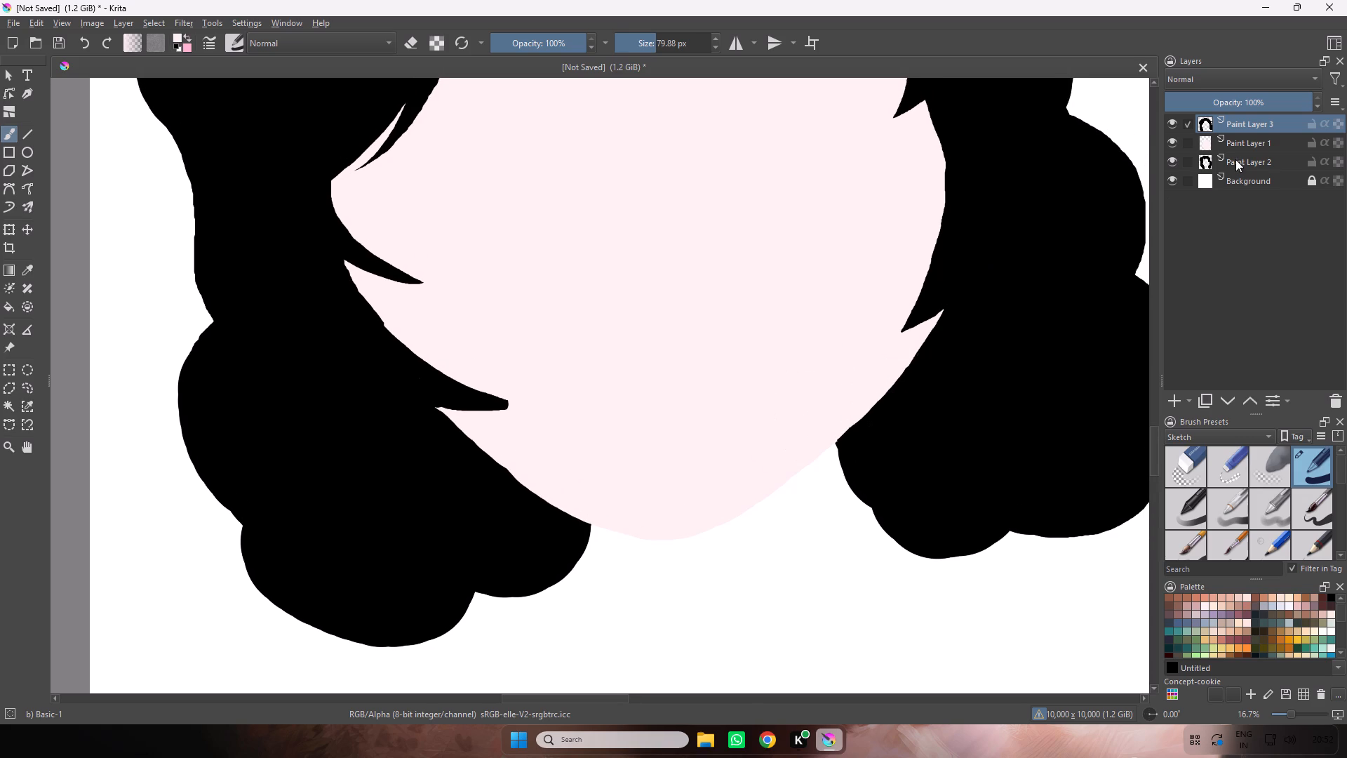
{"action": "left_click", "coordinate": [1255, 145]}
{"action": "left_click_drag", "start_coordinate": [692, 531], "coordinate": [736, 519]}
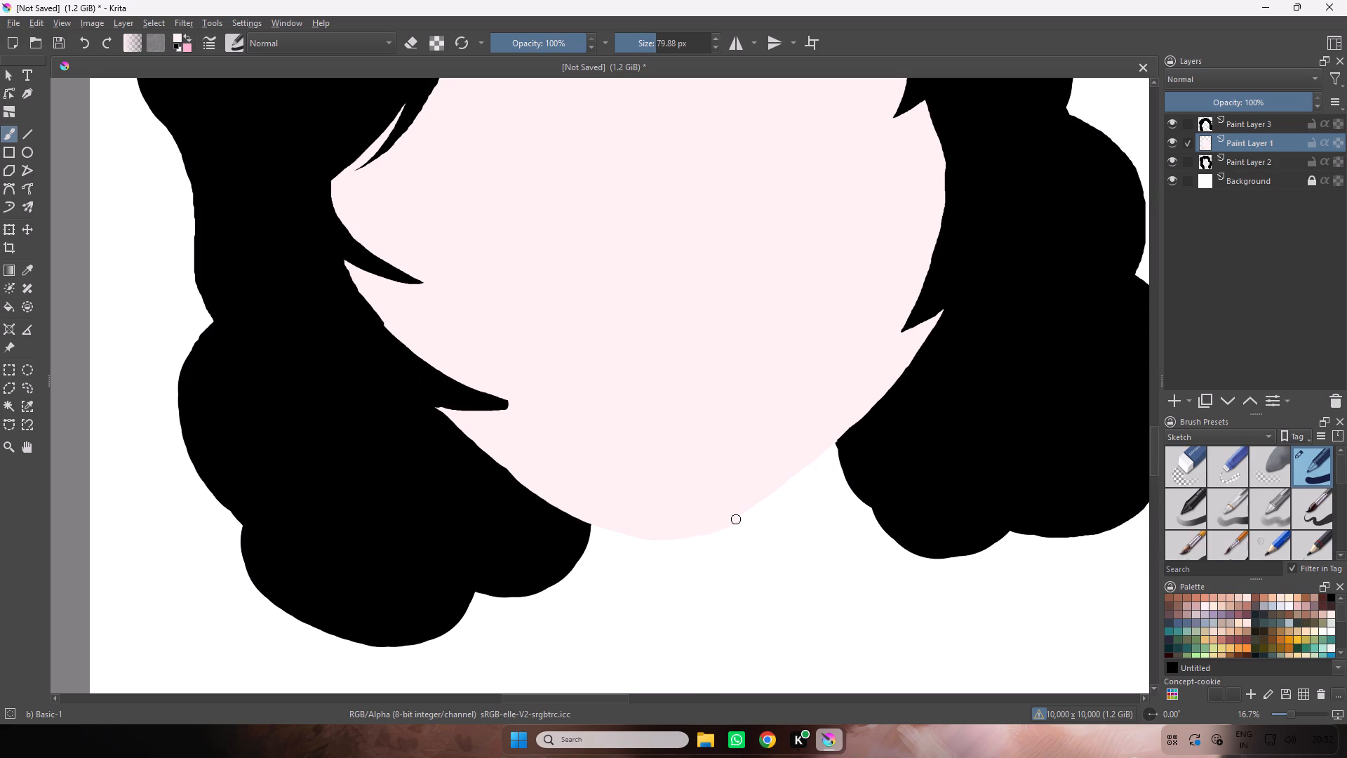
{"action": "left_click_drag", "start_coordinate": [736, 519], "coordinate": [815, 470]}
{"action": "left_click_drag", "start_coordinate": [828, 454], "coordinate": [826, 458]}
{"action": "left_click_drag", "start_coordinate": [826, 458], "coordinate": [786, 488]}
{"action": "left_click_drag", "start_coordinate": [786, 488], "coordinate": [781, 489]}
{"action": "left_click_drag", "start_coordinate": [781, 489], "coordinate": [748, 503]}
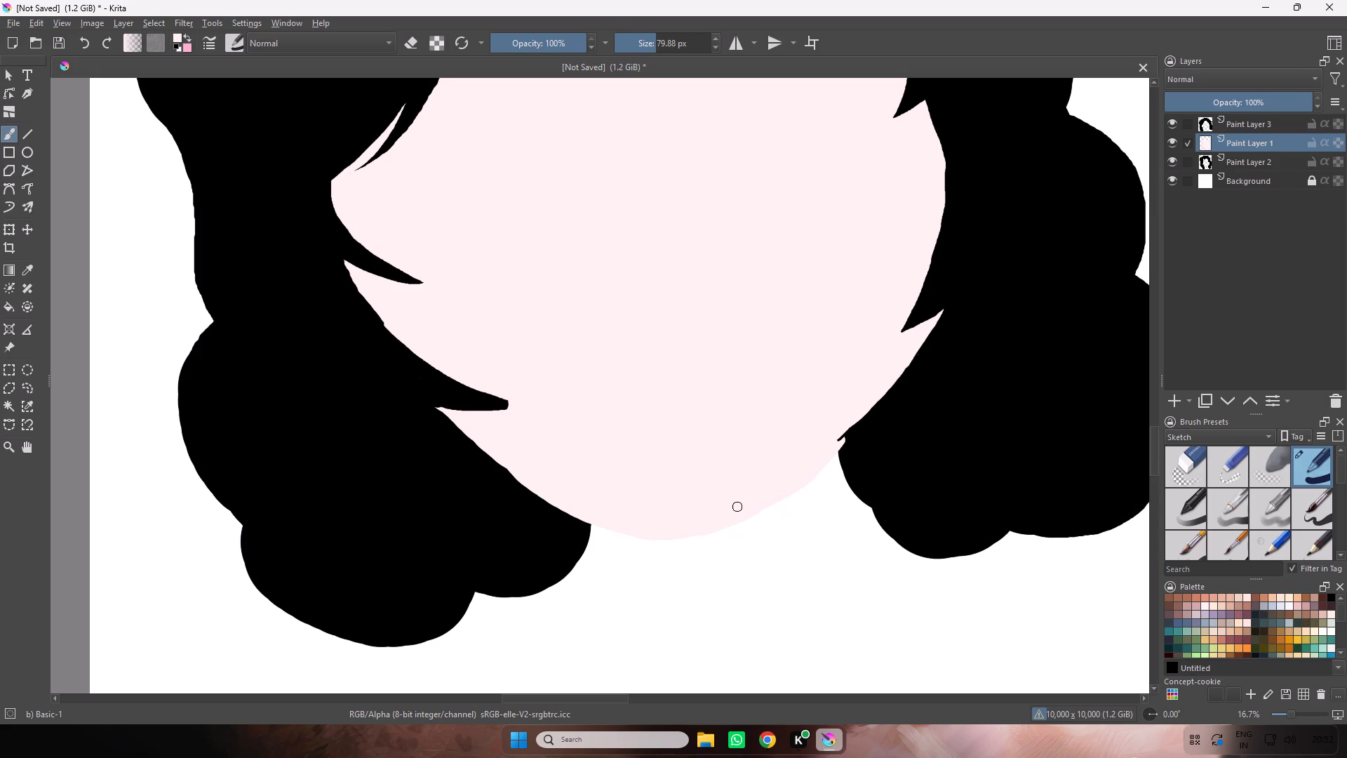
{"action": "left_click_drag", "start_coordinate": [750, 514], "coordinate": [827, 466]}
{"action": "left_click_drag", "start_coordinate": [827, 466], "coordinate": [843, 449]}
Repaint the right hair's inner edge beside the jaw on Paint Layer 3 with black sampled from the hair.
{"action": "left_click", "coordinate": [1235, 125]}
{"action": "key", "text": "e"}
{"action": "key", "text": "e"}
{"action": "left_click", "coordinate": [883, 469], "text": "ctrl"}
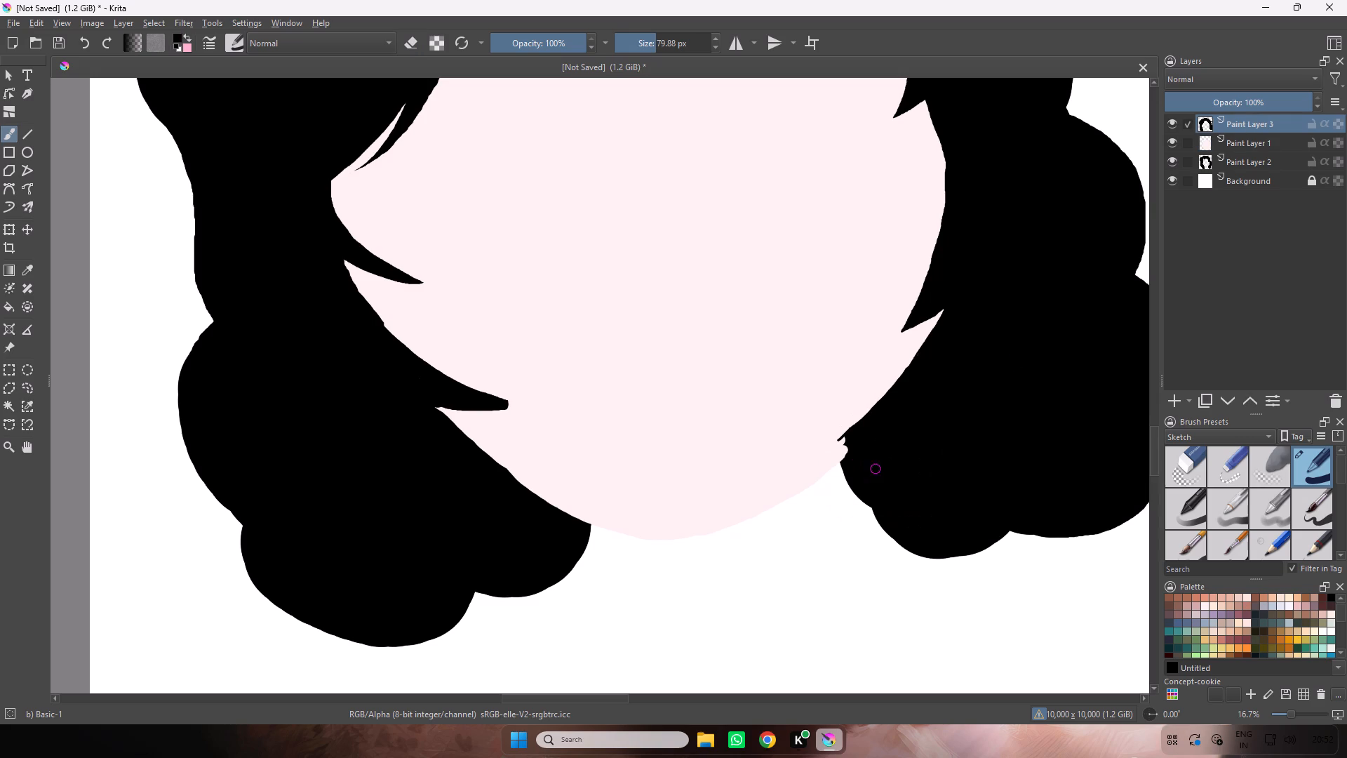
{"action": "left_click_drag", "start_coordinate": [848, 458], "coordinate": [847, 458]}
{"action": "left_click_drag", "start_coordinate": [847, 458], "coordinate": [851, 434]}
{"action": "left_click", "coordinate": [846, 438]}
{"action": "left_click_drag", "start_coordinate": [842, 439], "coordinate": [904, 392]}
{"action": "left_click", "coordinate": [904, 392]}
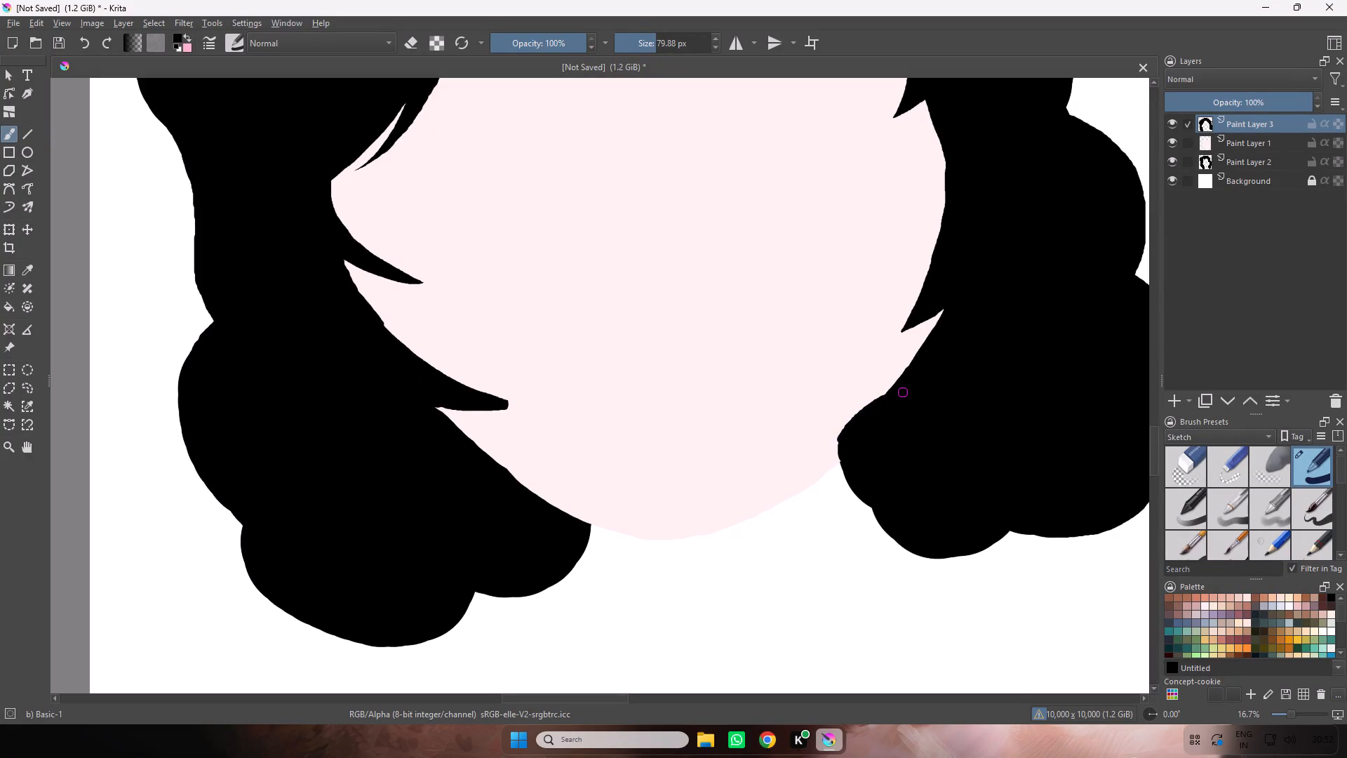
Outline a rounded black curl bulging over the jaw at the inner edge of the lower right hair.
{"action": "key", "text": "ctrl+minus"}
{"action": "key", "text": "ctrl+minus"}
{"action": "key", "text": "ctrl+minus"}
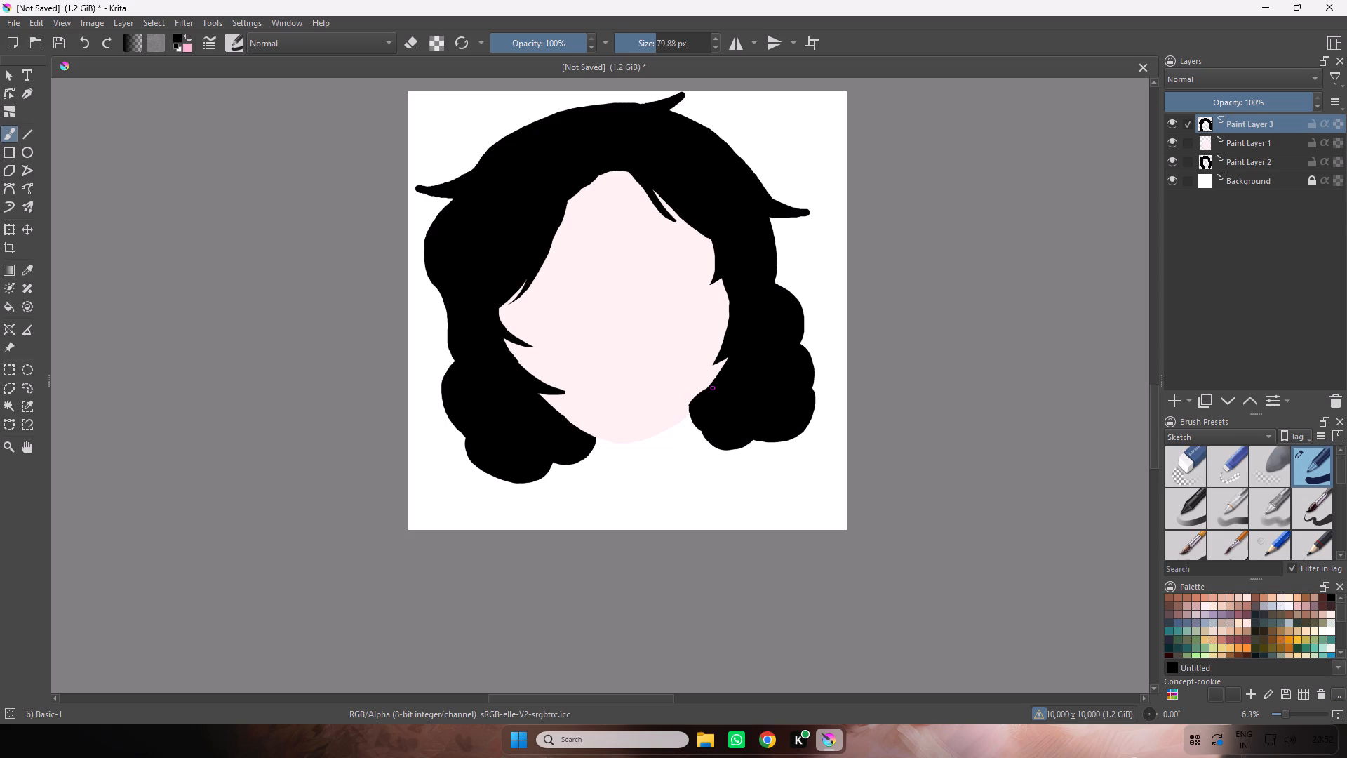
{"action": "key", "text": "ctrl+equal"}
{"action": "key", "text": "ctrl+equal"}
{"action": "key", "text": "ctrl+equal"}
{"action": "key", "text": "ctrl+equal"}
{"action": "key", "text": "space"}
{"action": "key", "text": "space"}
{"action": "key", "text": "space"}
{"action": "key", "text": "space"}
{"action": "key", "text": "space"}
{"action": "key", "text": "space"}
{"action": "key", "text": "space"}
{"action": "key", "text": "space"}
{"action": "key", "text": "space"}
{"action": "key", "text": "space"}
{"action": "key", "text": "space"}
{"action": "key", "text": "space"}
{"action": "key", "text": "space"}
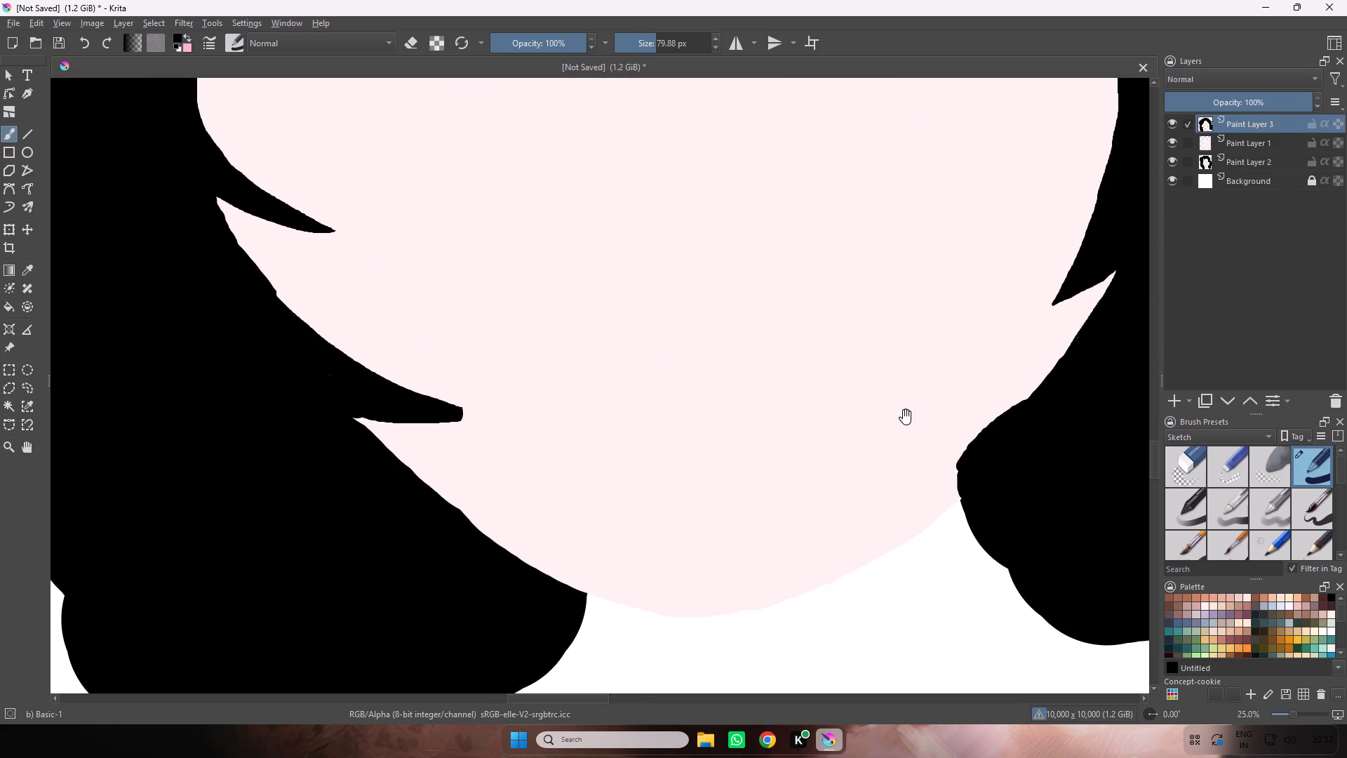
{"action": "left_click_drag", "start_coordinate": [906, 416], "coordinate": [730, 313]}
{"action": "left_click_drag", "start_coordinate": [792, 350], "coordinate": [817, 324]}
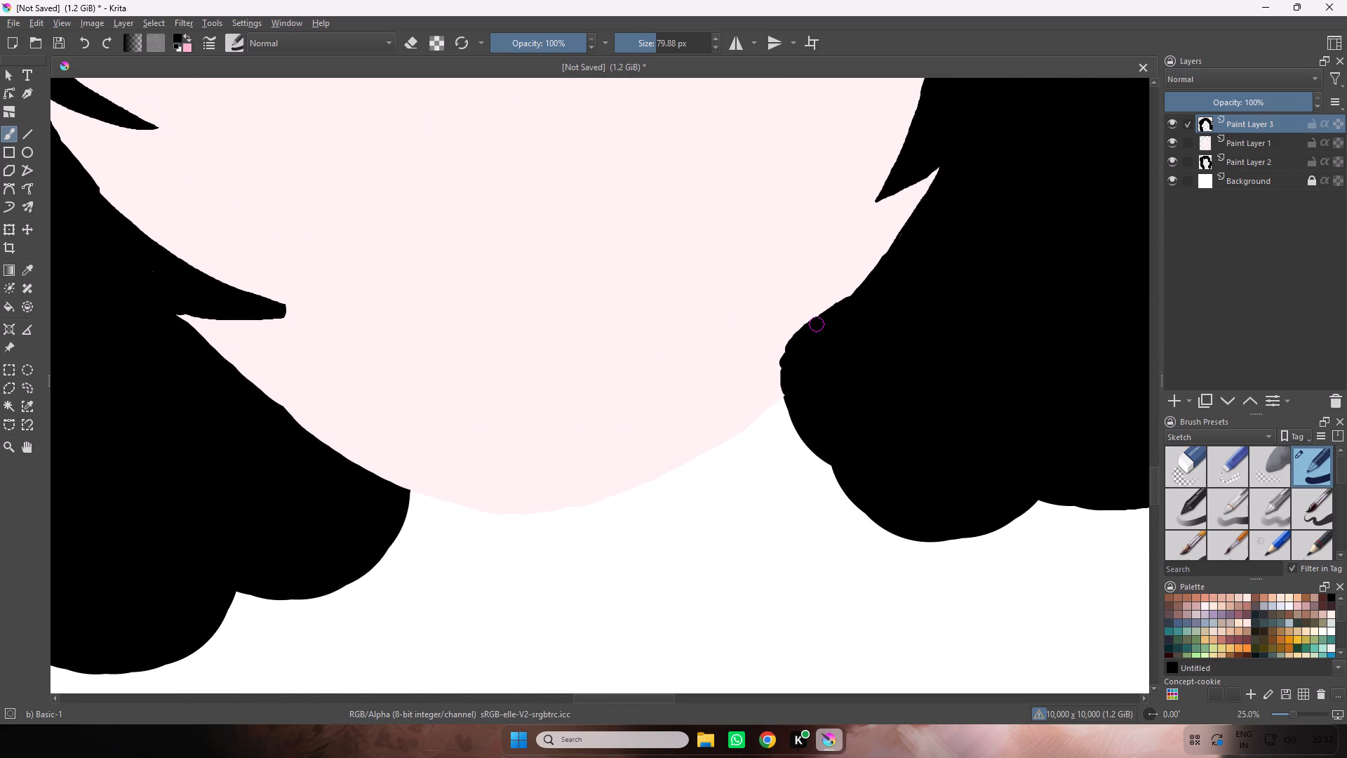
{"action": "left_click_drag", "start_coordinate": [817, 324], "coordinate": [777, 357]}
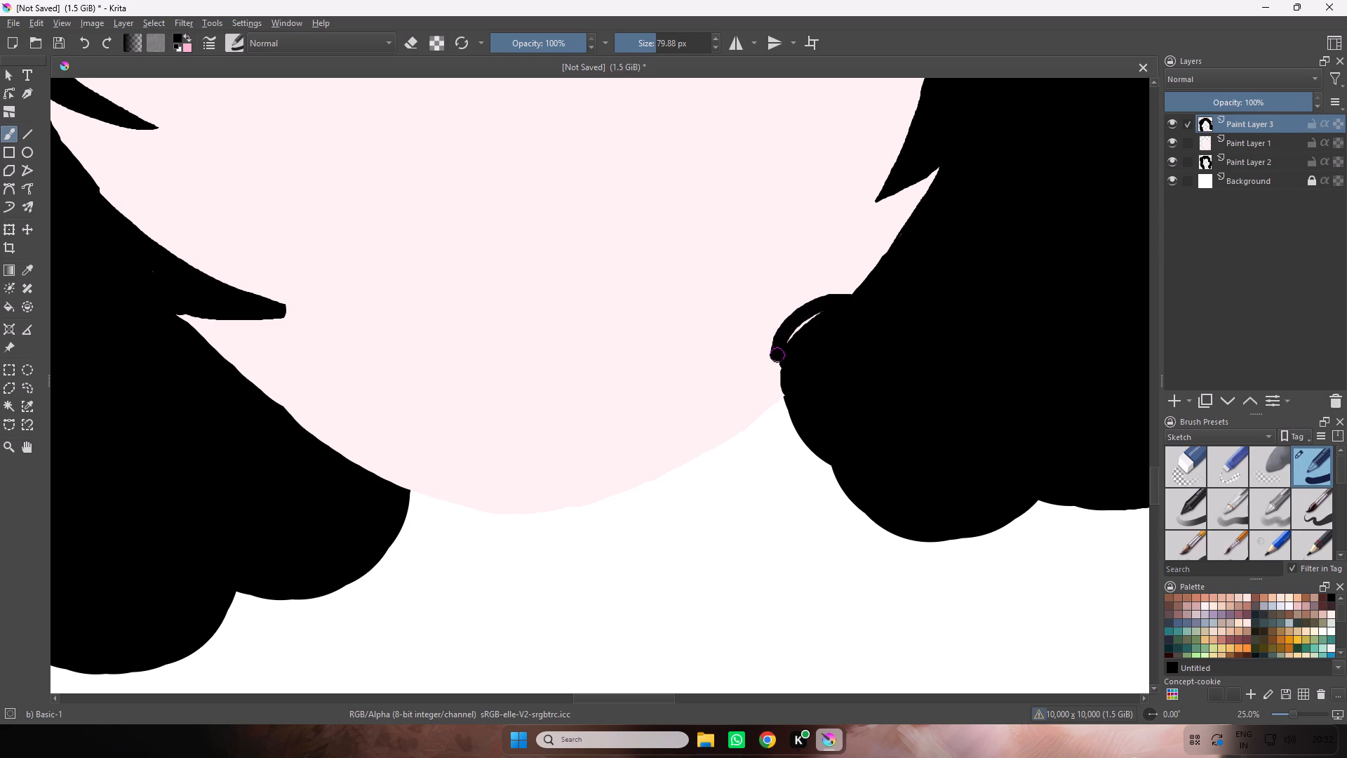
{"action": "left_click_drag", "start_coordinate": [777, 357], "coordinate": [810, 425]}
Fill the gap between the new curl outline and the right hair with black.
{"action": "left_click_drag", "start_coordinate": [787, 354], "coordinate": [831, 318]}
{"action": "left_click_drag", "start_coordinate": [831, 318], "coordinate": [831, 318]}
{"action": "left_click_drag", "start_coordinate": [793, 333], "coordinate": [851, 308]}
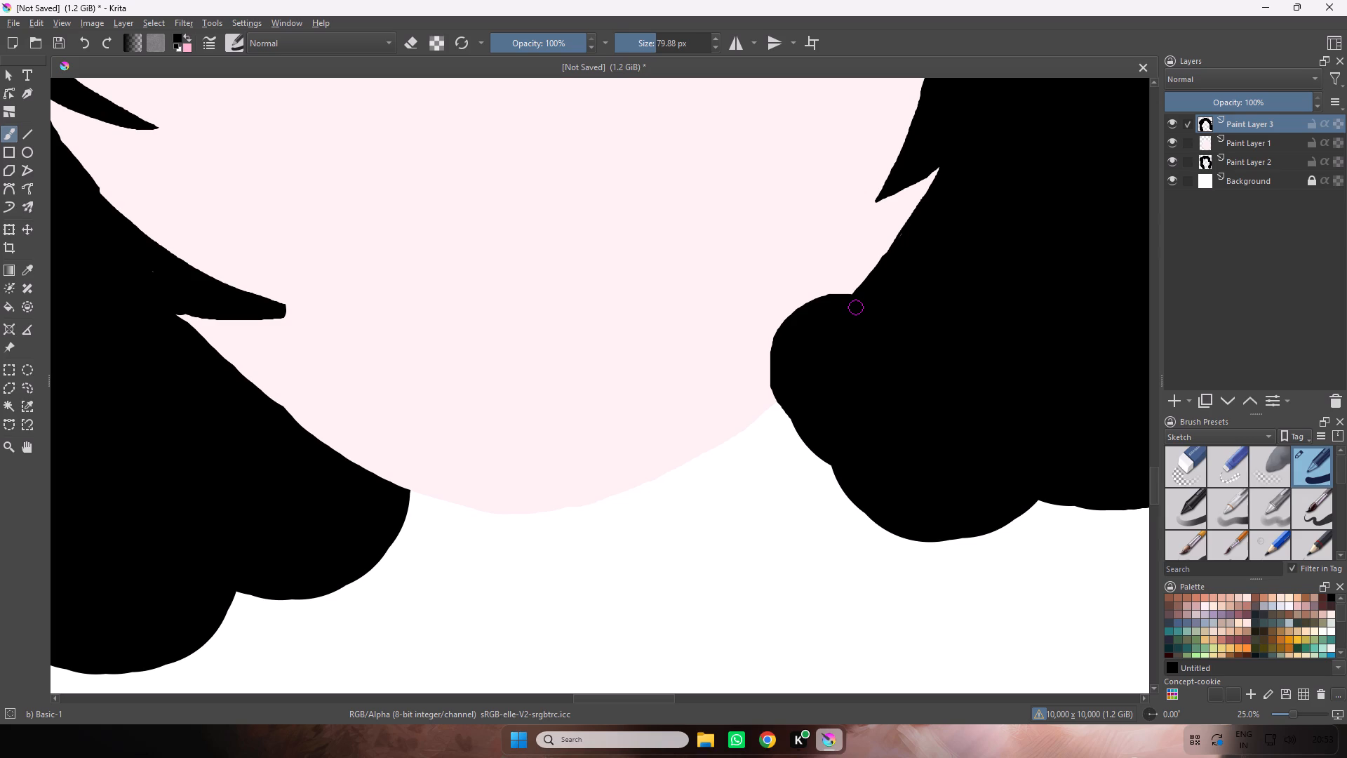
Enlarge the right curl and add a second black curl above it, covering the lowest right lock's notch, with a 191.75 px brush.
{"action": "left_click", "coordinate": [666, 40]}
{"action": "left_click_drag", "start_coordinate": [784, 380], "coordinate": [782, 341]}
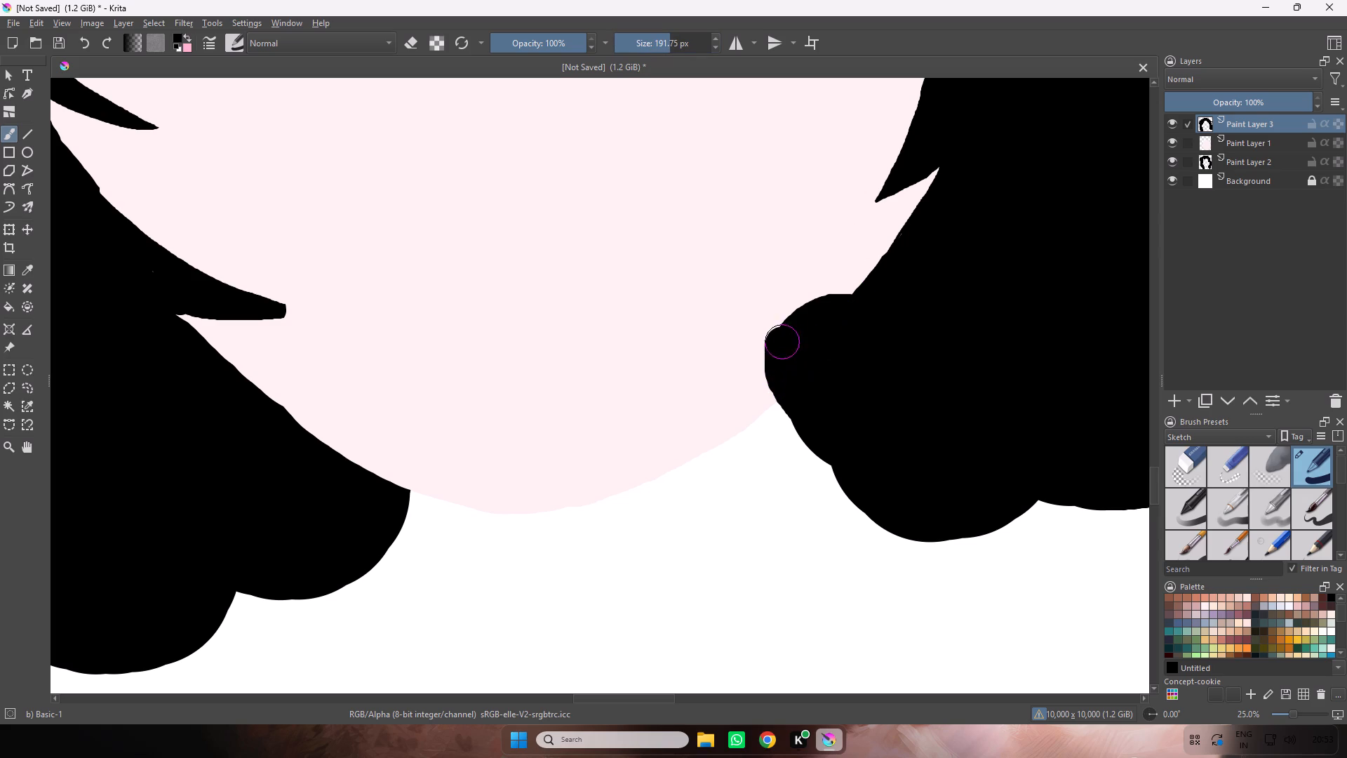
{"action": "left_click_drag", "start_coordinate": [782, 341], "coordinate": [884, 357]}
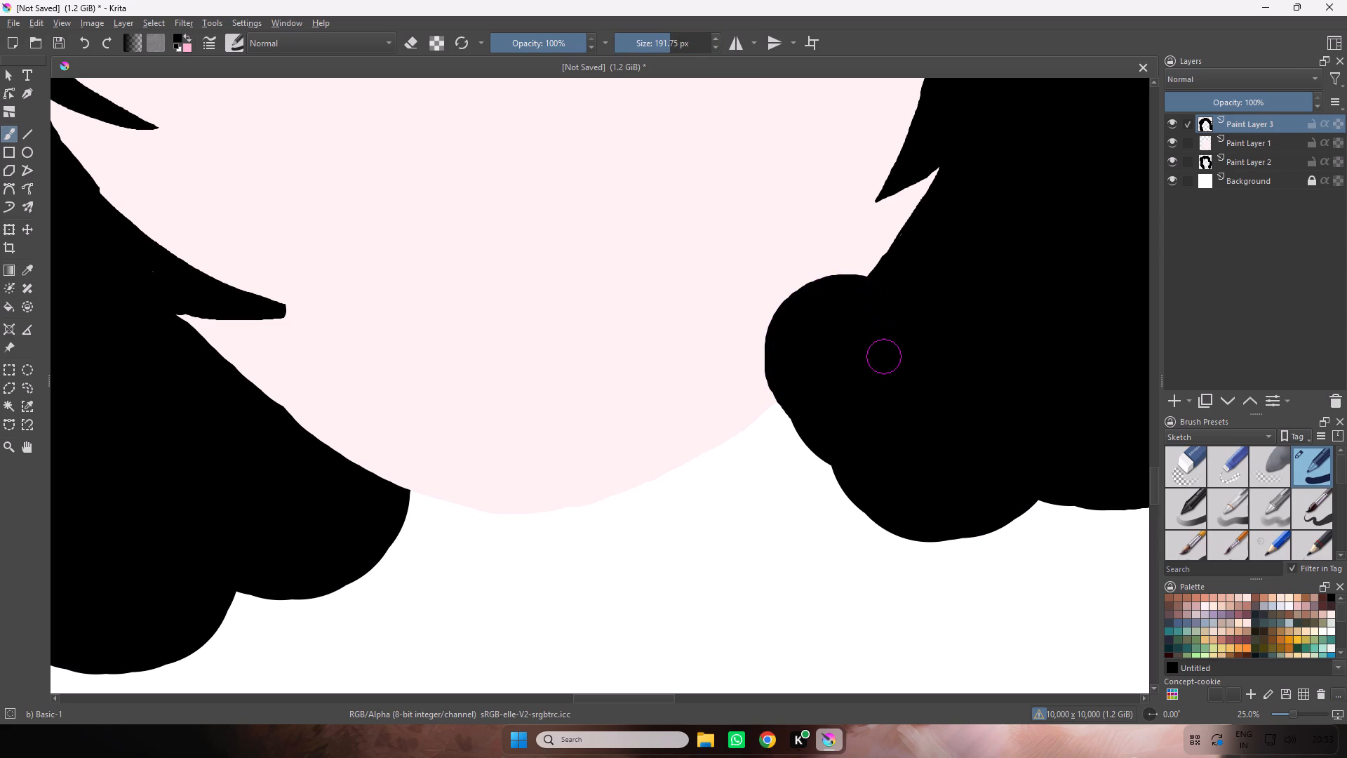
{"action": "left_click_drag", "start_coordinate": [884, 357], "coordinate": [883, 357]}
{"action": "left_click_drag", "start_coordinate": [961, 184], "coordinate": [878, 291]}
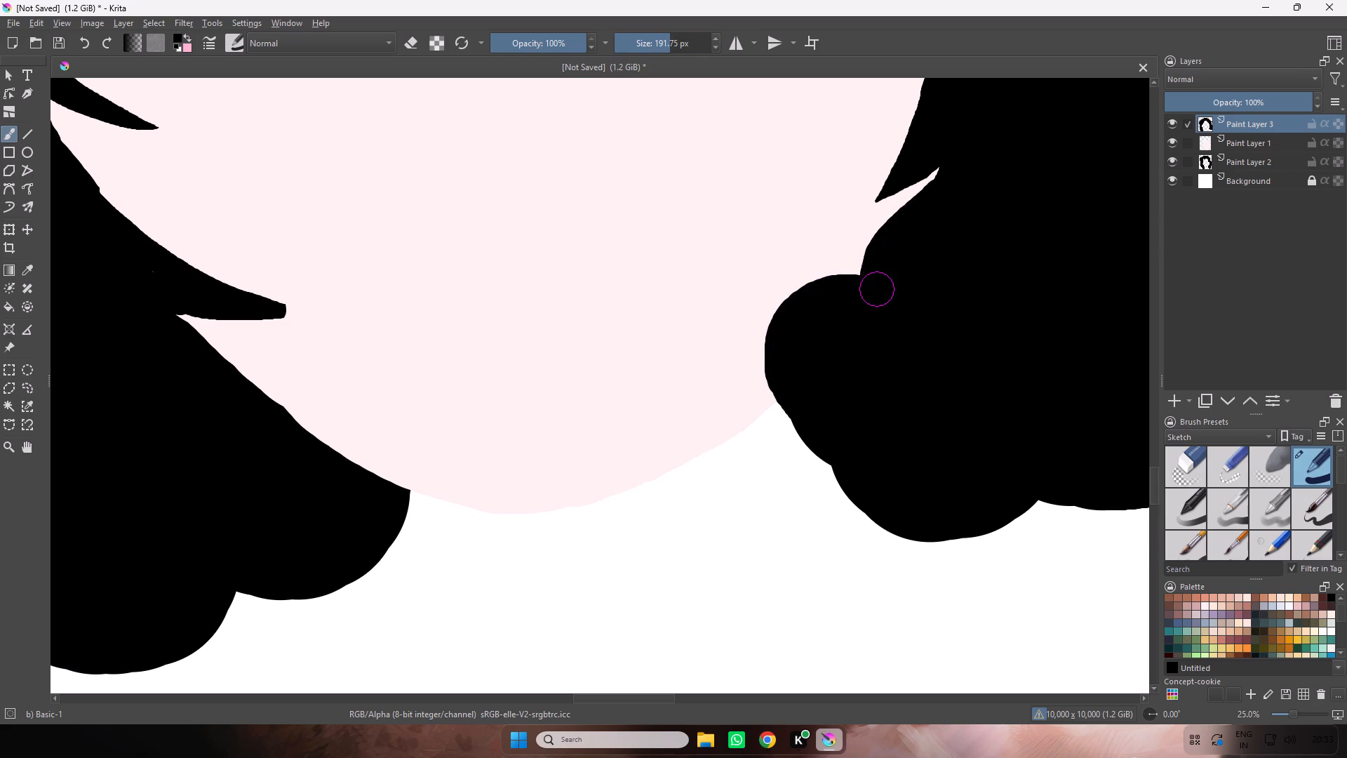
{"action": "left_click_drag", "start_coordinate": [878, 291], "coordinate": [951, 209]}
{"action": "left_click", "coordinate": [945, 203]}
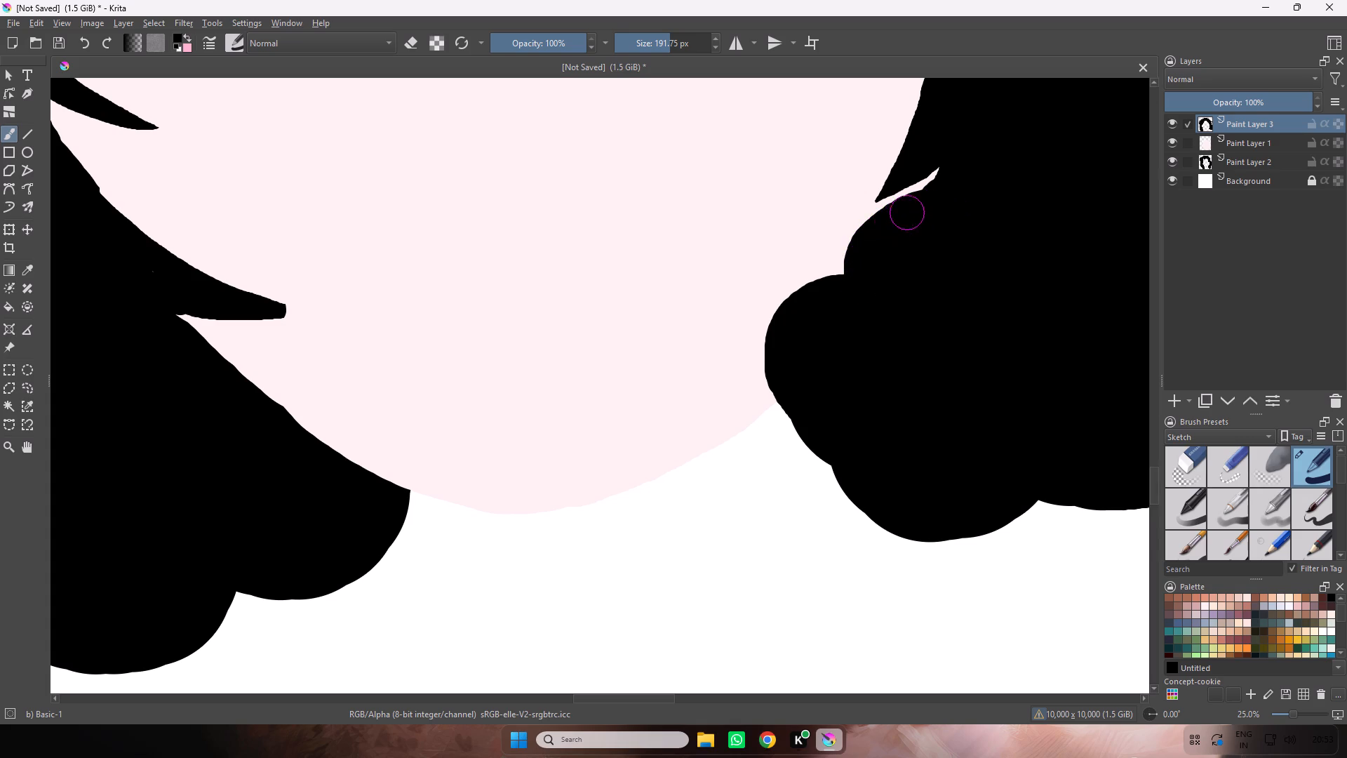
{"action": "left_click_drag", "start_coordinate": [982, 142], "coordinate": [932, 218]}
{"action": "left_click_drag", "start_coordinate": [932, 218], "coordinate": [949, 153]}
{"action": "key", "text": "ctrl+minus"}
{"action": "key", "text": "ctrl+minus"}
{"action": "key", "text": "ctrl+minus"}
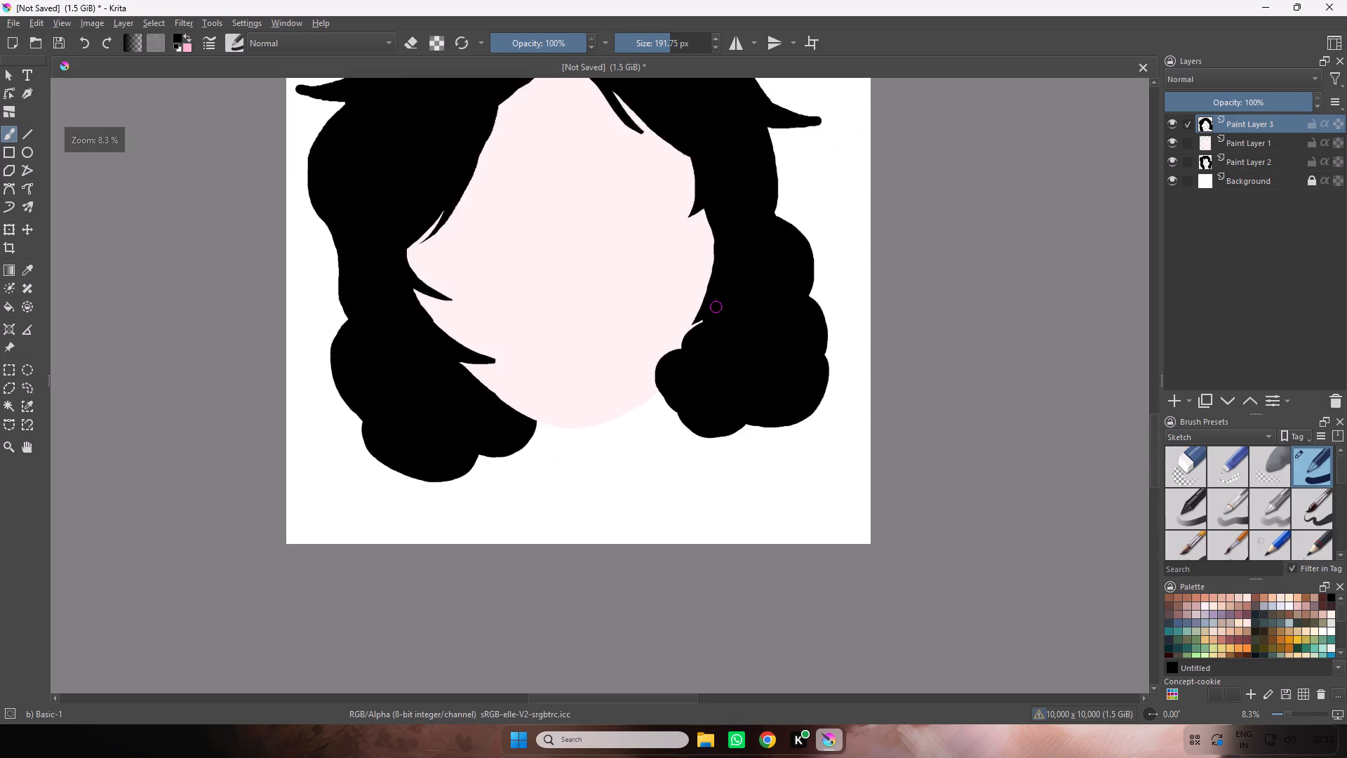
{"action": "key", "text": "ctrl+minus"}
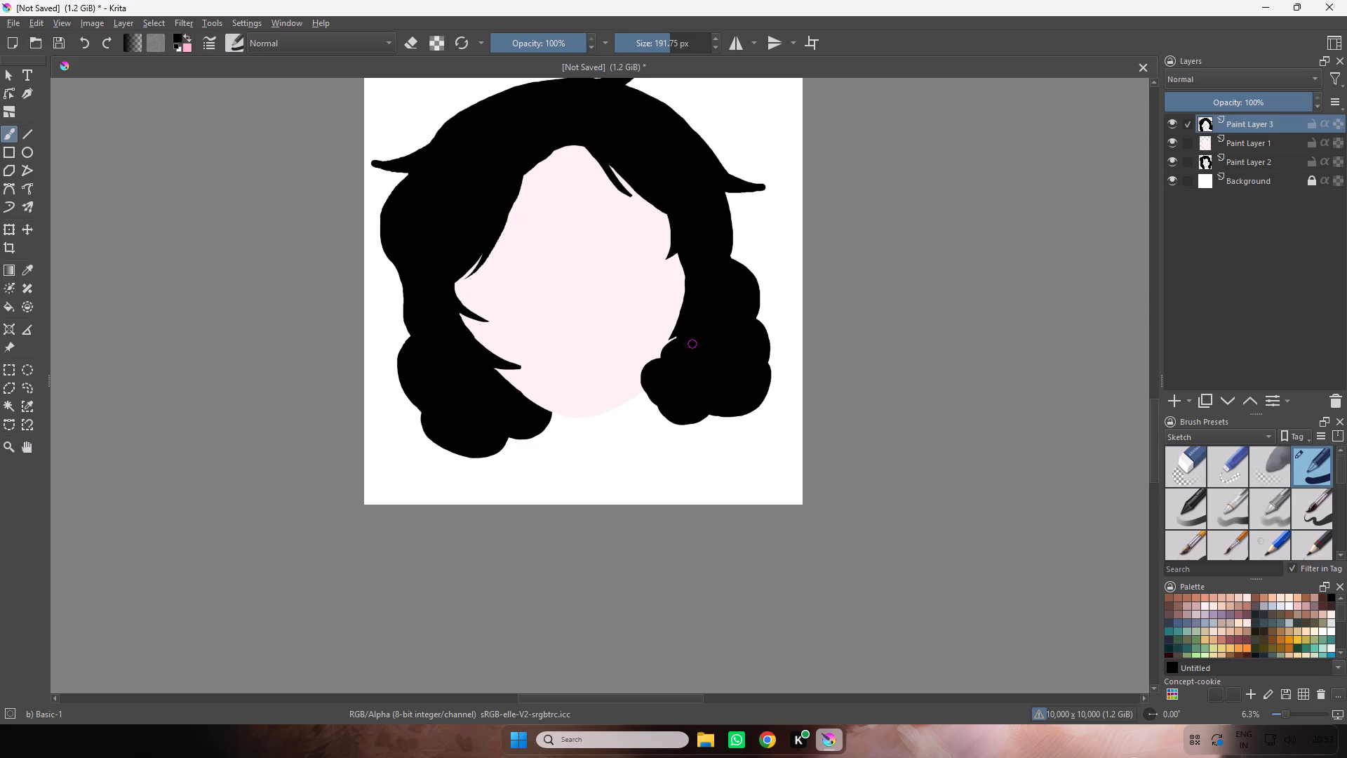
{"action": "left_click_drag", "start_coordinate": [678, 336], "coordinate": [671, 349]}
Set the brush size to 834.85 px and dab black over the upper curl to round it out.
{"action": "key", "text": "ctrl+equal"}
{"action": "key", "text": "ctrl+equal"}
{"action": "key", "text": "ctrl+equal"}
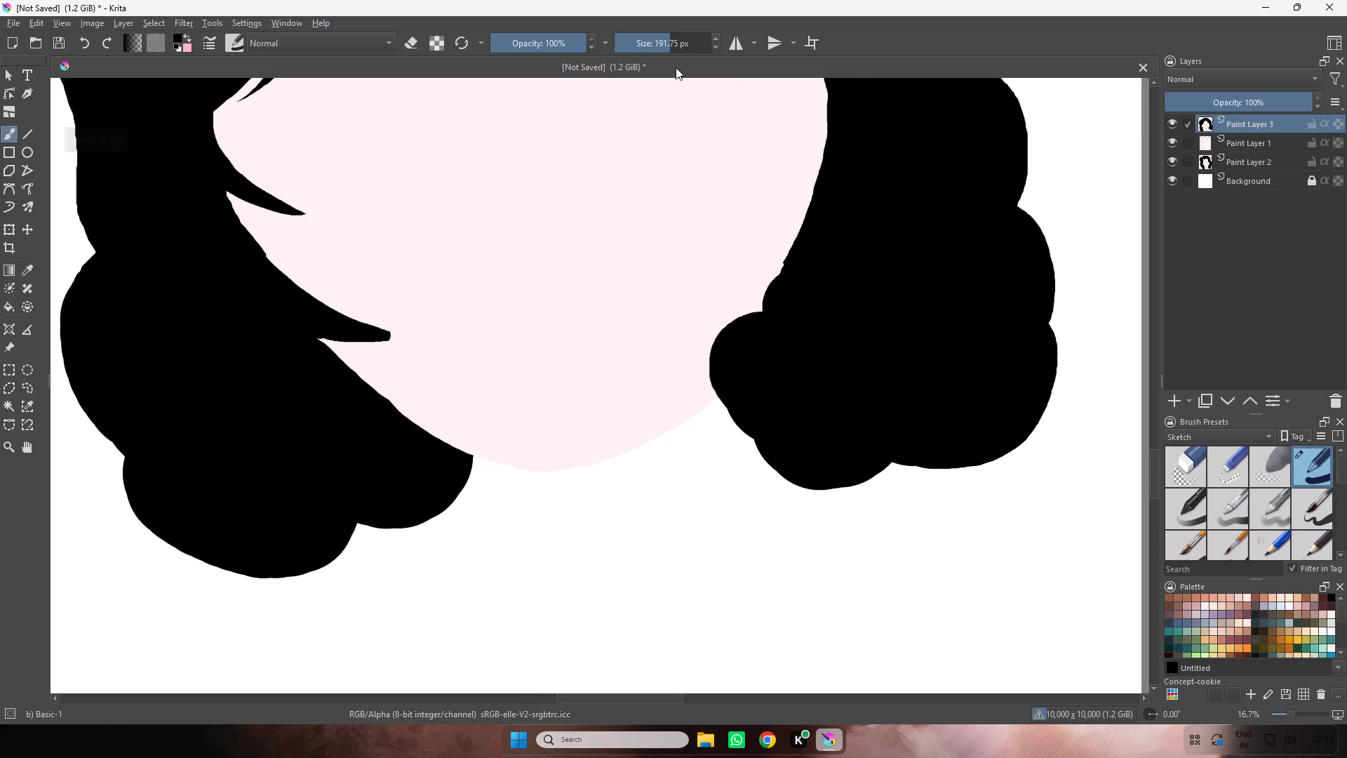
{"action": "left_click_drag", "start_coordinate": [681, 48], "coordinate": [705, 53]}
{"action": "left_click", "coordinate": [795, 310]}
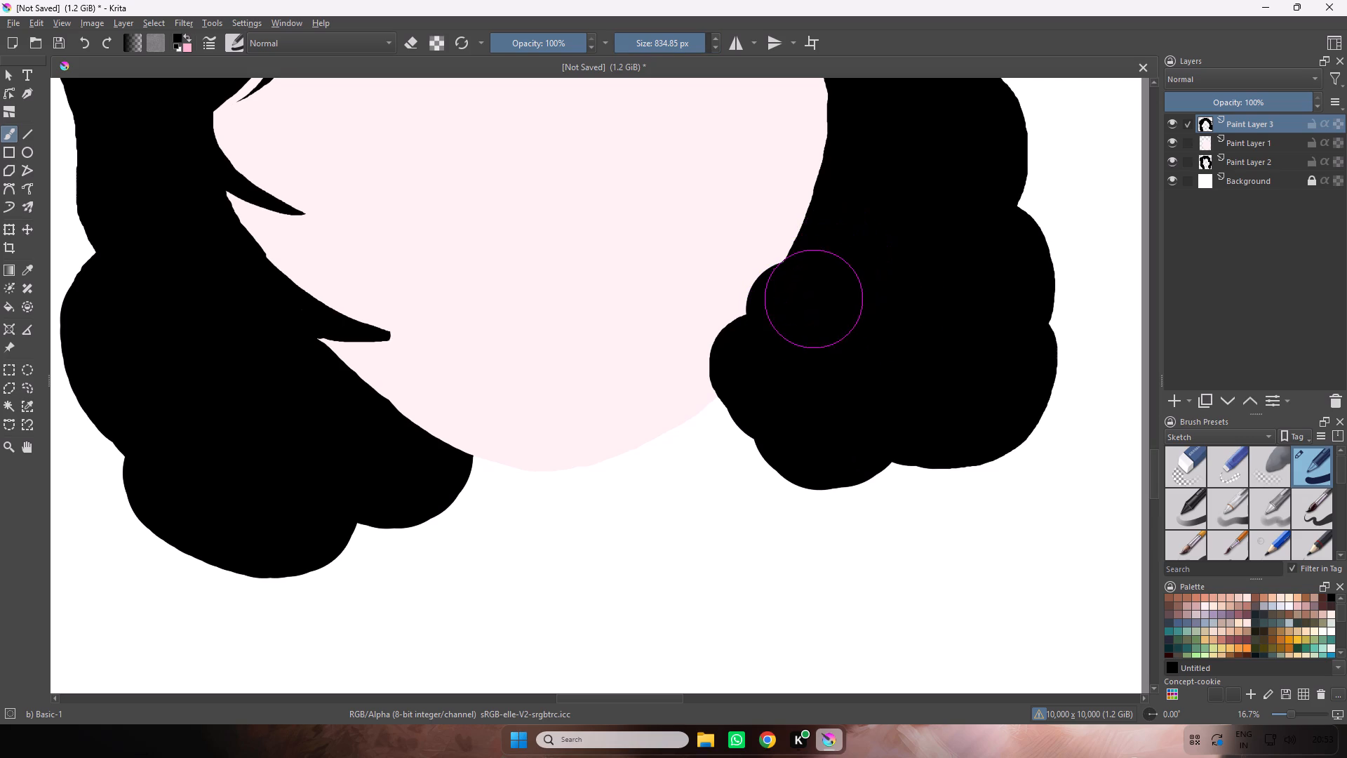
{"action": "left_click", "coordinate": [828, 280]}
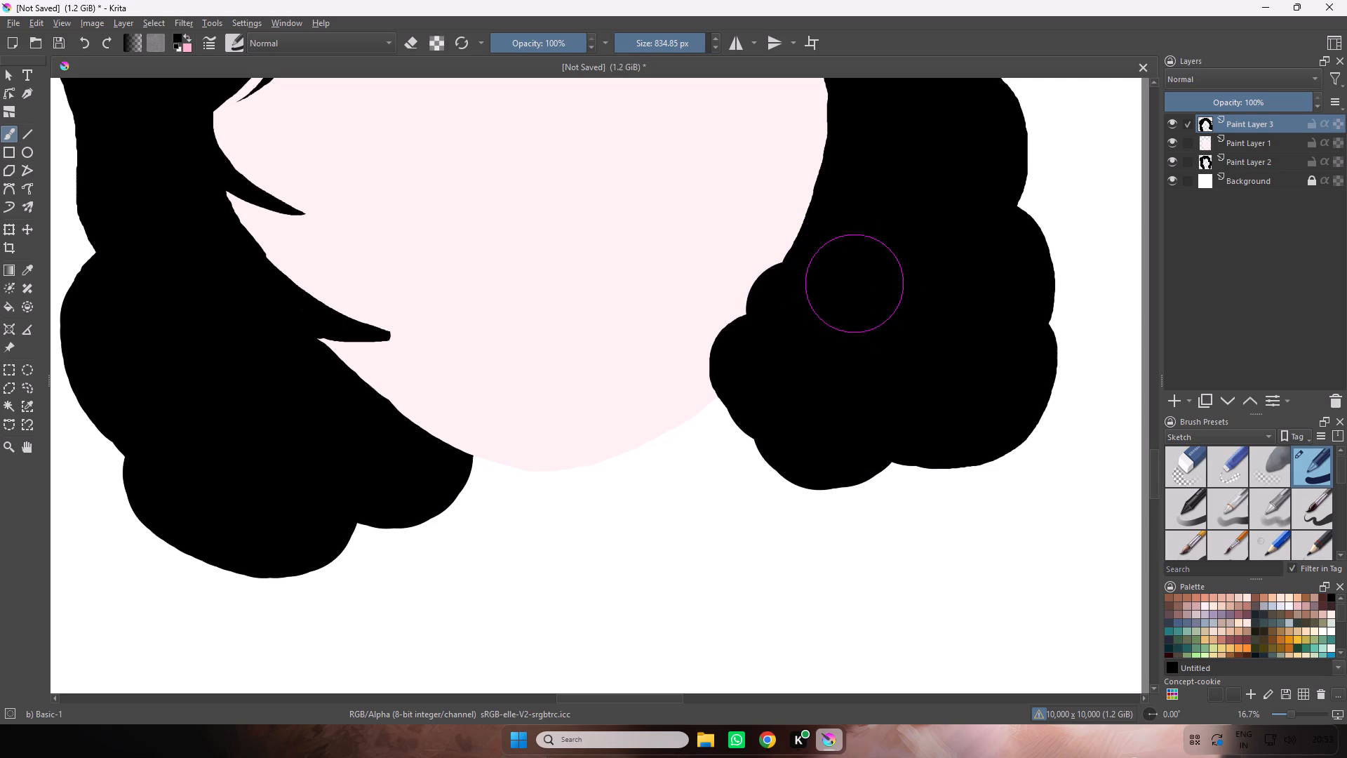
Undo the black curl strokes at the inner edge of the lower right hair, redoing only the earliest few.
{"action": "key", "text": "ctrl+minus"}
{"action": "key", "text": "ctrl+minus"}
{"action": "key", "text": "ctrl+minus"}
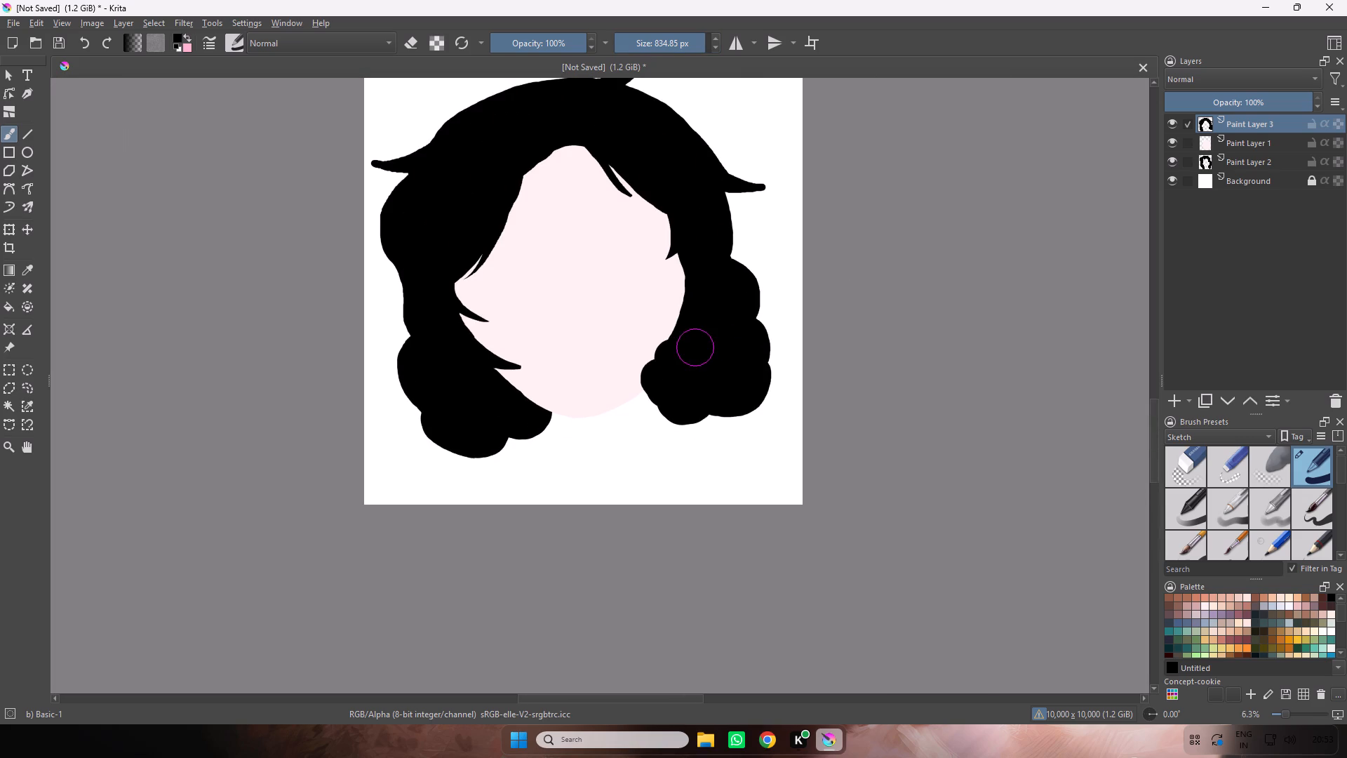
{"action": "key", "text": "ctrl+z"}
{"action": "key", "text": "ctrl+z"}
{"action": "key", "text": "ctrl+z"}
{"action": "key", "text": "ctrl+z"}
{"action": "key", "text": "ctrl+z"}
{"action": "key", "text": "ctrl+z"}
{"action": "key", "text": "ctrl+z"}
{"action": "key", "text": "ctrl+z"}
{"action": "key", "text": "ctrl+z"}
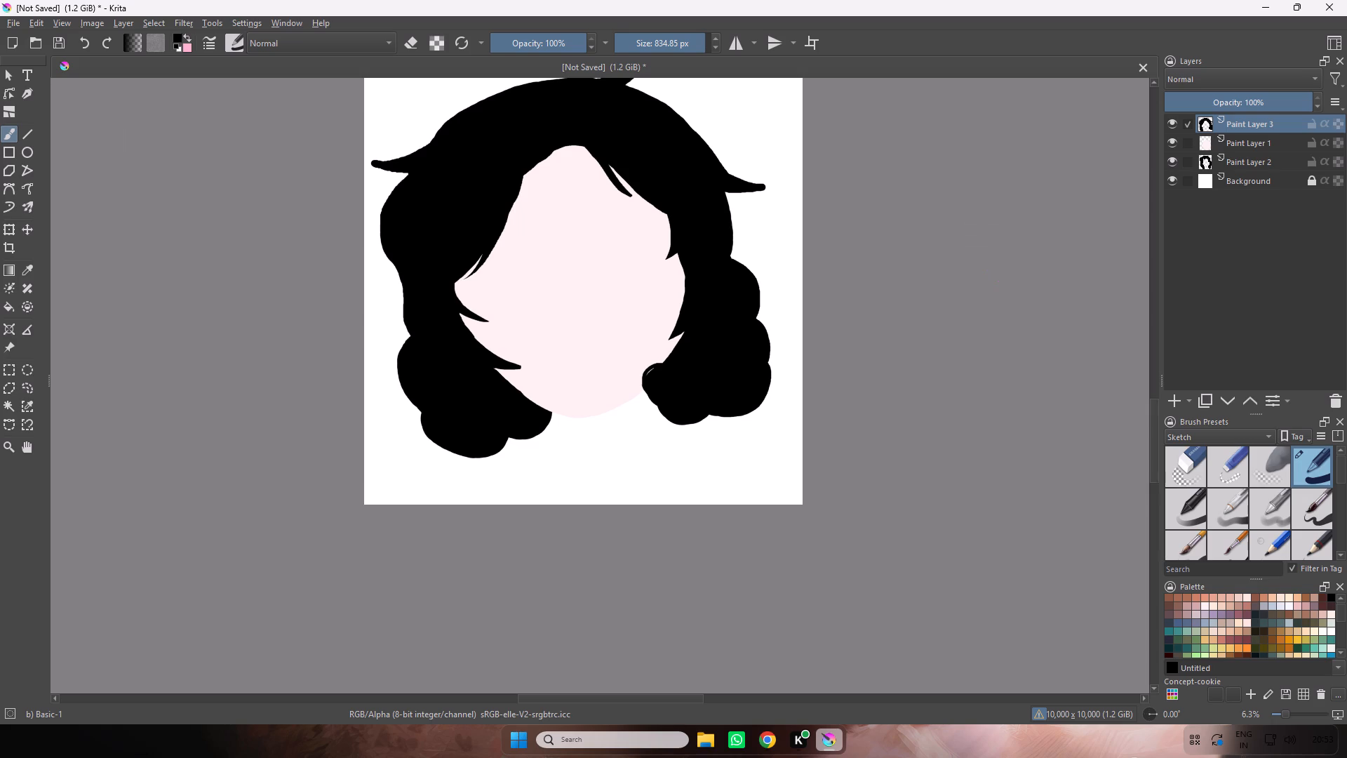
{"action": "key", "text": "ctrl+z"}
{"action": "key", "text": "ctrl+z"}
{"action": "key", "text": "ctrl+z"}
{"action": "key", "text": "ctrl+z"}
{"action": "key", "text": "ctrl+z"}
{"action": "key", "text": "ctrl+z"}
{"action": "key", "text": "ctrl+z"}
{"action": "key", "text": "ctrl+z"}
{"action": "key", "text": "ctrl+z"}
{"action": "key", "text": "ctrl+z"}
{"action": "key", "text": "ctrl+shift+z"}
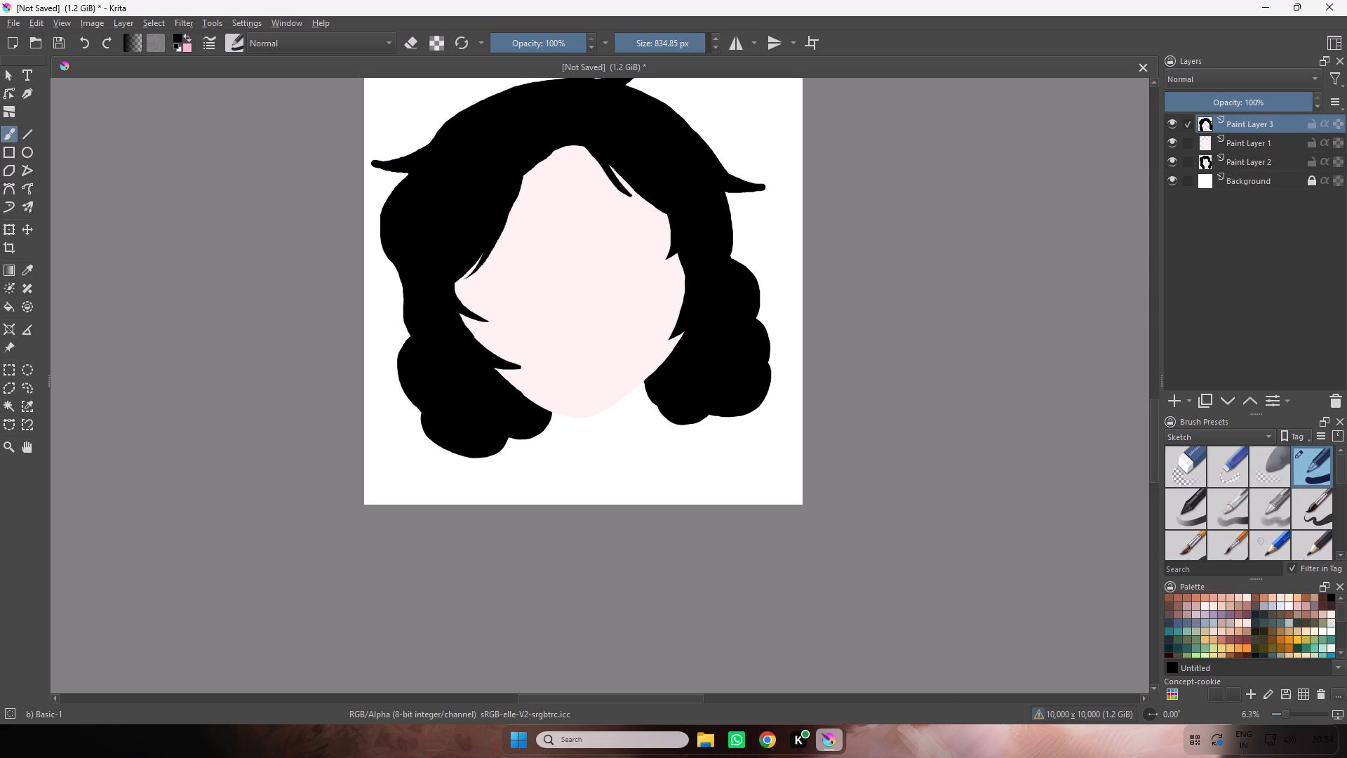
{"action": "key", "text": "ctrl+shift+z"}
{"action": "key", "text": "ctrl+shift+z"}
{"action": "key", "text": "ctrl+shift+z"}
{"action": "key", "text": "ctrl+shift+z"}
{"action": "key", "text": "ctrl+shift+z"}
Erase the jagged inner corner of the lower right hair on Paint Layer 3 and Paint Layer 2 with a 92.69 px eraser.
{"action": "key", "text": "ctrl+equal"}
{"action": "key", "text": "ctrl+equal"}
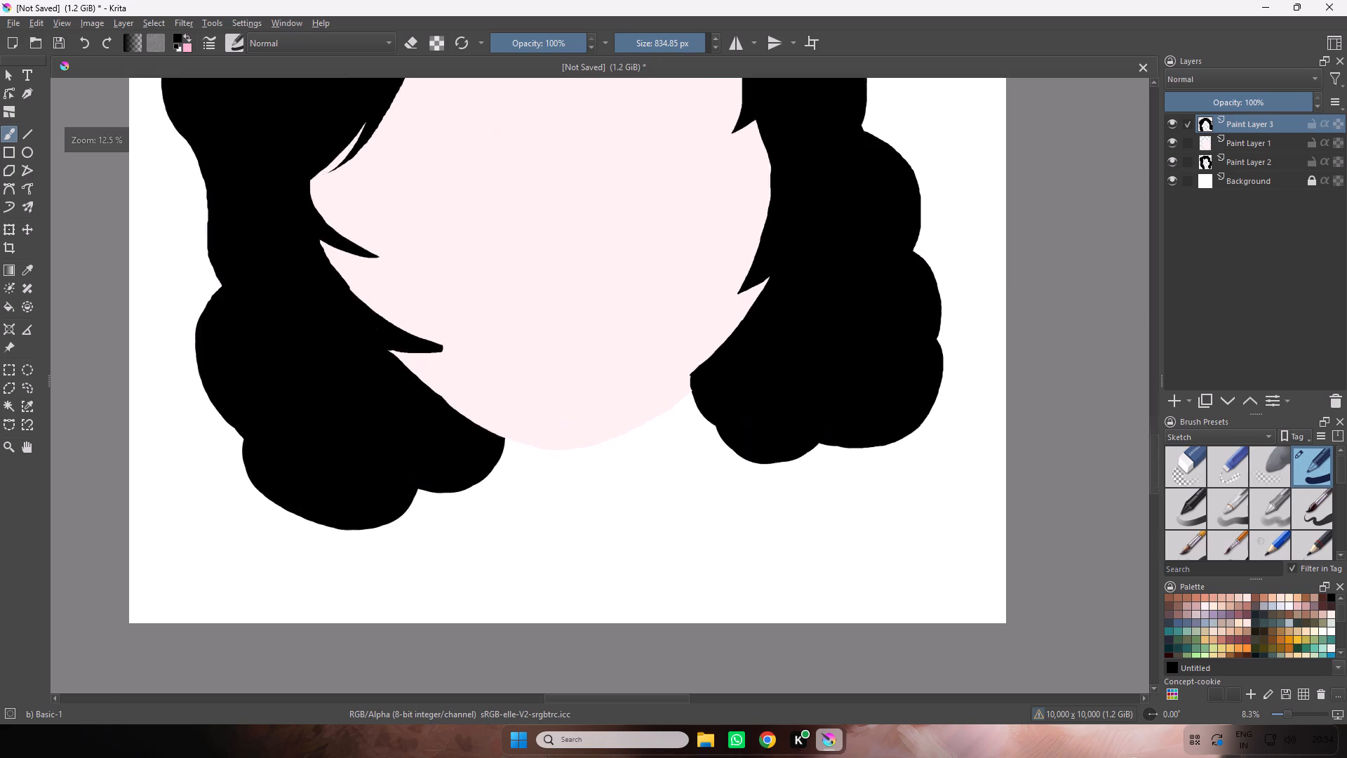
{"action": "key", "text": "ctrl+equal"}
{"action": "key", "text": "ctrl+equal"}
{"action": "key", "text": "ctrl+equal"}
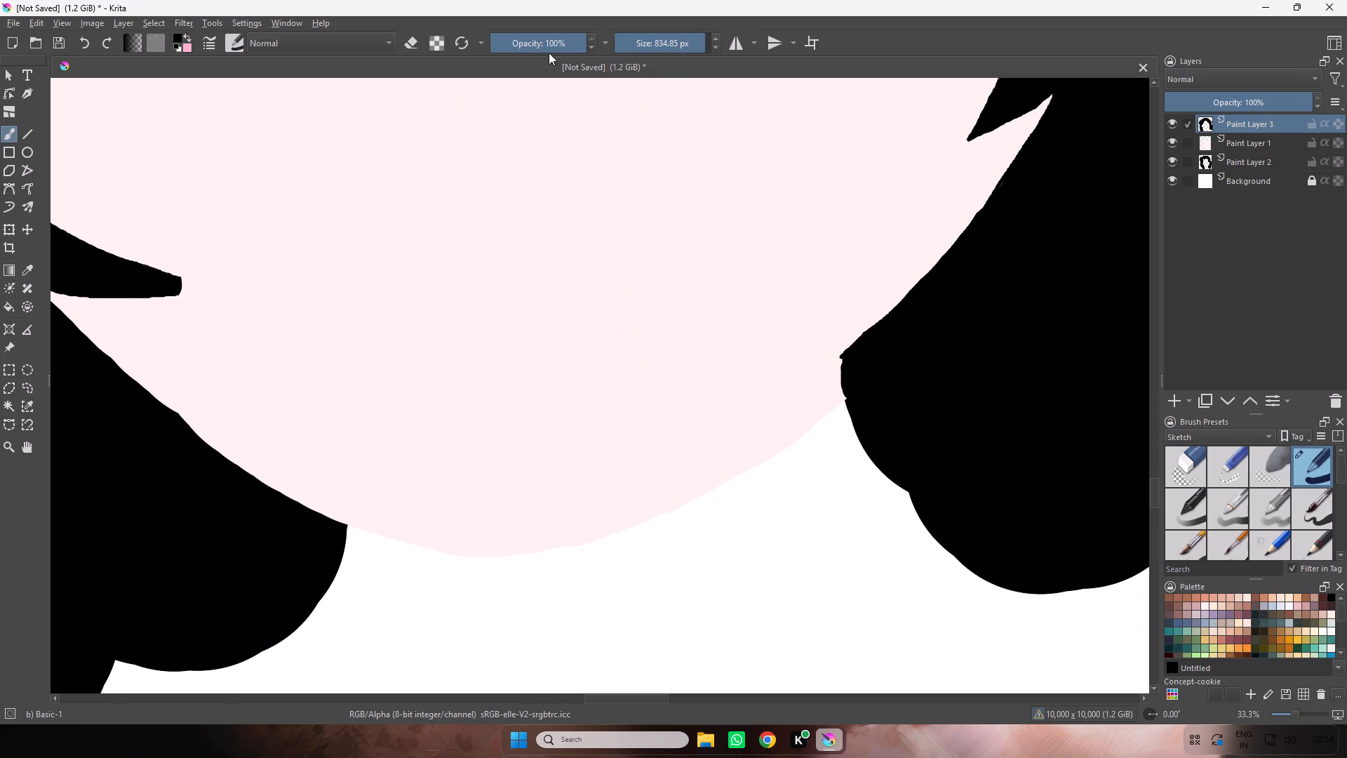
{"action": "left_click", "coordinate": [643, 51]}
{"action": "key", "text": "e"}
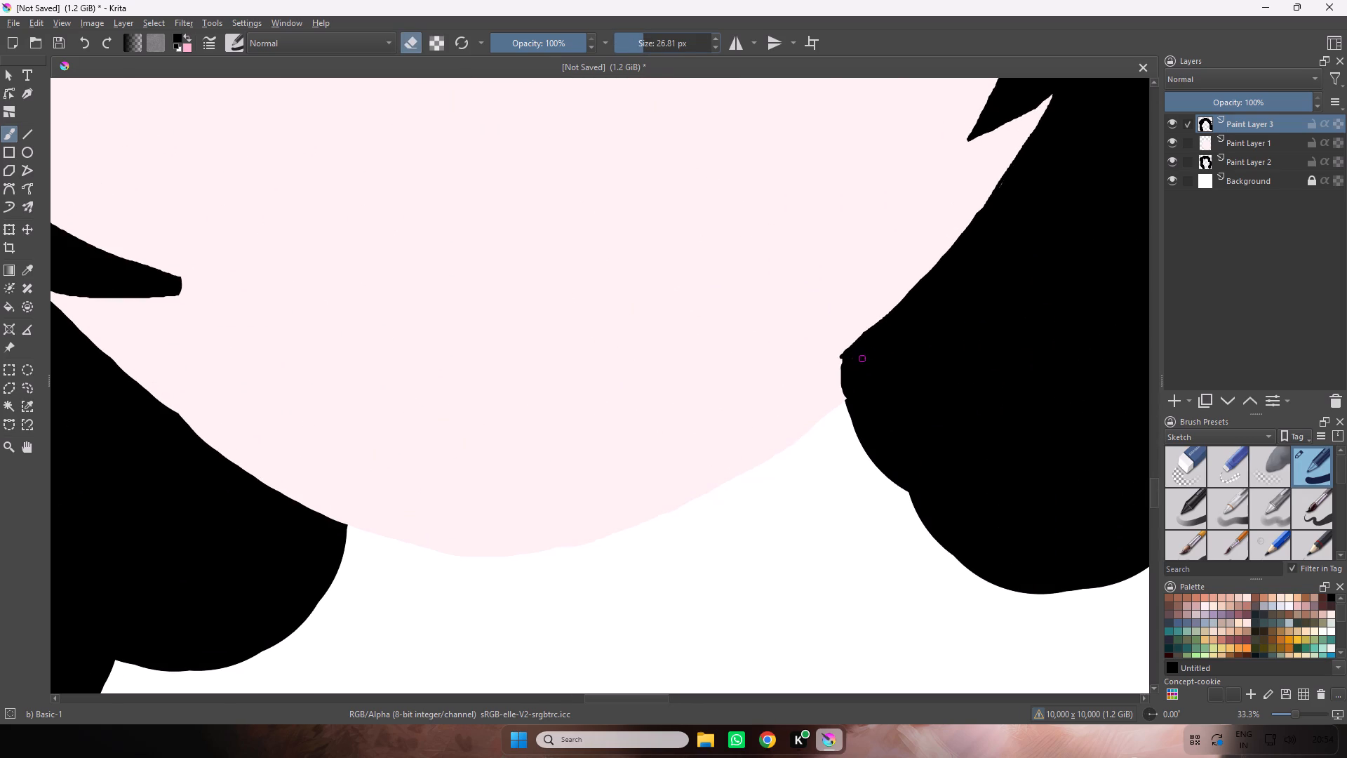
{"action": "left_click", "coordinate": [655, 46]}
{"action": "left_click_drag", "start_coordinate": [907, 286], "coordinate": [842, 365]}
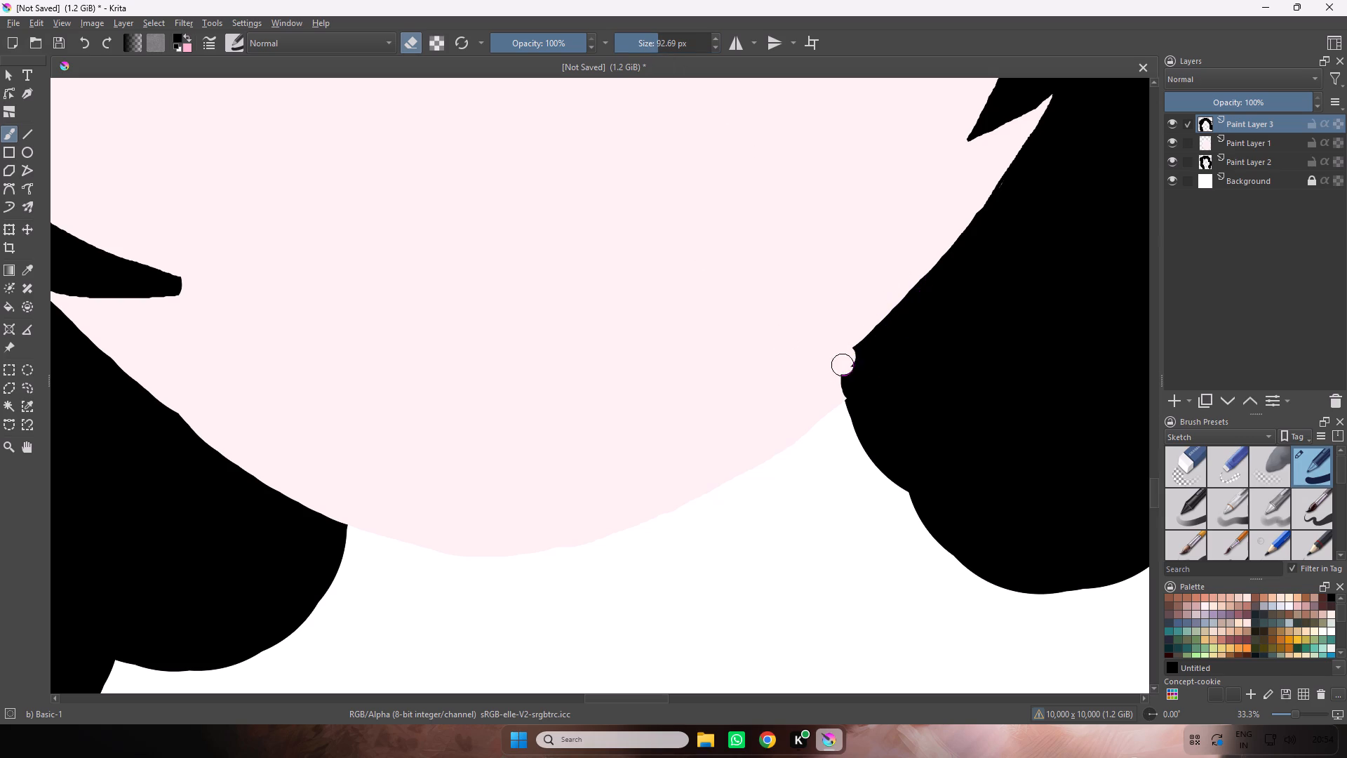
{"action": "left_click_drag", "start_coordinate": [842, 365], "coordinate": [835, 395]}
{"action": "left_click", "coordinate": [1240, 161]}
{"action": "left_click_drag", "start_coordinate": [893, 300], "coordinate": [864, 336]}
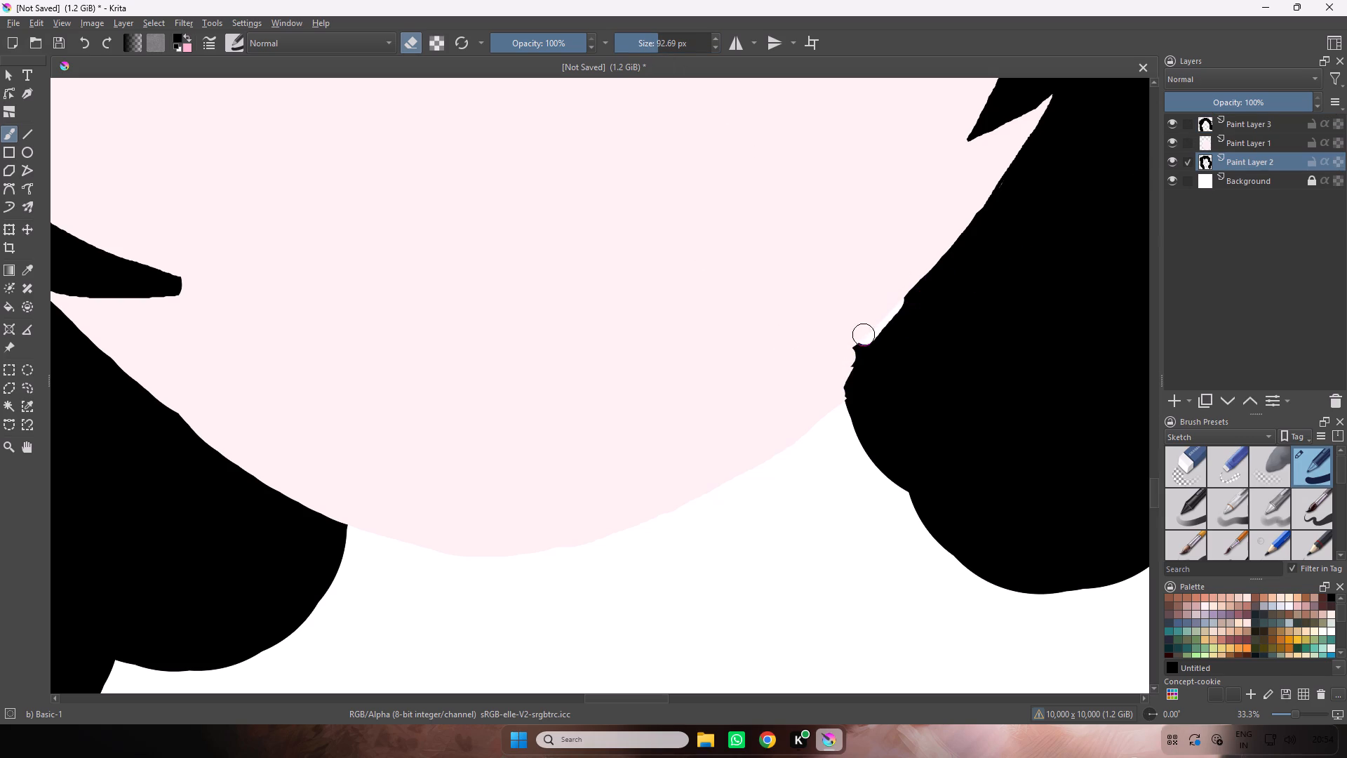
{"action": "left_click_drag", "start_coordinate": [864, 336], "coordinate": [858, 350]}
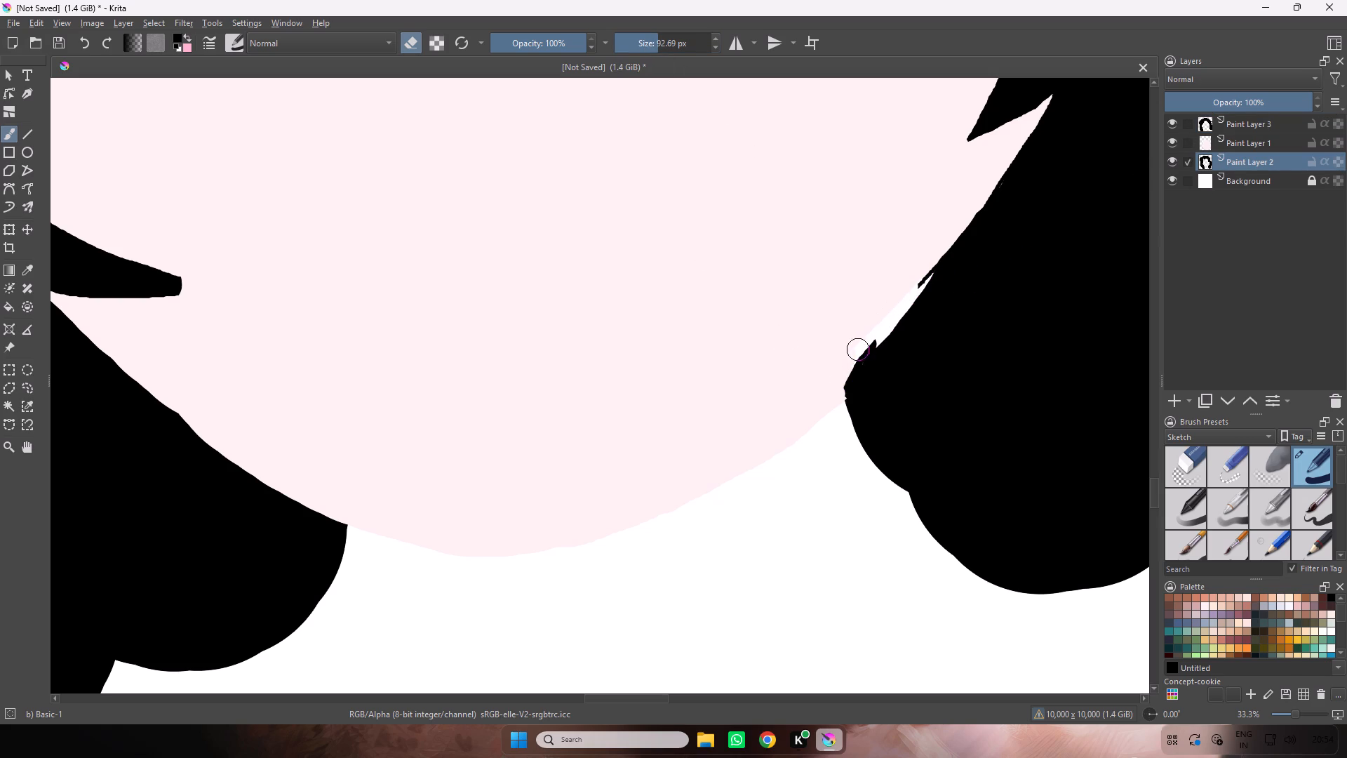
{"action": "left_click_drag", "start_coordinate": [858, 350], "coordinate": [866, 333]}
{"action": "left_click", "coordinate": [1257, 122]}
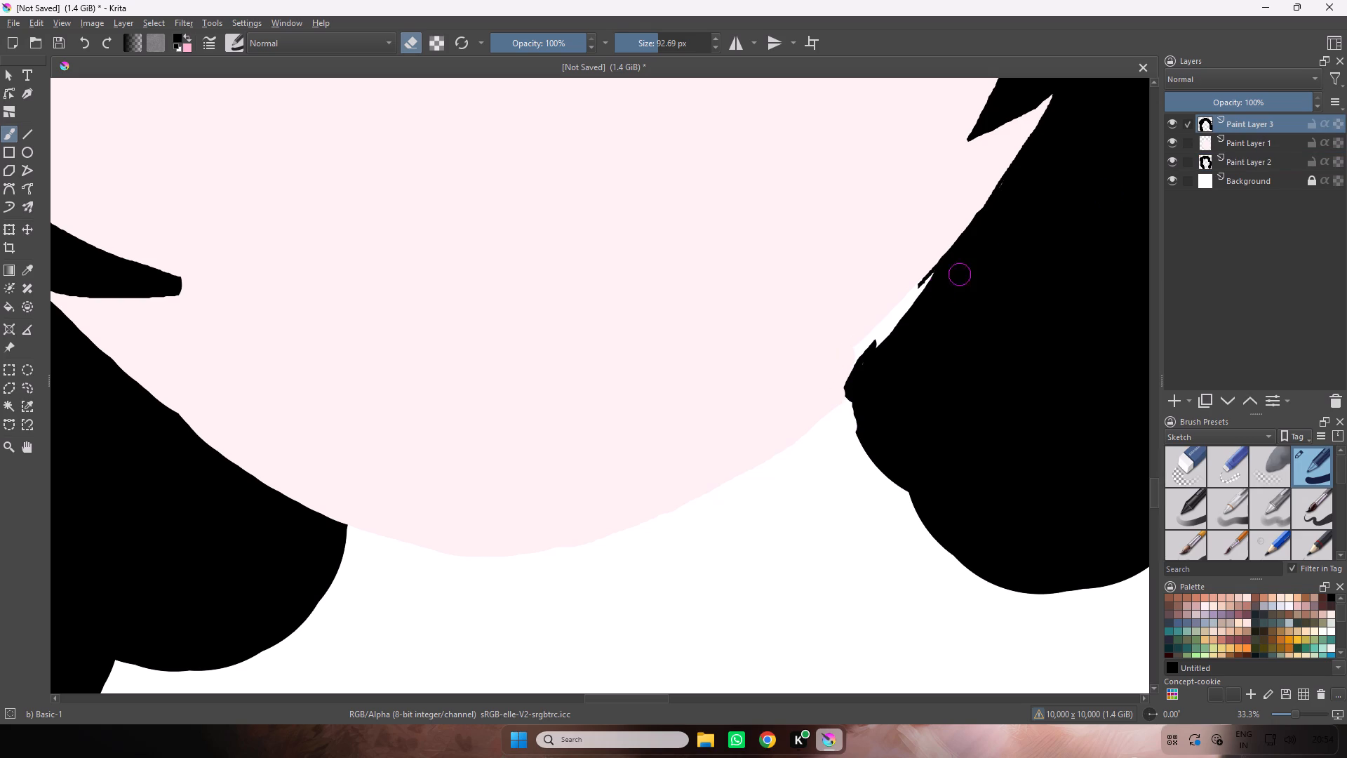
{"action": "left_click_drag", "start_coordinate": [880, 326], "coordinate": [952, 252]}
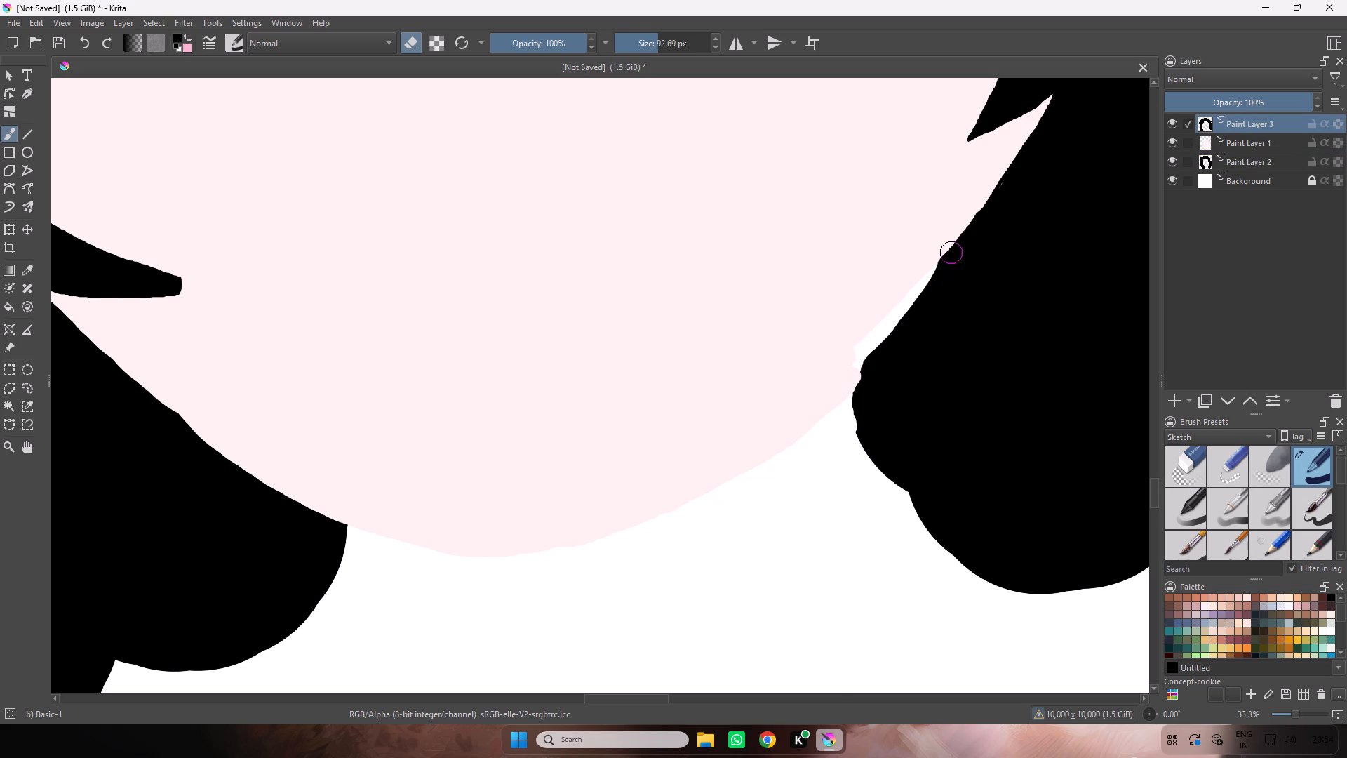
{"action": "left_click_drag", "start_coordinate": [952, 252], "coordinate": [974, 206]}
Fill the white gap between the jaw and the lower right hair with the face's pale pink on Paint Layer 1.
{"action": "left_click", "coordinate": [1249, 145]}
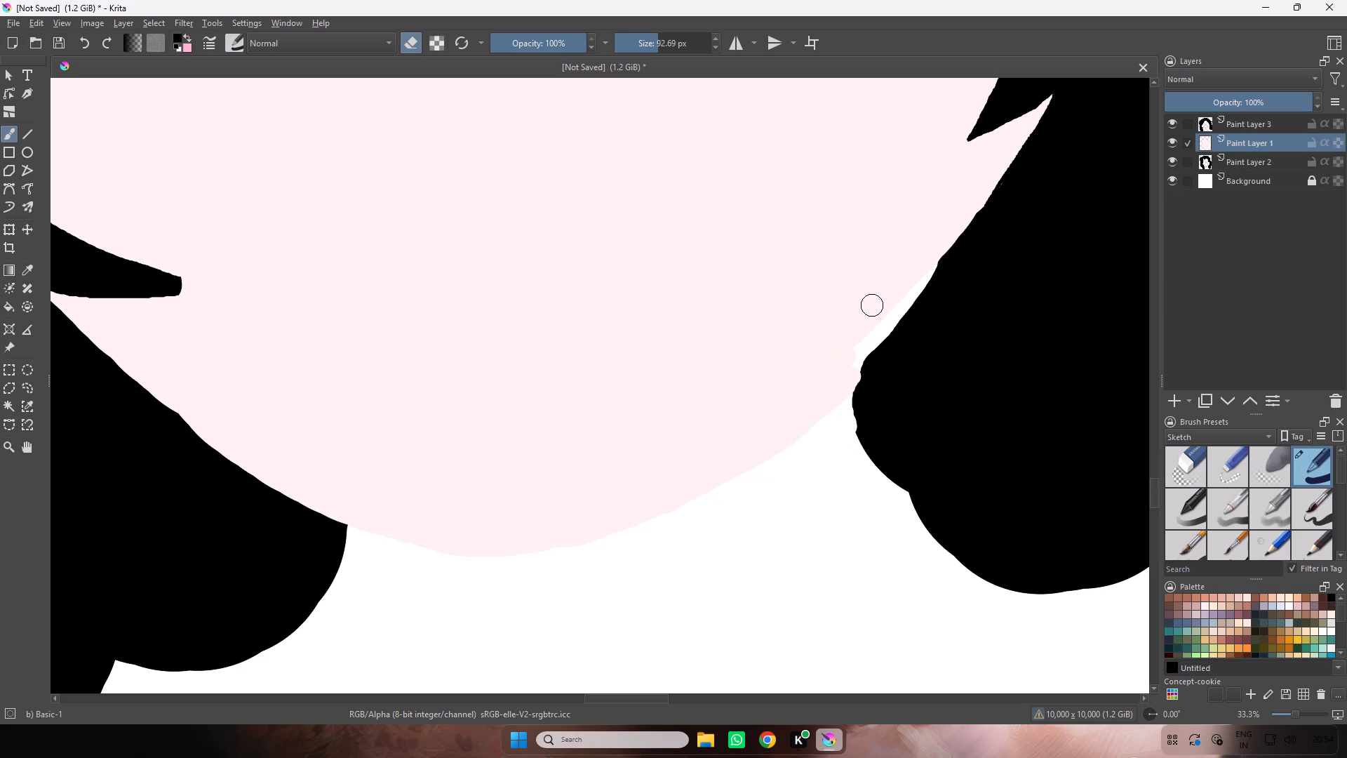
{"action": "left_click", "coordinate": [858, 307], "text": "ctrl"}
{"action": "left_click_drag", "start_coordinate": [939, 259], "coordinate": [852, 383]}
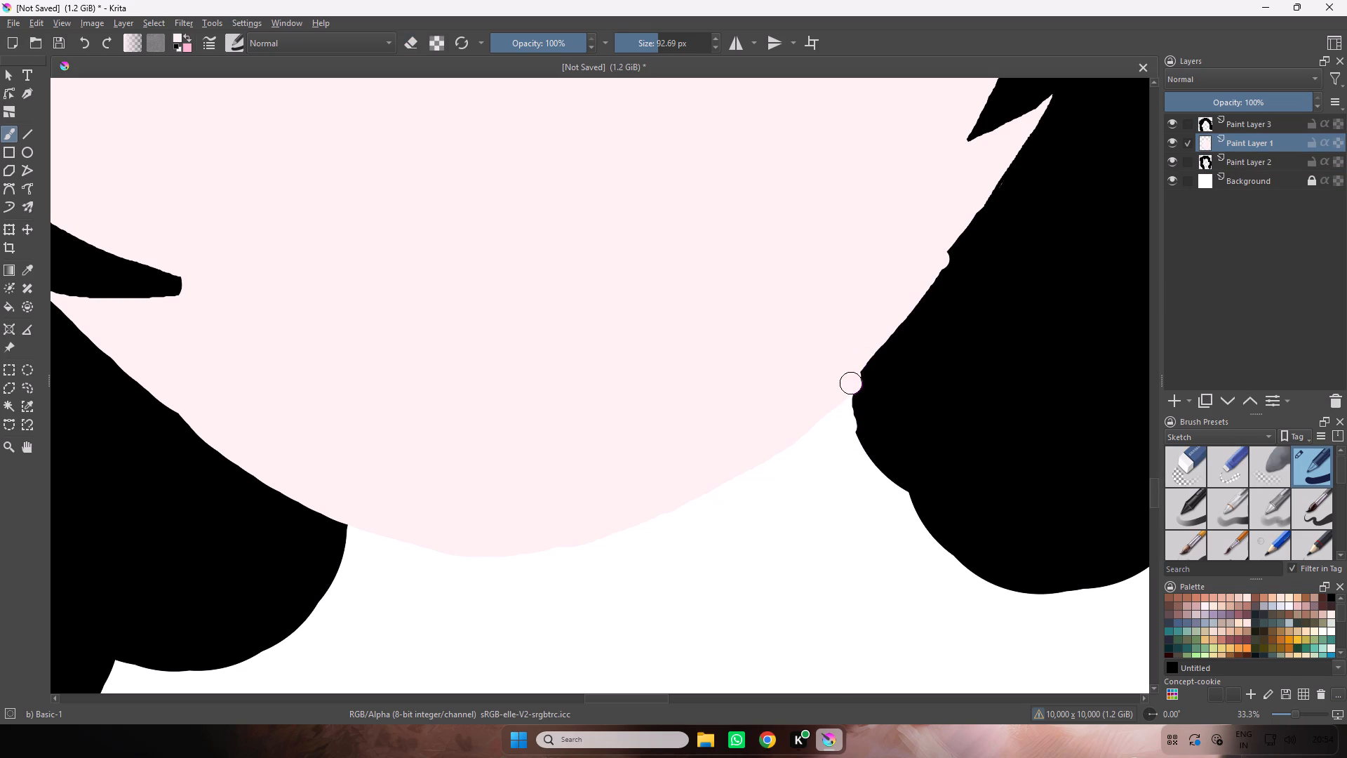
{"action": "left_click_drag", "start_coordinate": [852, 383], "coordinate": [946, 244]}
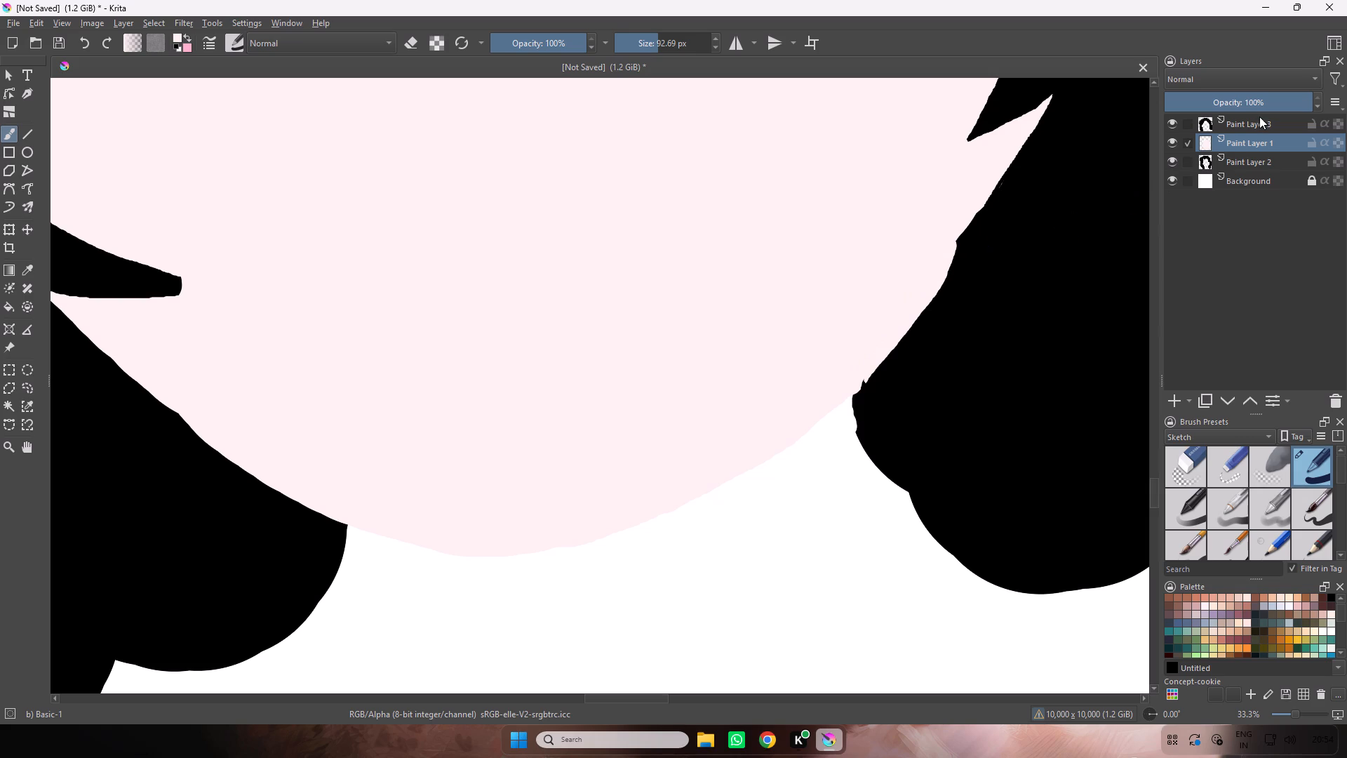
Paint a smooth, rounded black inner edge on the lower right hair over the jaw on Paint Layer 3, filling it solid.
{"action": "left_click", "coordinate": [1259, 117]}
{"action": "left_click", "coordinate": [975, 270], "text": "ctrl"}
{"action": "left_click_drag", "start_coordinate": [963, 249], "coordinate": [927, 286]}
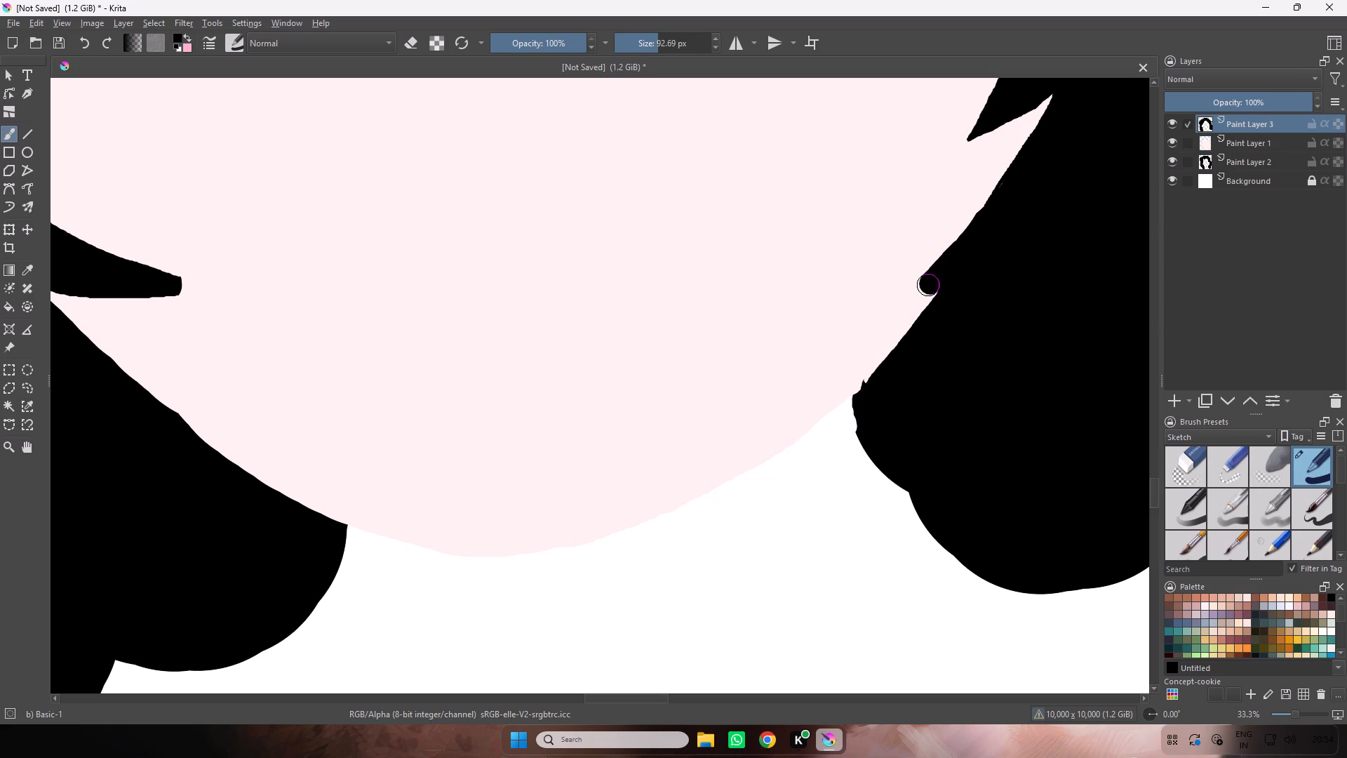
{"action": "left_click_drag", "start_coordinate": [927, 286], "coordinate": [856, 416]}
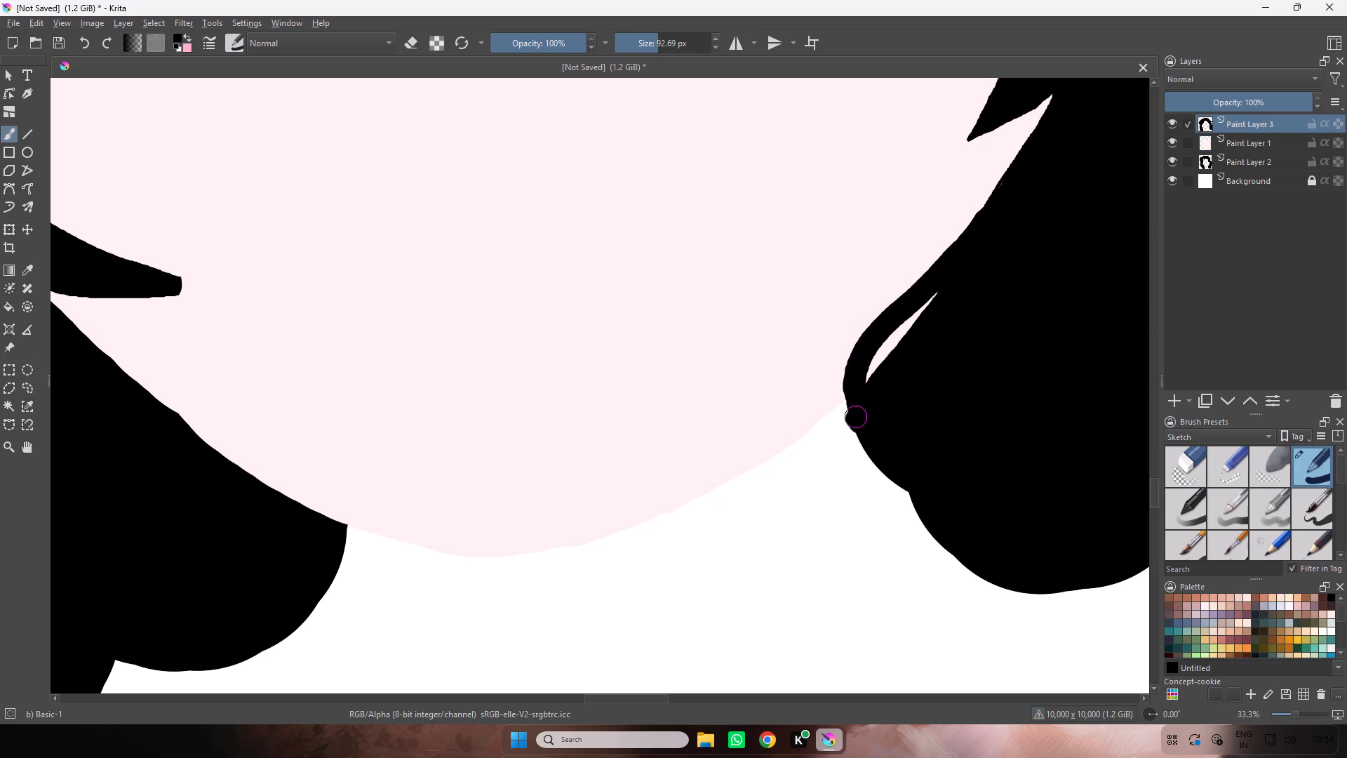
{"action": "left_click_drag", "start_coordinate": [856, 416], "coordinate": [878, 390]}
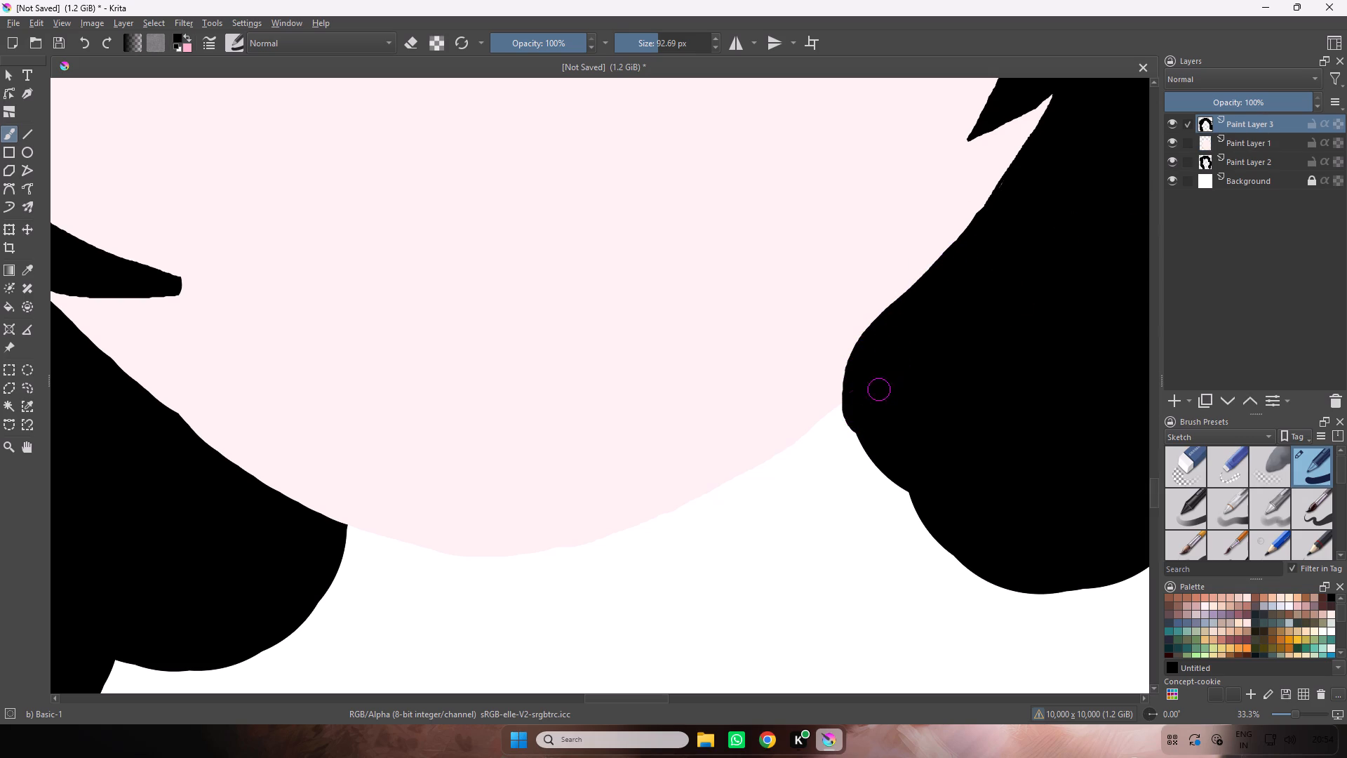
{"action": "left_click_drag", "start_coordinate": [878, 390], "coordinate": [855, 401]}
Smooth the left fringe edge and the hairline across the top of the forehead with black strokes on Paint Layer 3.
{"action": "key", "text": "ctrl+minus"}
{"action": "key", "text": "ctrl+minus"}
{"action": "key", "text": "ctrl+minus"}
{"action": "key", "text": "ctrl+minus"}
{"action": "key", "text": "ctrl+minus"}
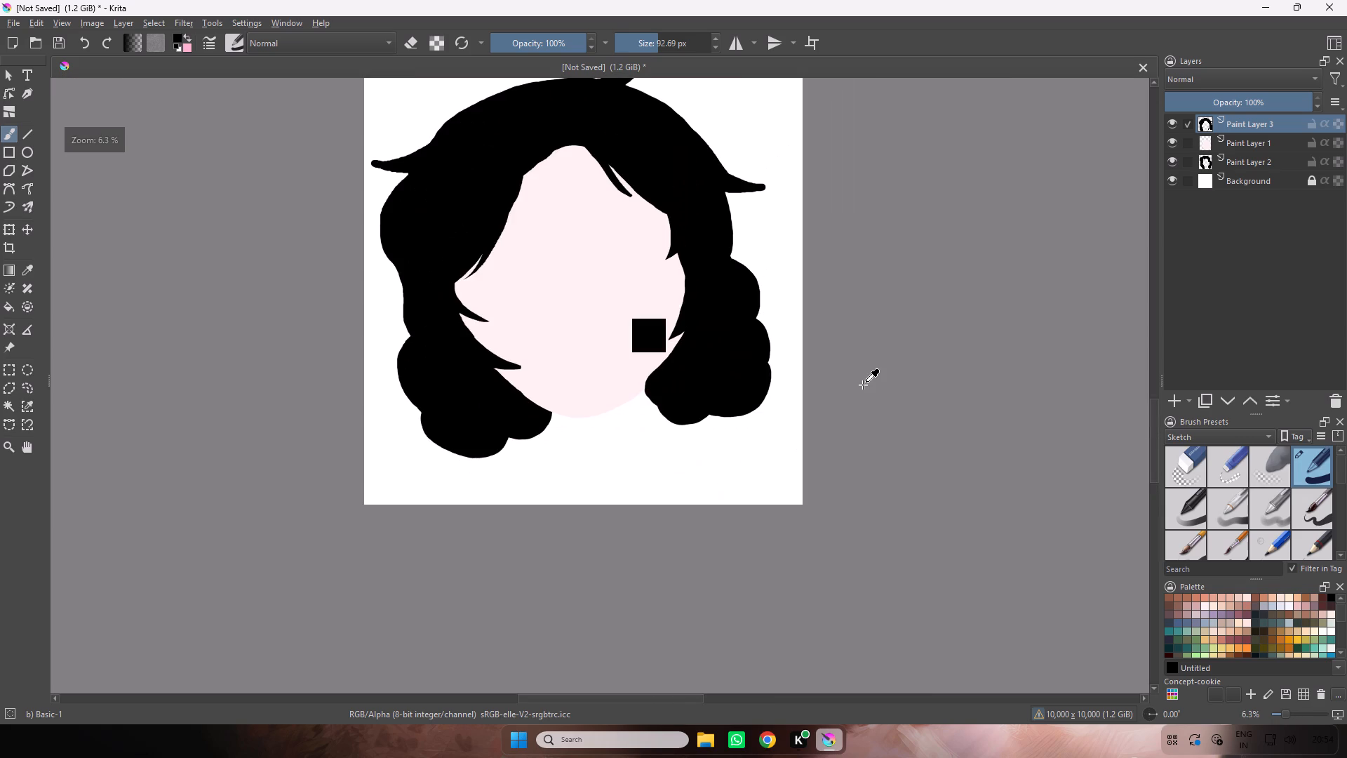
{"action": "key", "text": "space"}
{"action": "key", "text": "space"}
{"action": "key", "text": "space"}
{"action": "key", "text": "space"}
{"action": "key", "text": "space"}
{"action": "key", "text": "space"}
{"action": "left_click_drag", "start_coordinate": [757, 319], "coordinate": [797, 375]}
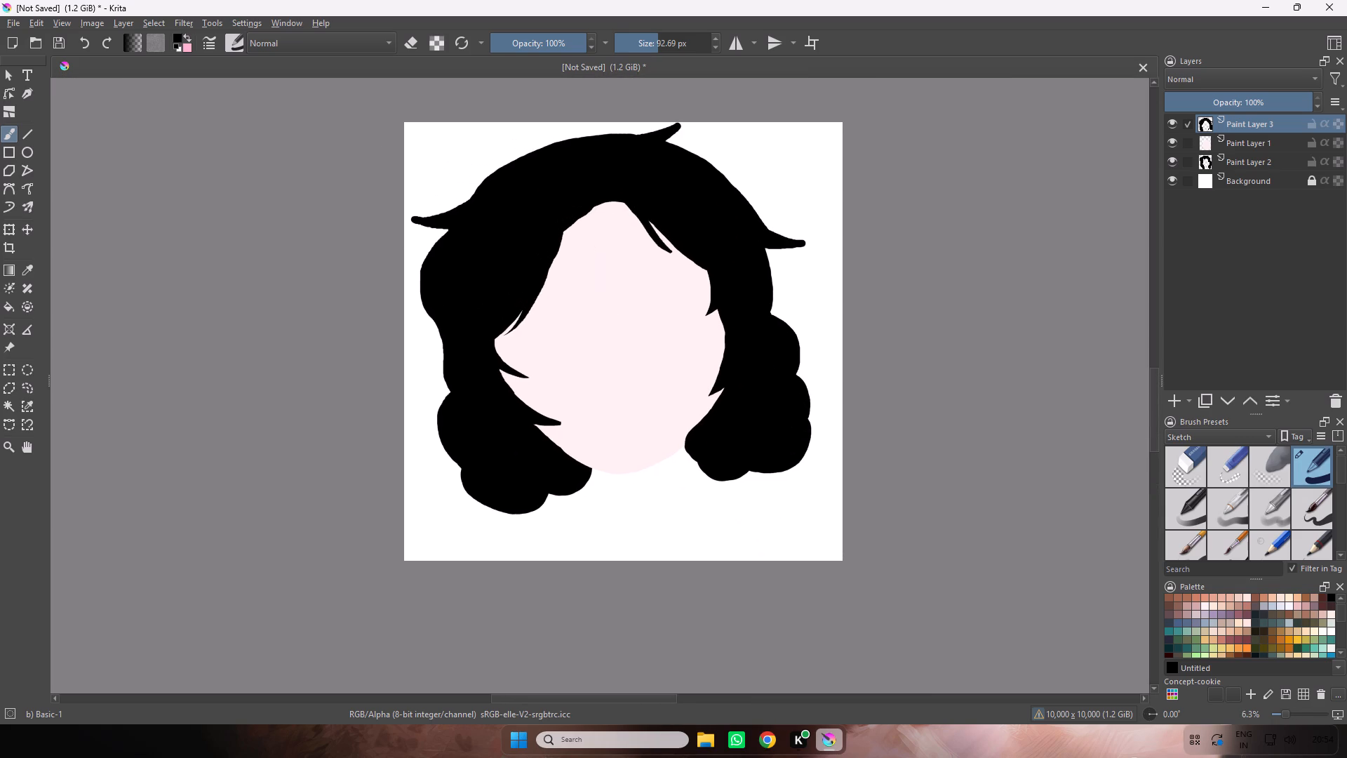
{"action": "key", "text": "ctrl+equal"}
{"action": "key", "text": "ctrl+equal"}
{"action": "key", "text": "ctrl+equal"}
{"action": "key", "text": "ctrl+equal"}
{"action": "key", "text": "space"}
{"action": "key", "text": "space"}
{"action": "key", "text": "space"}
{"action": "key", "text": "space"}
{"action": "key", "text": "space"}
{"action": "key", "text": "space"}
{"action": "key", "text": "space"}
{"action": "key", "text": "space"}
{"action": "key", "text": "space"}
{"action": "key", "text": "space"}
{"action": "key", "text": "space"}
{"action": "key", "text": "space"}
{"action": "key", "text": "space"}
{"action": "key", "text": "space"}
{"action": "key", "text": "space"}
{"action": "key", "text": "space"}
{"action": "key", "text": "space"}
{"action": "key", "text": "space"}
{"action": "key", "text": "space"}
{"action": "key", "text": "space"}
{"action": "left_click_drag", "start_coordinate": [639, 234], "coordinate": [678, 421]}
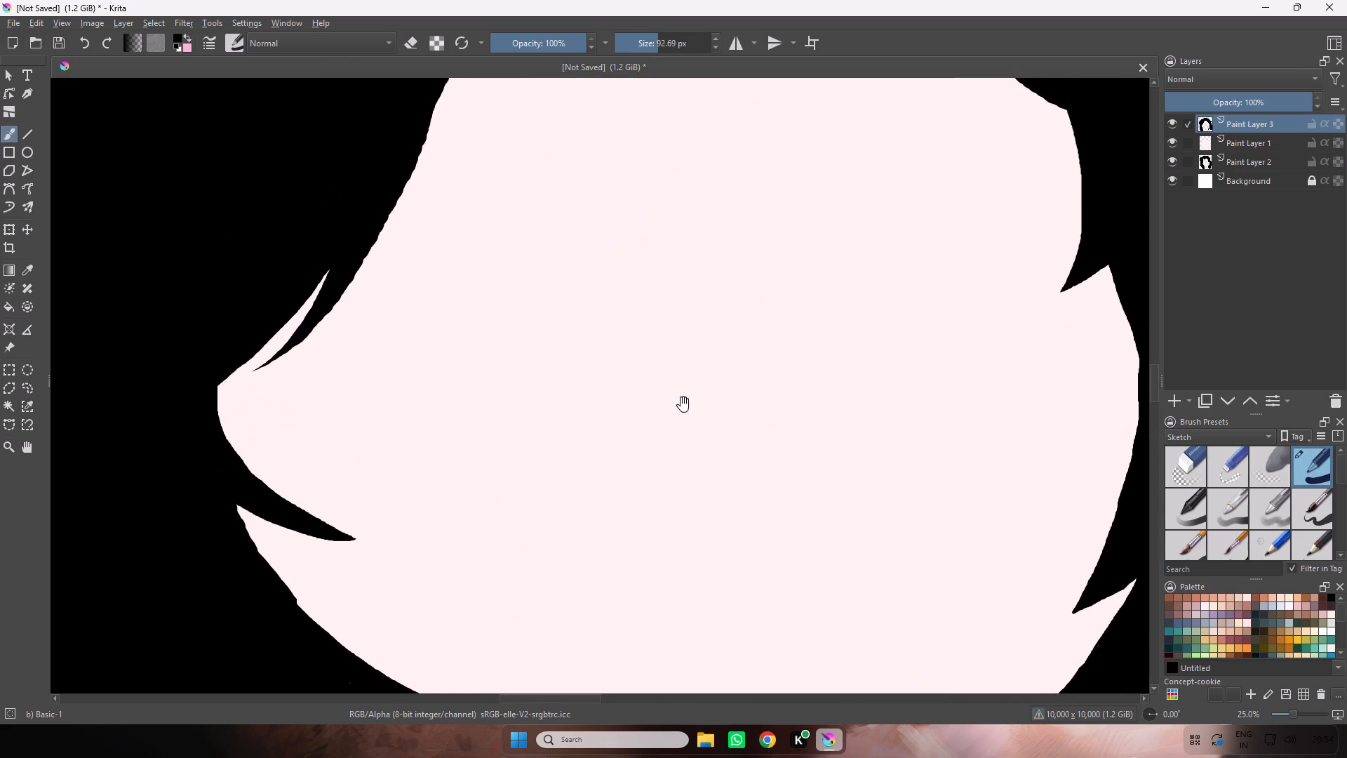
{"action": "left_click_drag", "start_coordinate": [656, 192], "coordinate": [688, 471]}
{"action": "left_click_drag", "start_coordinate": [617, 255], "coordinate": [624, 337]}
{"action": "left_click_drag", "start_coordinate": [528, 297], "coordinate": [515, 353]}
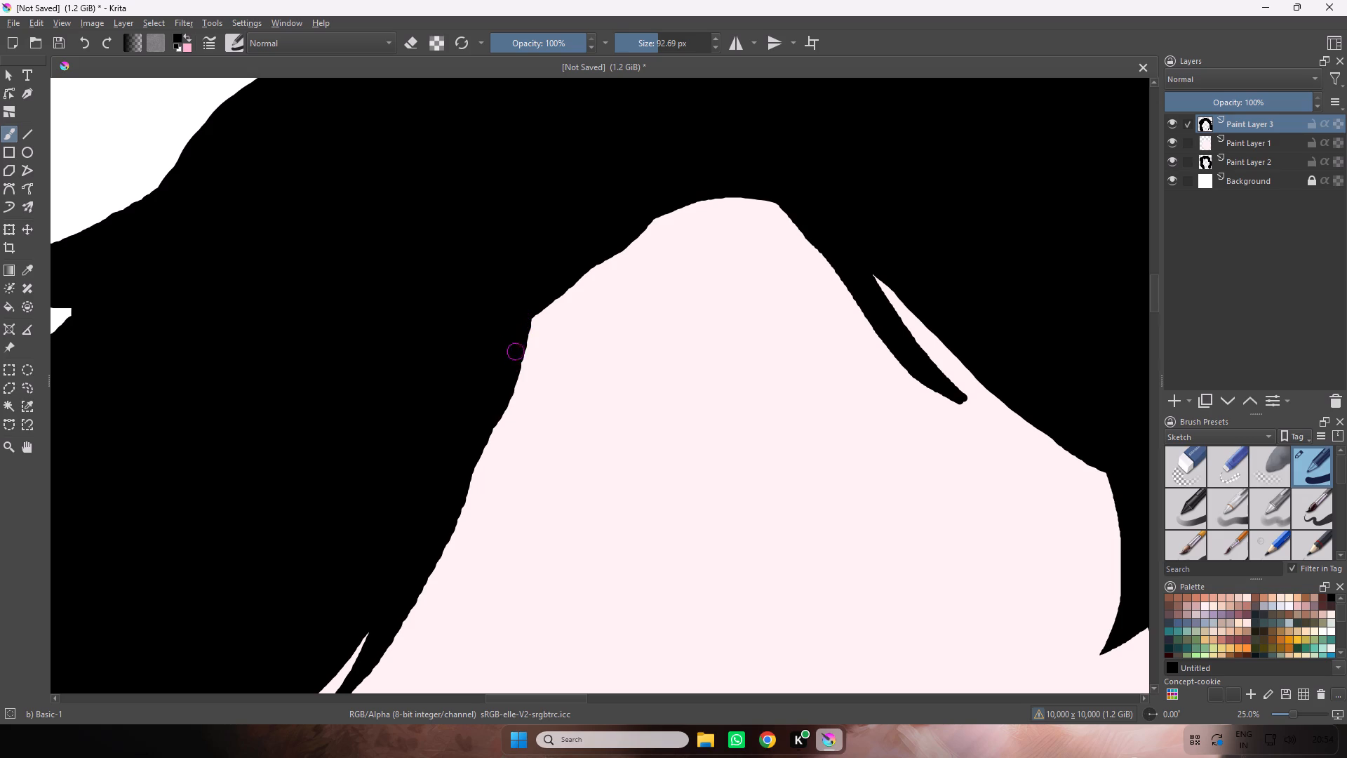
{"action": "left_click_drag", "start_coordinate": [515, 353], "coordinate": [469, 451]}
{"action": "right_click_drag", "start_coordinate": [503, 395], "coordinate": [496, 415]}
{"action": "left_click_drag", "start_coordinate": [502, 314], "coordinate": [519, 312]}
{"action": "left_click_drag", "start_coordinate": [519, 312], "coordinate": [616, 235]}
{"action": "left_click_drag", "start_coordinate": [616, 235], "coordinate": [642, 218]}
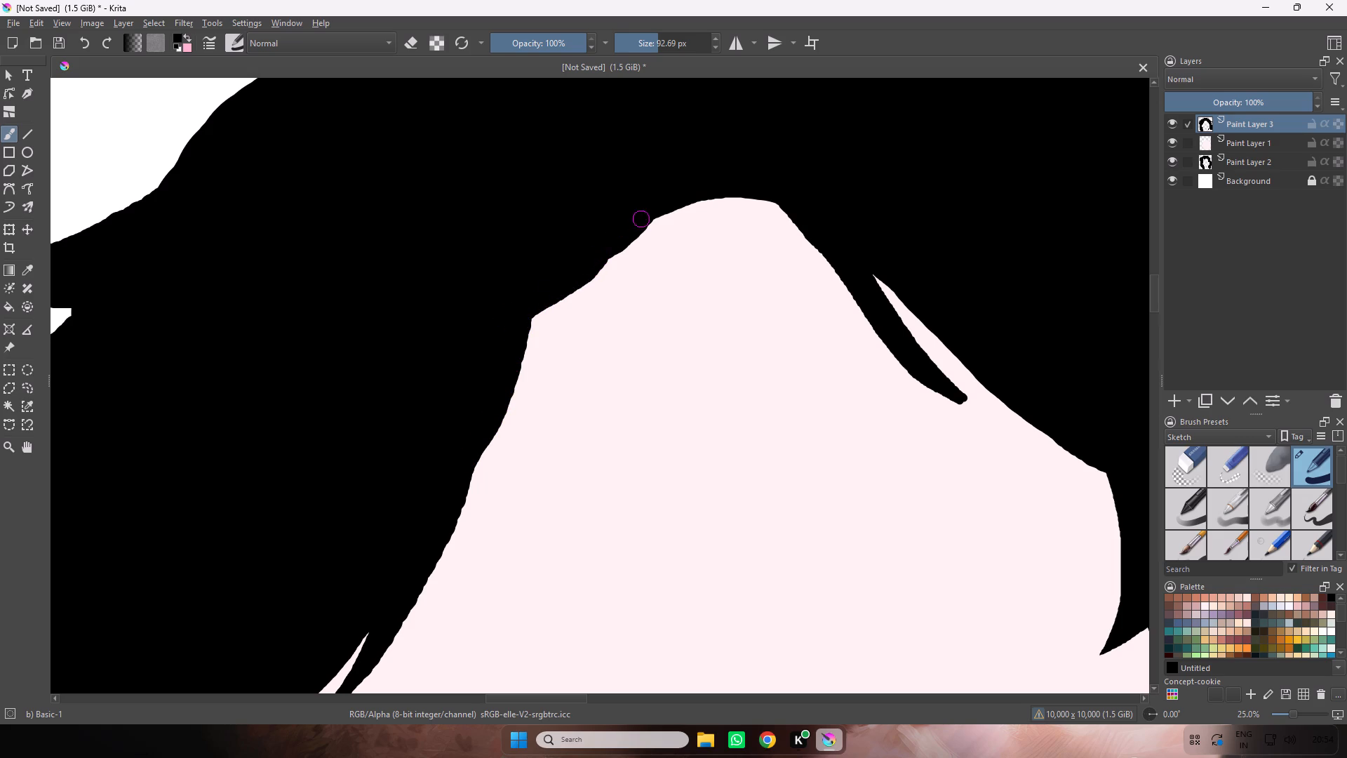
{"action": "left_click_drag", "start_coordinate": [642, 218], "coordinate": [821, 220]}
{"action": "left_click", "coordinate": [821, 220]}
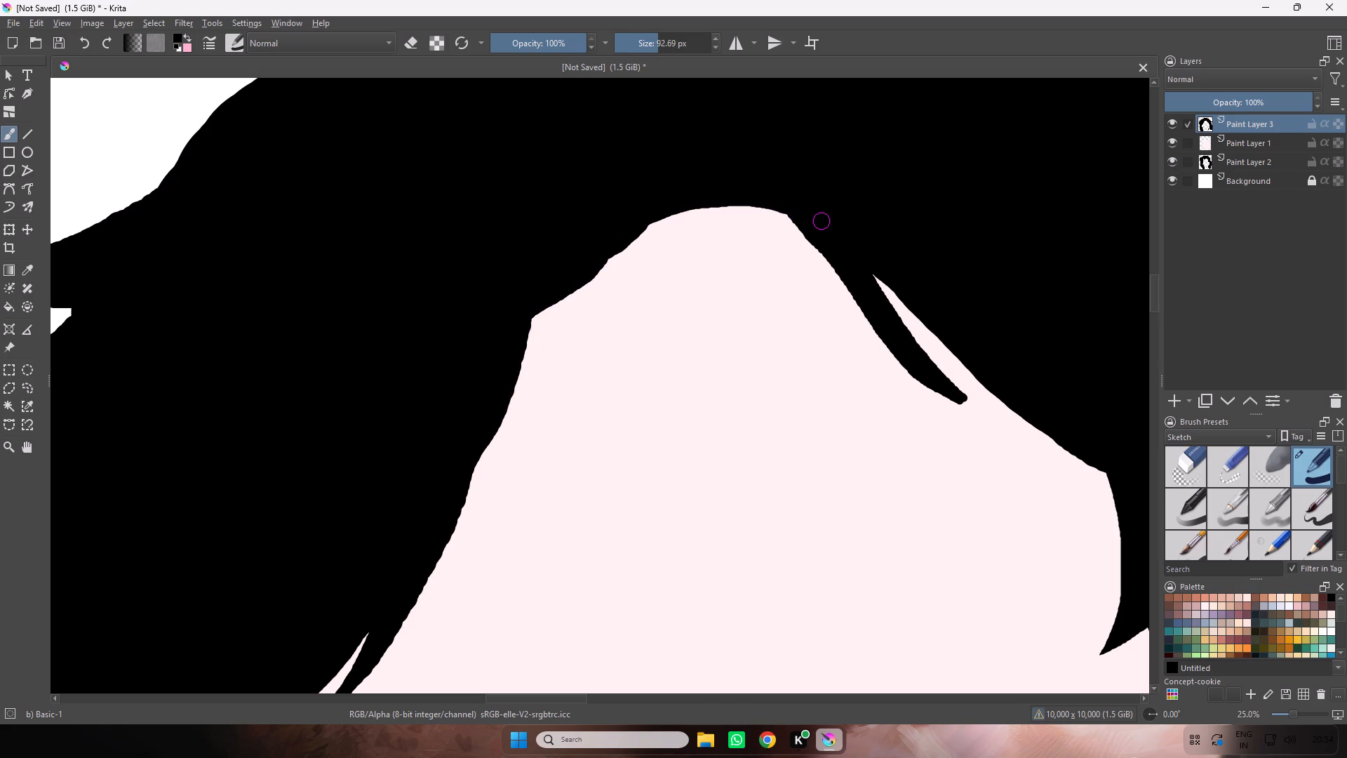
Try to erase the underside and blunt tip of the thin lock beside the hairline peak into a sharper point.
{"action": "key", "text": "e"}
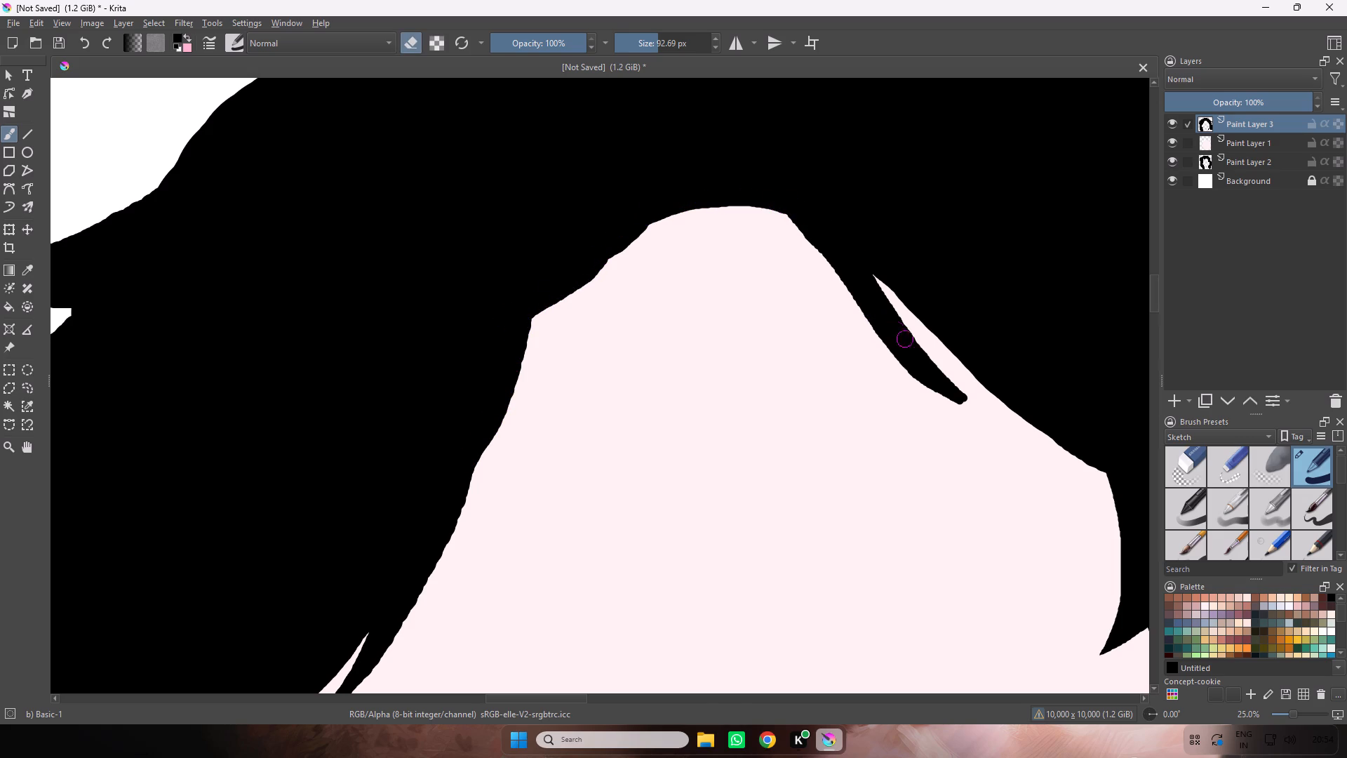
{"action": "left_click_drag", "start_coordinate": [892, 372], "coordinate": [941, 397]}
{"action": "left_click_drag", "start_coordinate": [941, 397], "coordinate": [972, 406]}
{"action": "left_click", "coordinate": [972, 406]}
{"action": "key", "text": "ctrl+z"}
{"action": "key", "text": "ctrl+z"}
Examine the overall shape of the head and hair on the full canvas.
{"action": "key", "text": "ctrl+minus"}
{"action": "key", "text": "ctrl+minus"}
{"action": "key", "text": "ctrl+minus"}
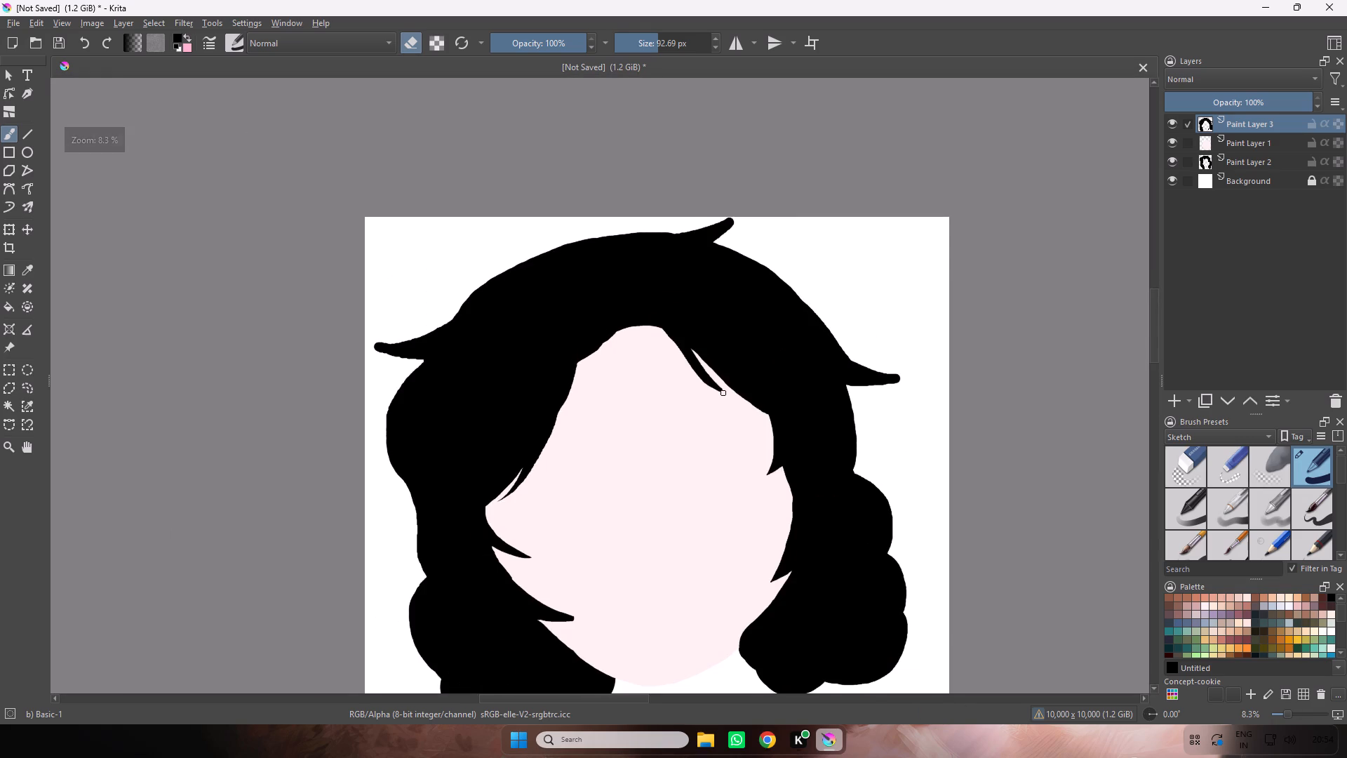
{"action": "key", "text": "space"}
{"action": "key", "text": "space"}
{"action": "key", "text": "space"}
{"action": "key", "text": "space"}
{"action": "key", "text": "space"}
{"action": "key", "text": "space"}
{"action": "key", "text": "space"}
{"action": "key", "text": "space"}
{"action": "key", "text": "space"}
{"action": "key", "text": "space"}
{"action": "key", "text": "space"}
{"action": "left_click_drag", "start_coordinate": [970, 408], "coordinate": [960, 423]}
{"action": "left_click", "coordinate": [960, 423]}
{"action": "key", "text": "space"}
{"action": "key", "text": "space"}
{"action": "key", "text": "space"}
{"action": "key", "text": "space"}
{"action": "key", "text": "space"}
{"action": "left_click_drag", "start_coordinate": [961, 479], "coordinate": [973, 340]}
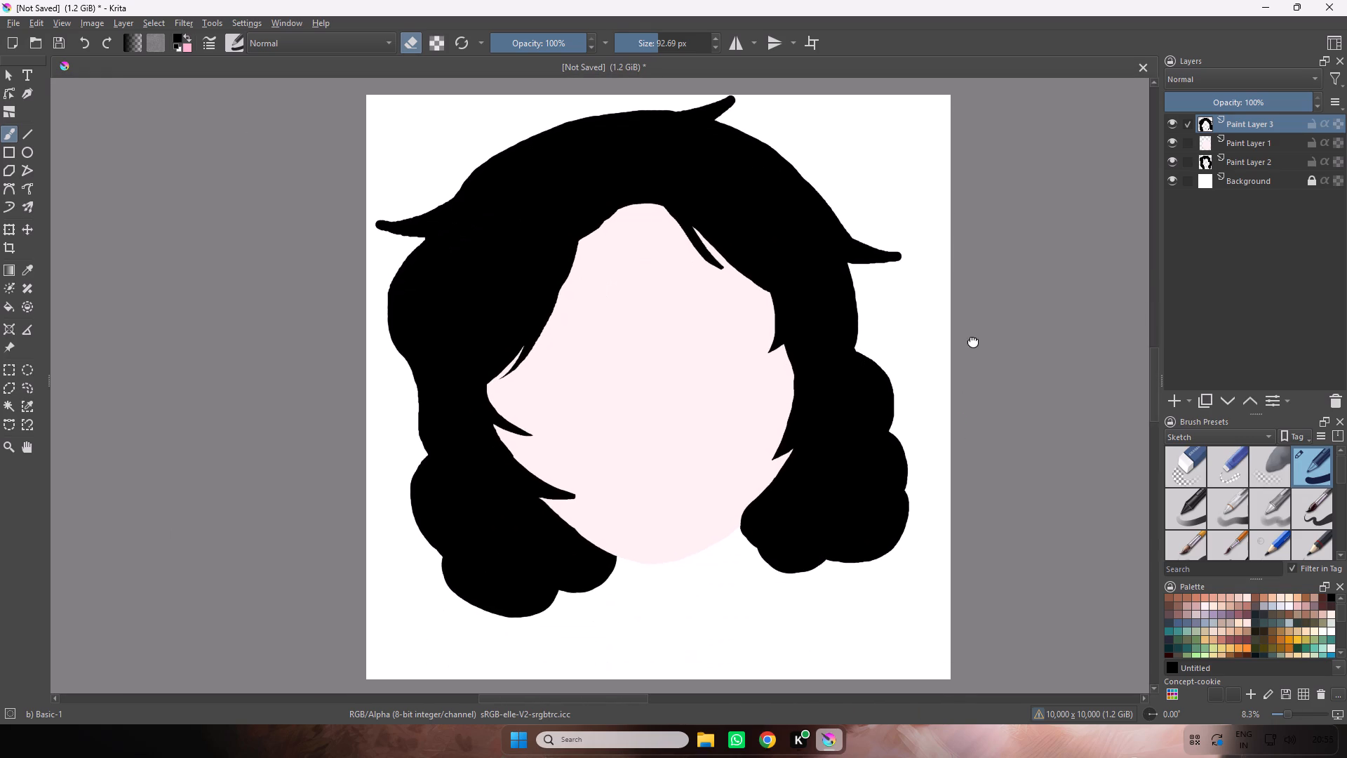
{"action": "left_click_drag", "start_coordinate": [973, 340], "coordinate": [973, 341]}
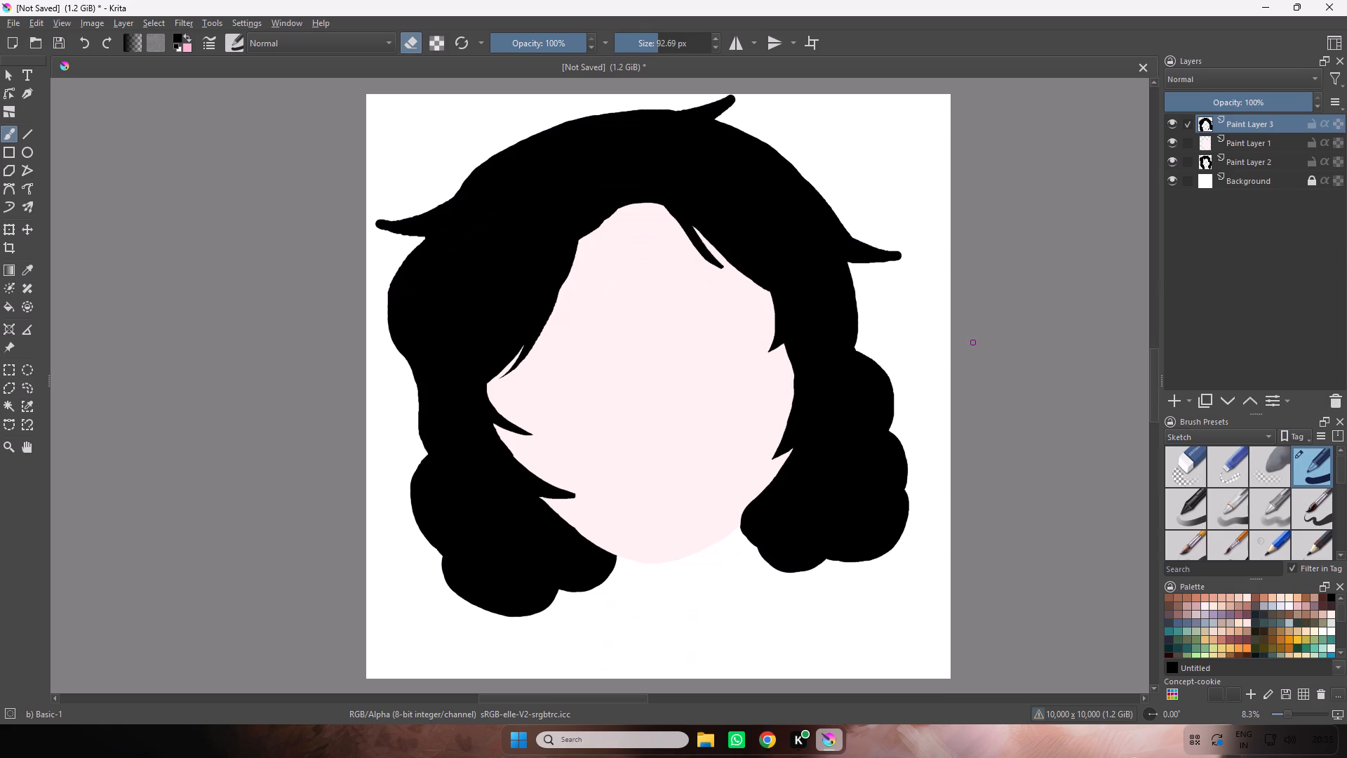
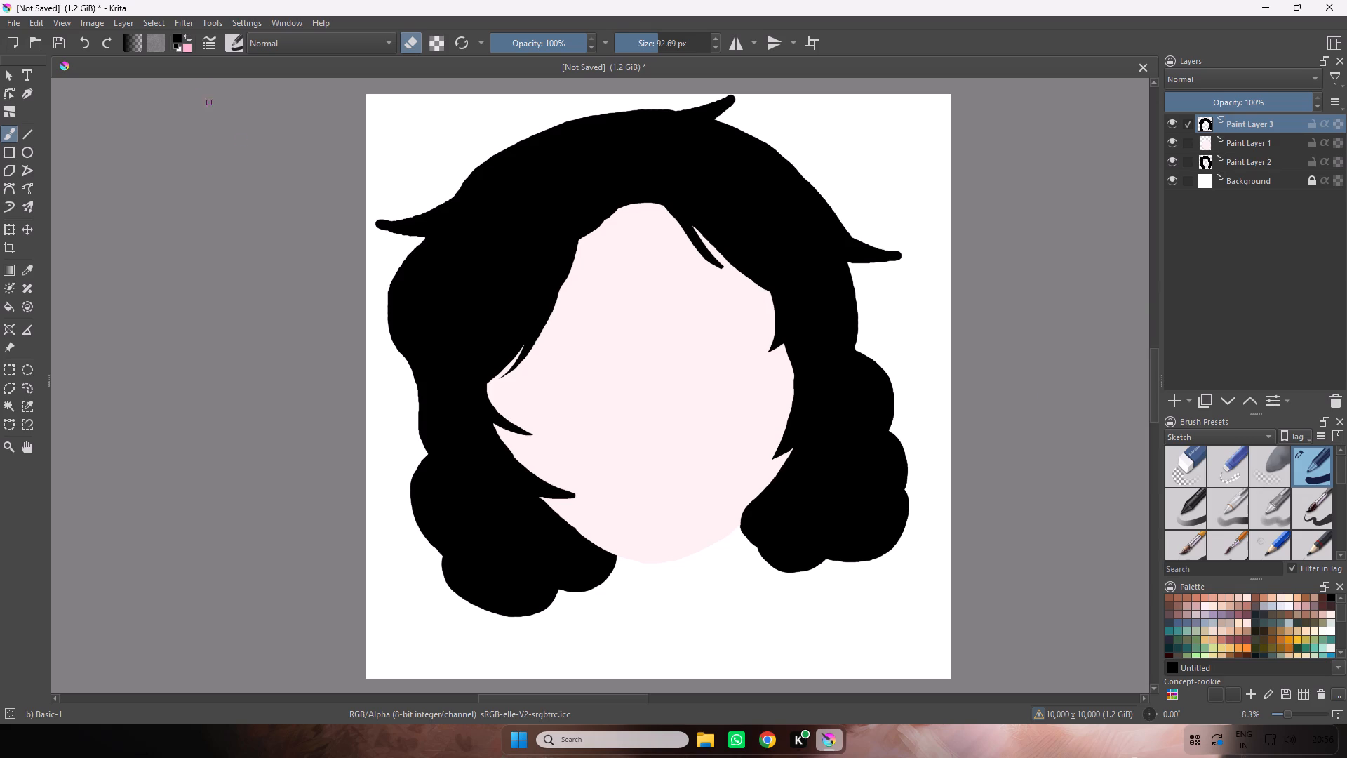
Change the foreground colour from black to a neutral dark grey.
{"action": "left_click", "coordinate": [177, 36]}
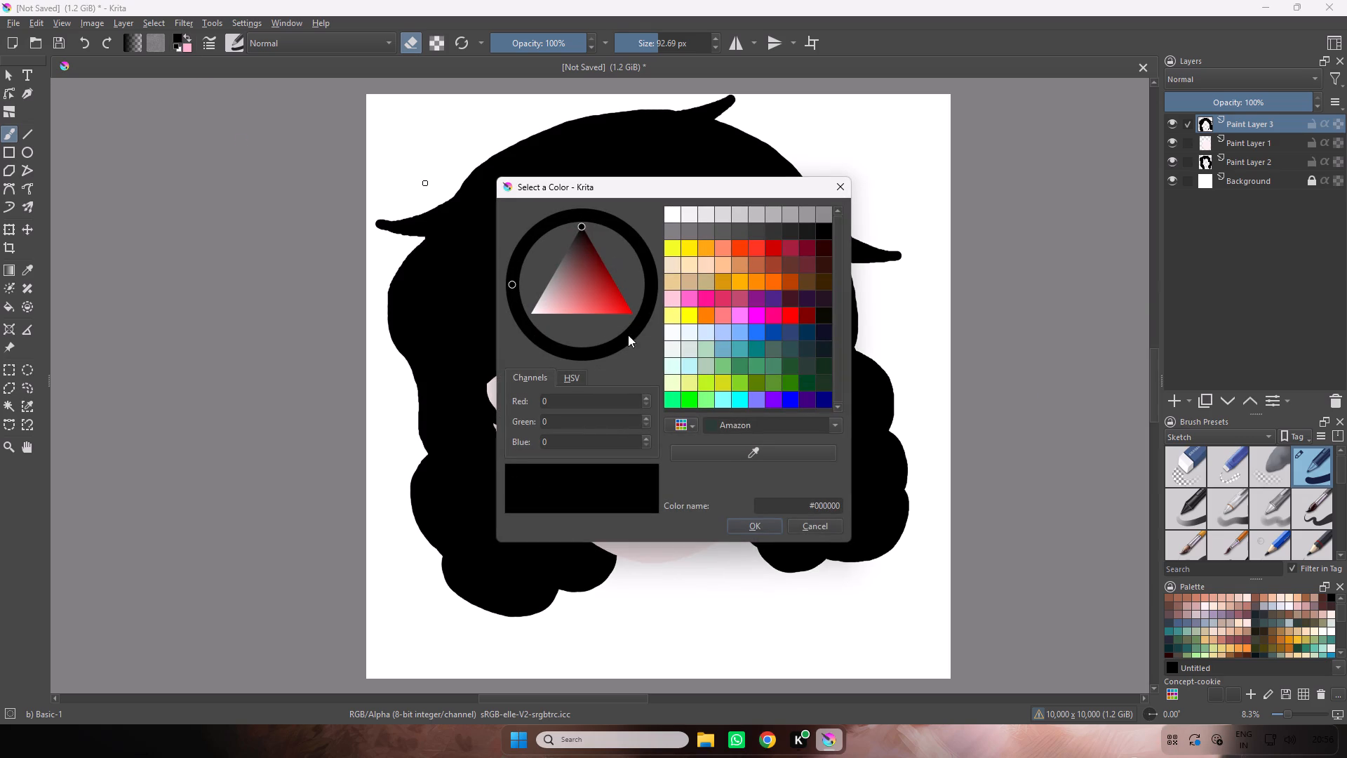
{"action": "left_click_drag", "start_coordinate": [580, 233], "coordinate": [561, 244]}
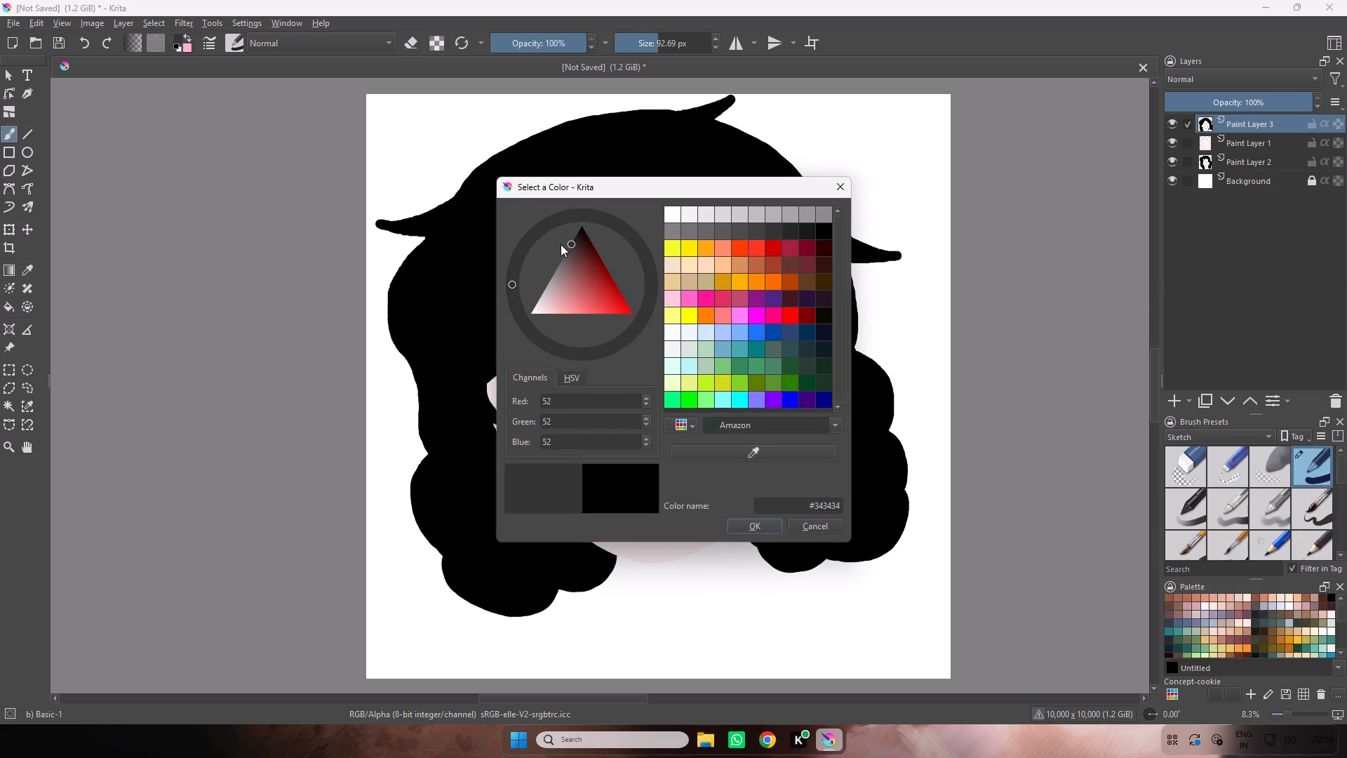
{"action": "left_click_drag", "start_coordinate": [561, 244], "coordinate": [559, 246]}
{"action": "left_click", "coordinate": [768, 524]}
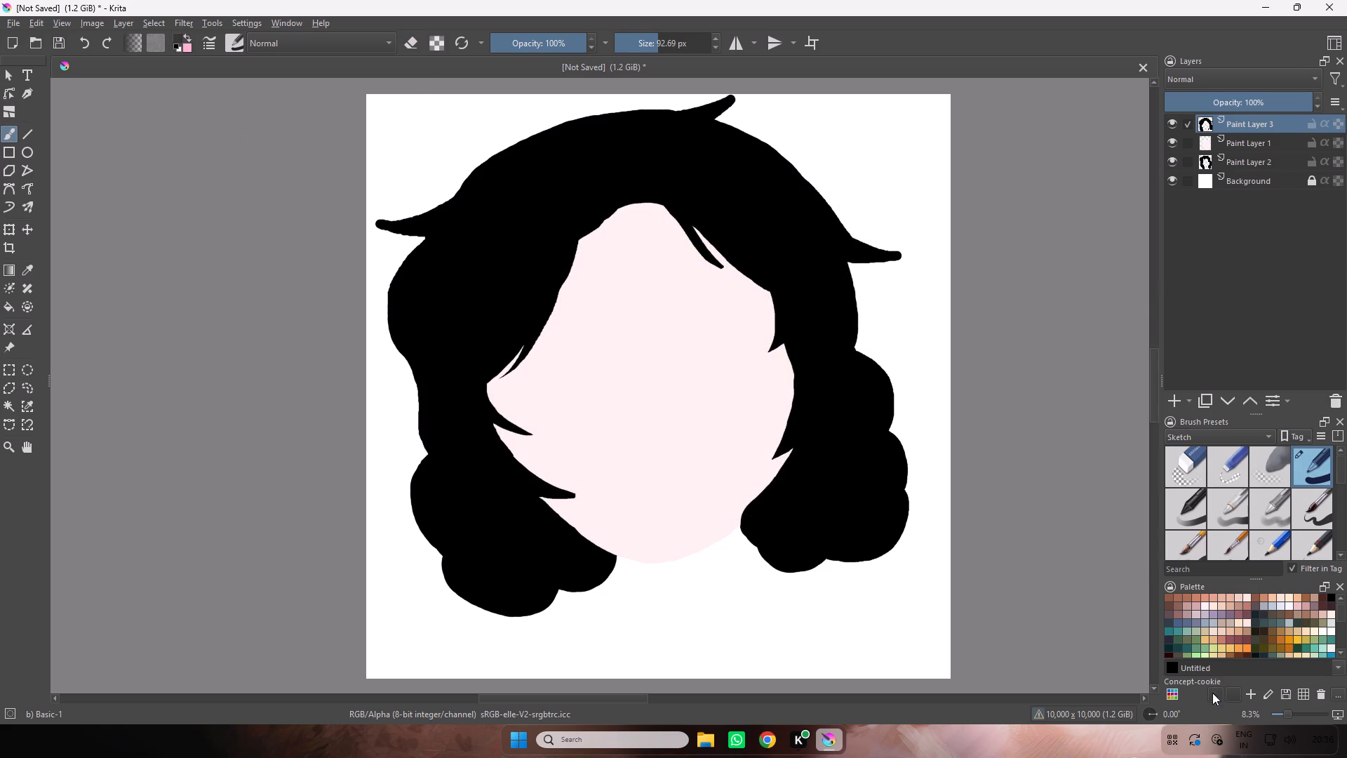
Add a new paint layer above Paint Layer 3 and set the brush size to about 333 px.
{"action": "left_click", "coordinate": [1178, 406]}
{"action": "left_click_drag", "start_coordinate": [639, 48], "coordinate": [678, 50]}
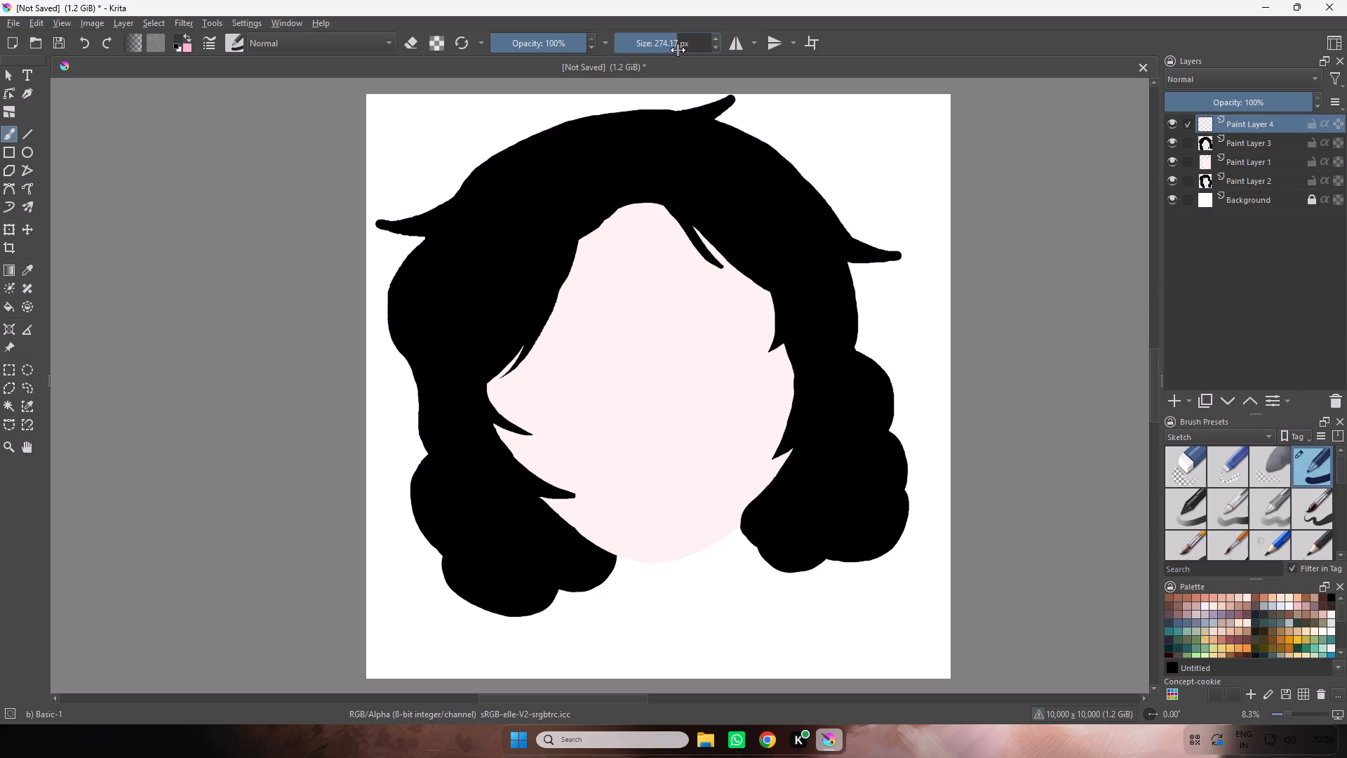
{"action": "left_click_drag", "start_coordinate": [678, 50], "coordinate": [681, 50]}
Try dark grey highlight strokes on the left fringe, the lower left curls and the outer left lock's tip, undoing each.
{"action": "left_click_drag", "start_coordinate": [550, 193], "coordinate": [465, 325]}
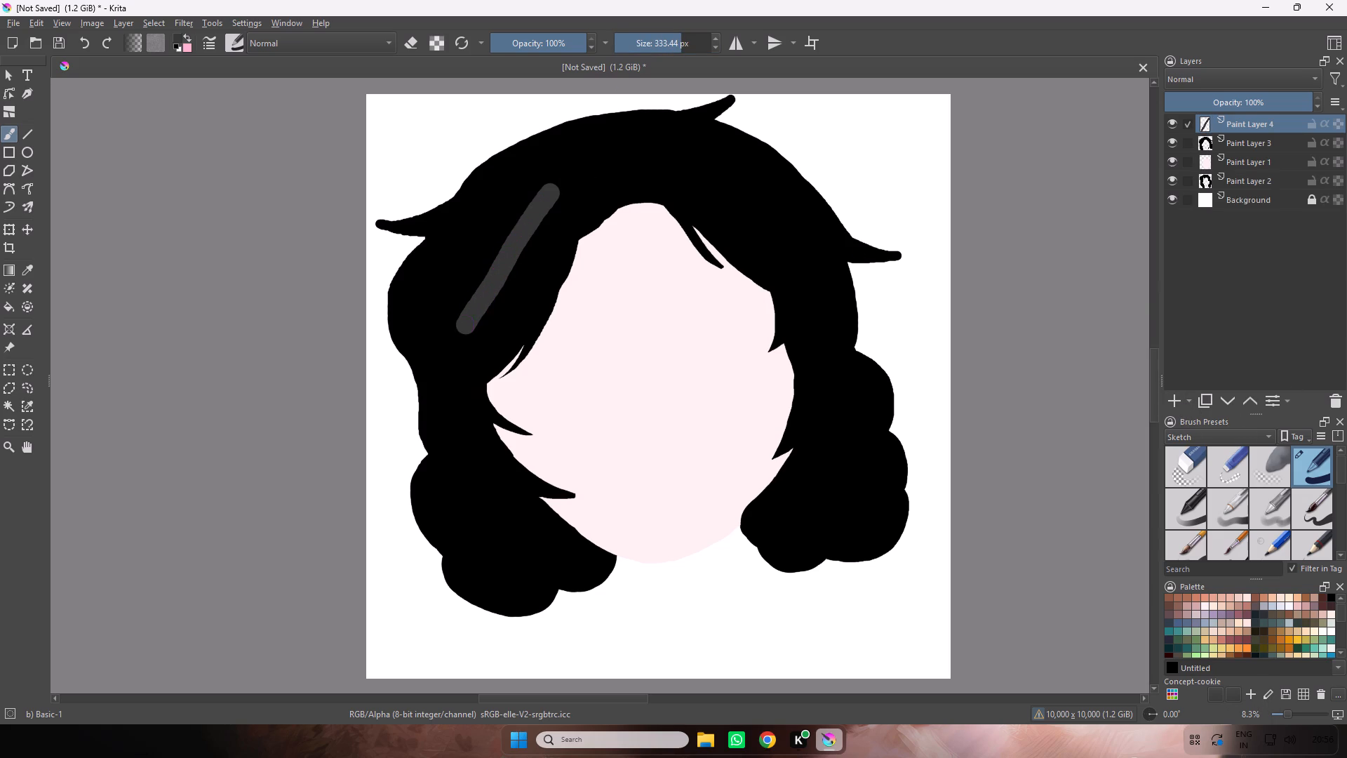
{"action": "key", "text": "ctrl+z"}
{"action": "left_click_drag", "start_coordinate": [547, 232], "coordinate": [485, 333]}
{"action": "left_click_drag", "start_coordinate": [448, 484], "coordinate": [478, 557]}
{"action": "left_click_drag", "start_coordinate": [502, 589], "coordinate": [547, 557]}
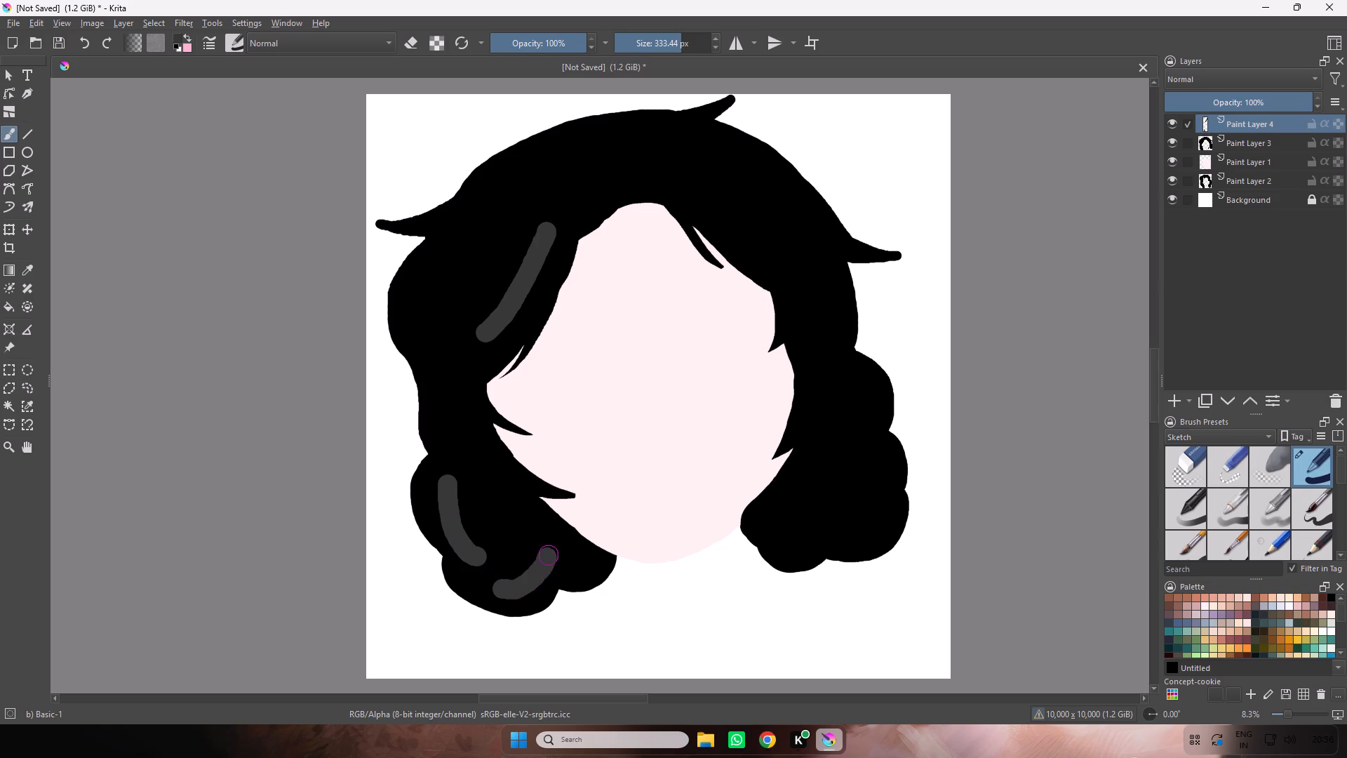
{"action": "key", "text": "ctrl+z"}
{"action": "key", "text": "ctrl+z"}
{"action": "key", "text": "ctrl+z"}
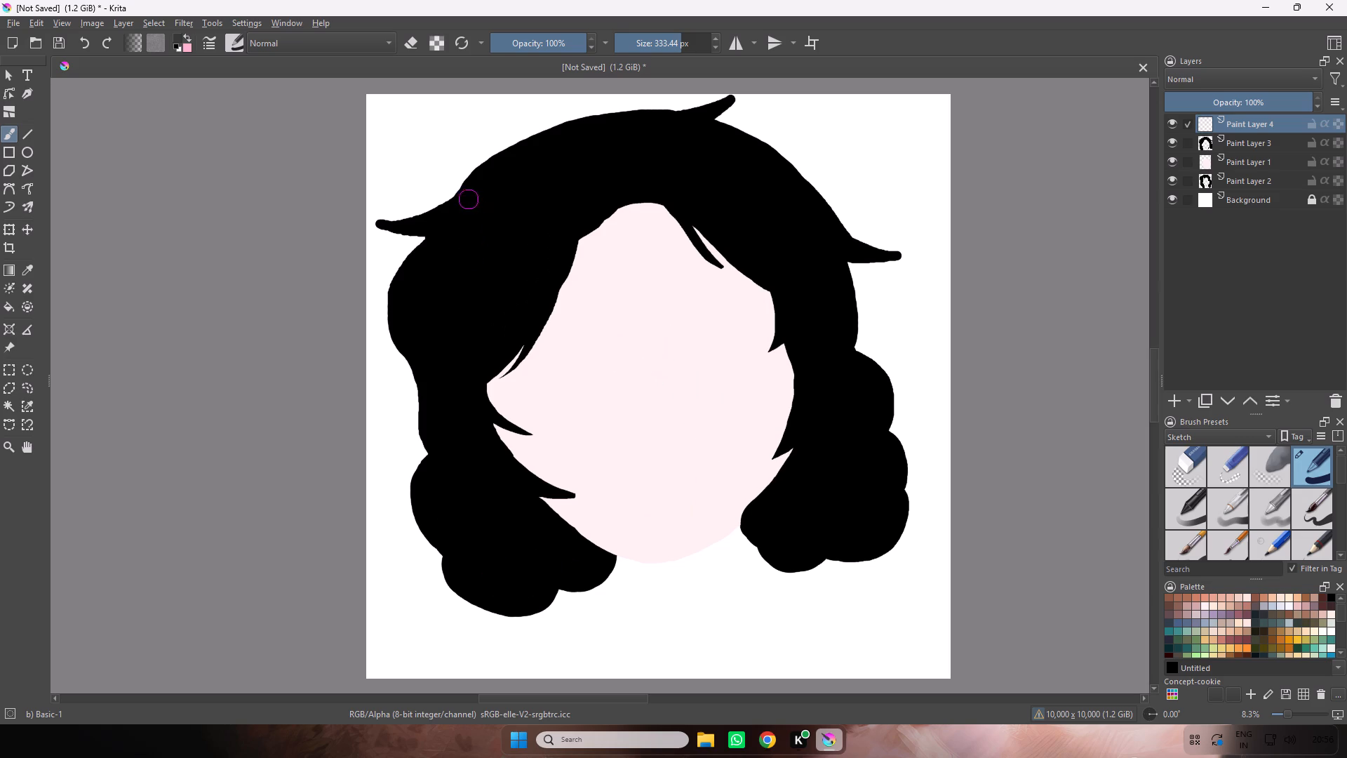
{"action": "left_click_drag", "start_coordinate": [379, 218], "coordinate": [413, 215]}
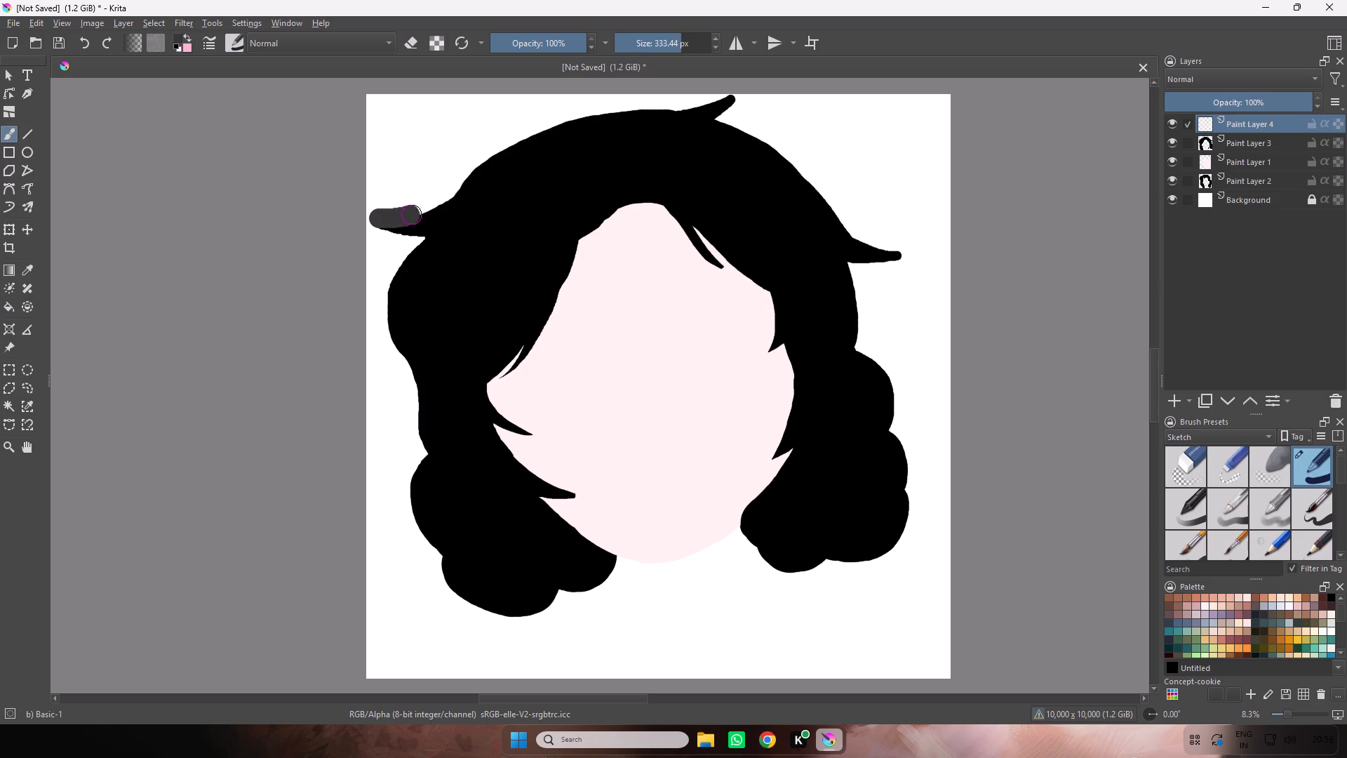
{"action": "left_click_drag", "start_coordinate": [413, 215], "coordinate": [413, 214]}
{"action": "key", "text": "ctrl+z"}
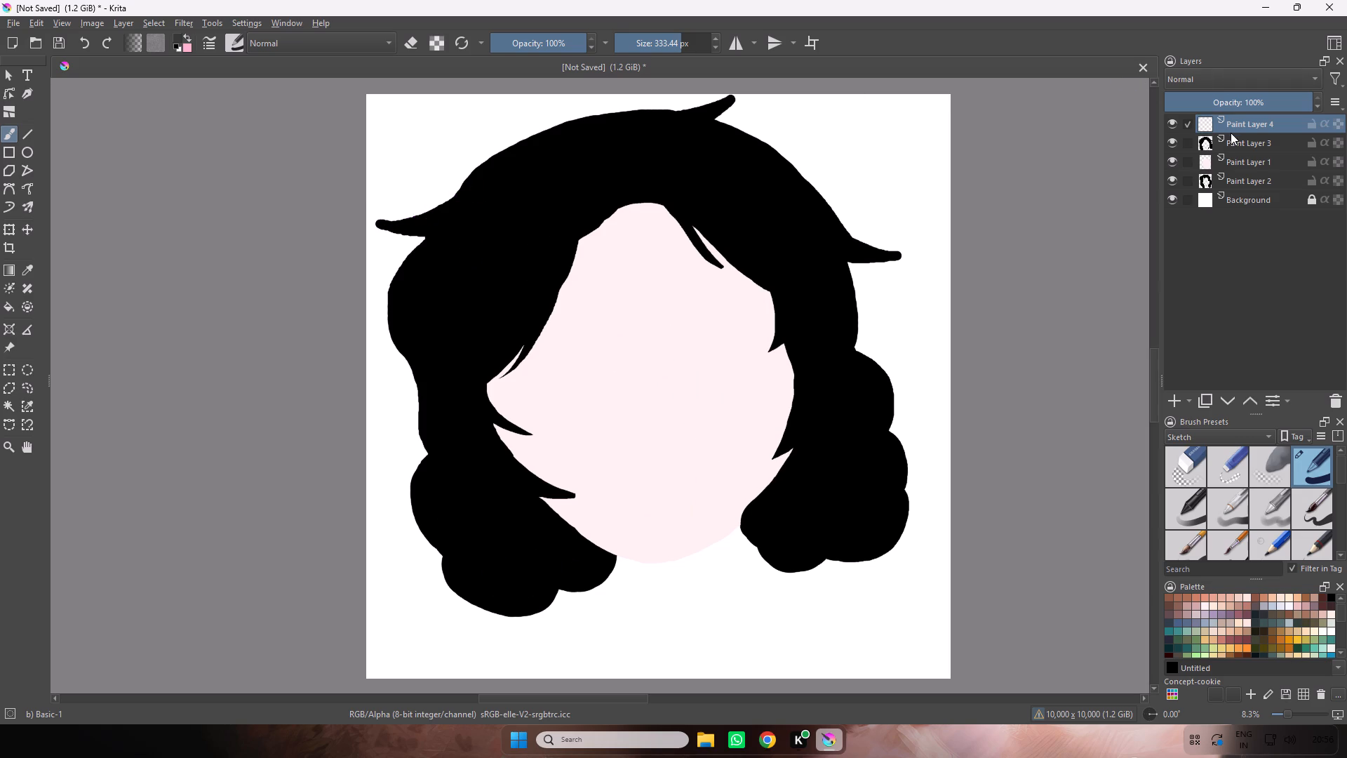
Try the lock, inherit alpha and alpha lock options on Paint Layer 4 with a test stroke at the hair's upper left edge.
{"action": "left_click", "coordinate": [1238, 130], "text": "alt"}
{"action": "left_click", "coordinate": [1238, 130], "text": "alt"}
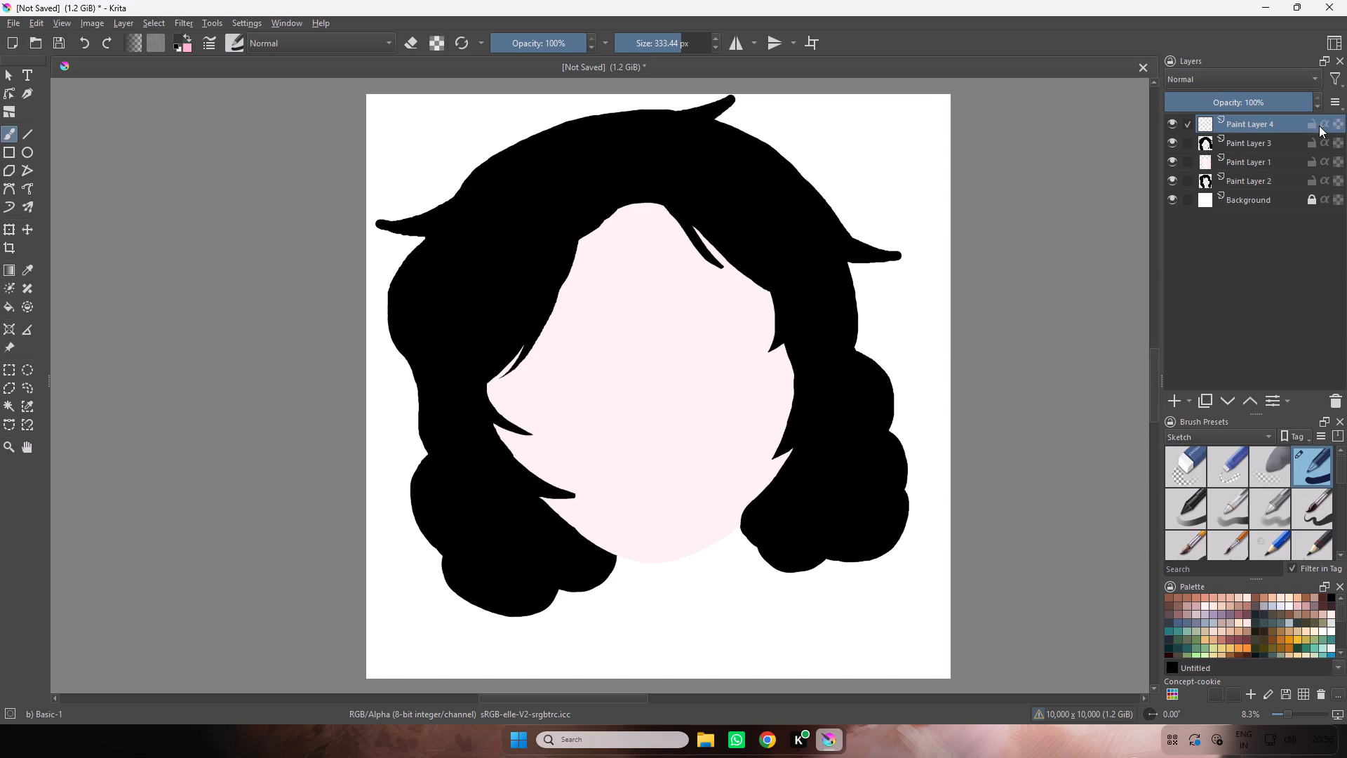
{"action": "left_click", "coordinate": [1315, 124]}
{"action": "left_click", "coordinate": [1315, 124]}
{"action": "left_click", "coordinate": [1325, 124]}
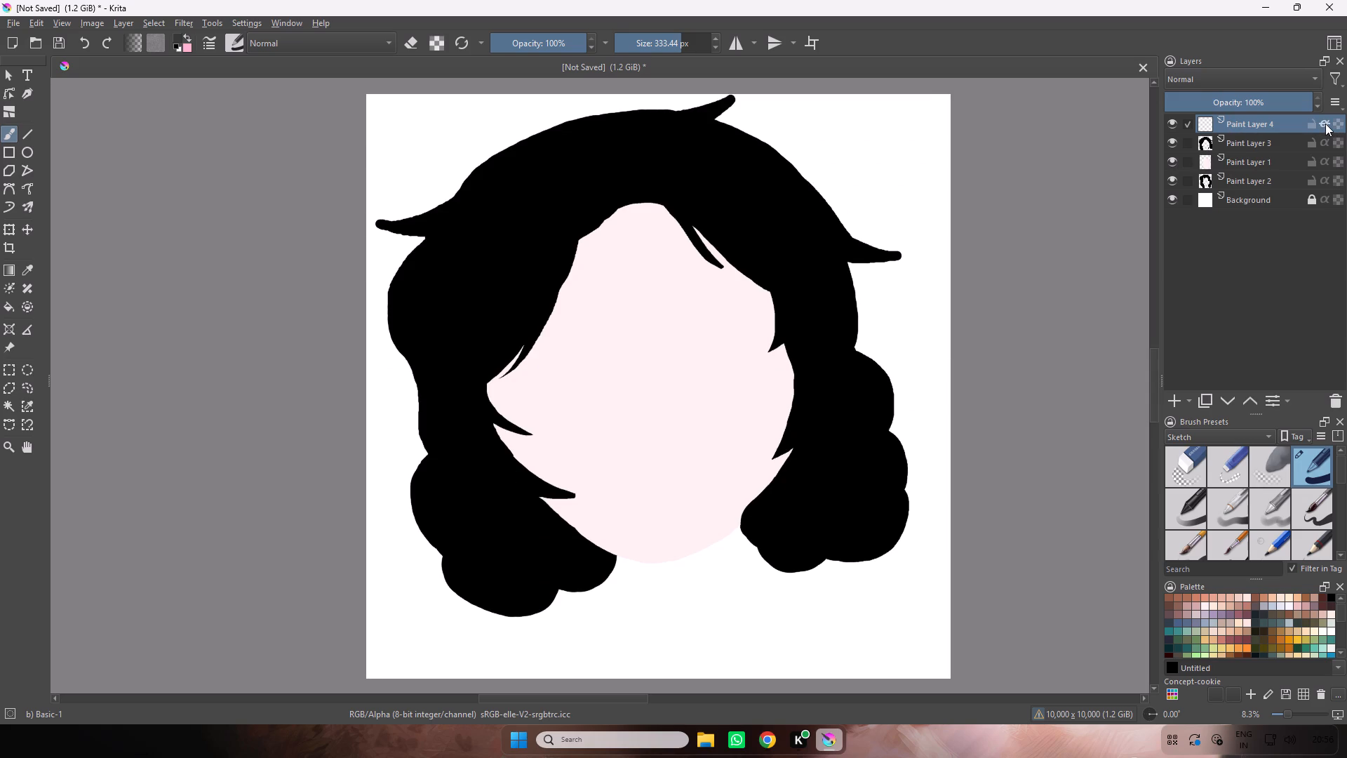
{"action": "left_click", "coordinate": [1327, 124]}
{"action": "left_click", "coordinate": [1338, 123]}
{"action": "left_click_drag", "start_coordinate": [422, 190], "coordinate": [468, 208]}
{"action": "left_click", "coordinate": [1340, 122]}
Check the layer properties of Paint Layer 4 without changing them.
{"action": "left_click", "coordinate": [1269, 397]}
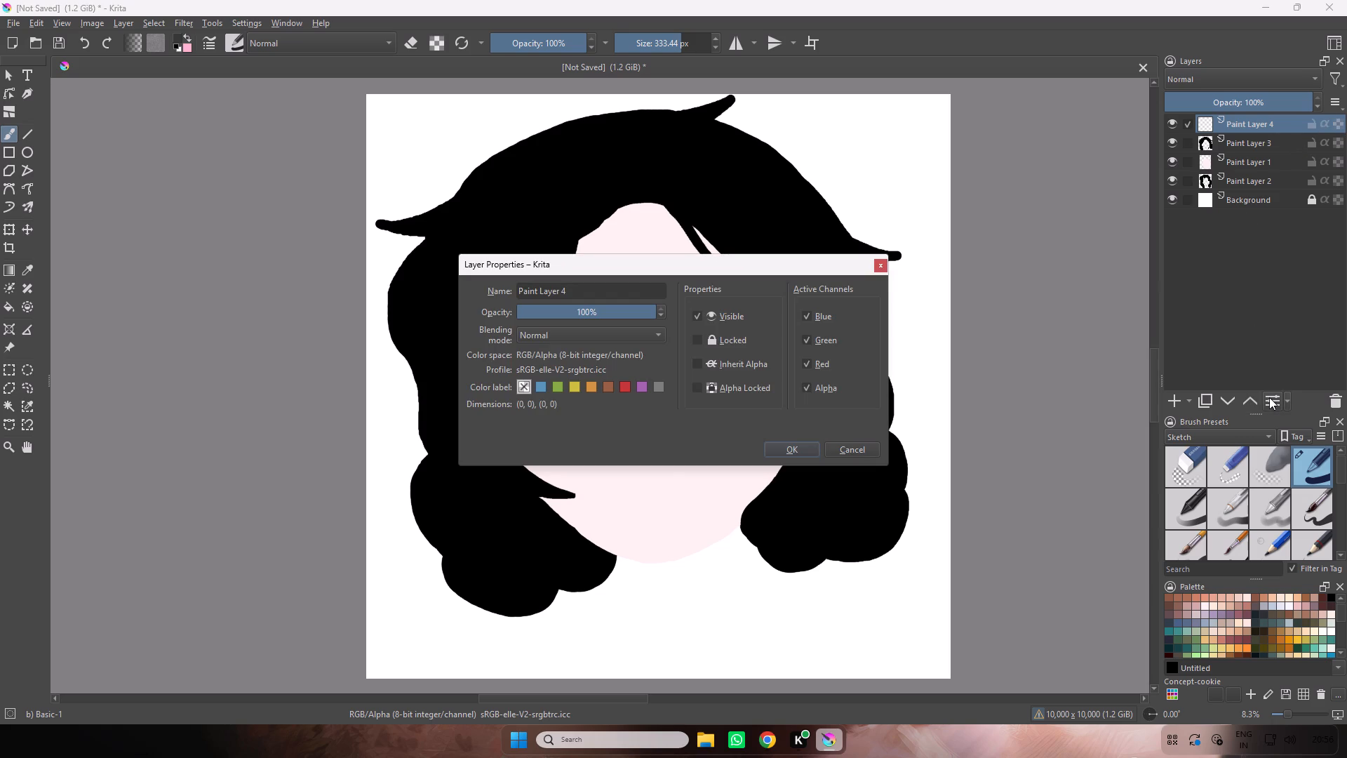
{"action": "left_click", "coordinate": [1269, 397]}
{"action": "left_click", "coordinate": [1280, 269]}
{"action": "left_click", "coordinate": [880, 270]}
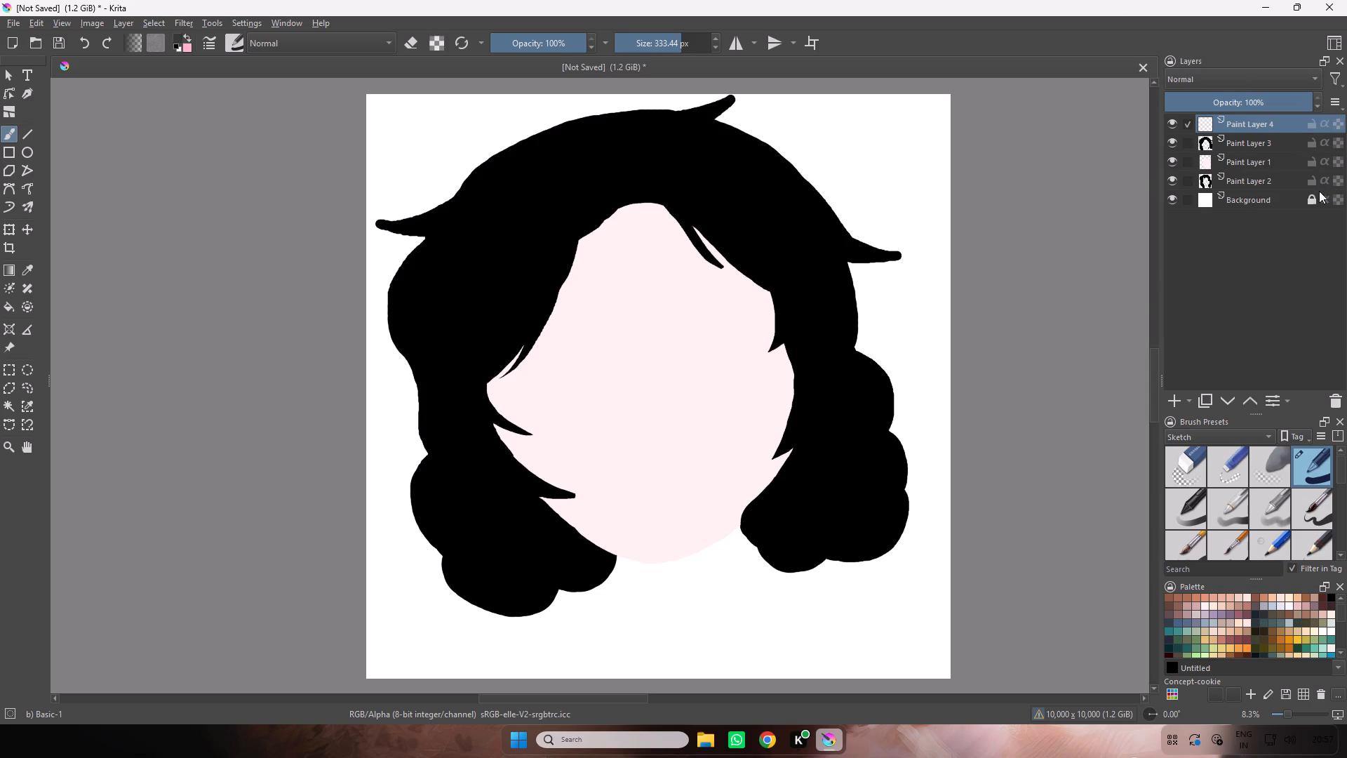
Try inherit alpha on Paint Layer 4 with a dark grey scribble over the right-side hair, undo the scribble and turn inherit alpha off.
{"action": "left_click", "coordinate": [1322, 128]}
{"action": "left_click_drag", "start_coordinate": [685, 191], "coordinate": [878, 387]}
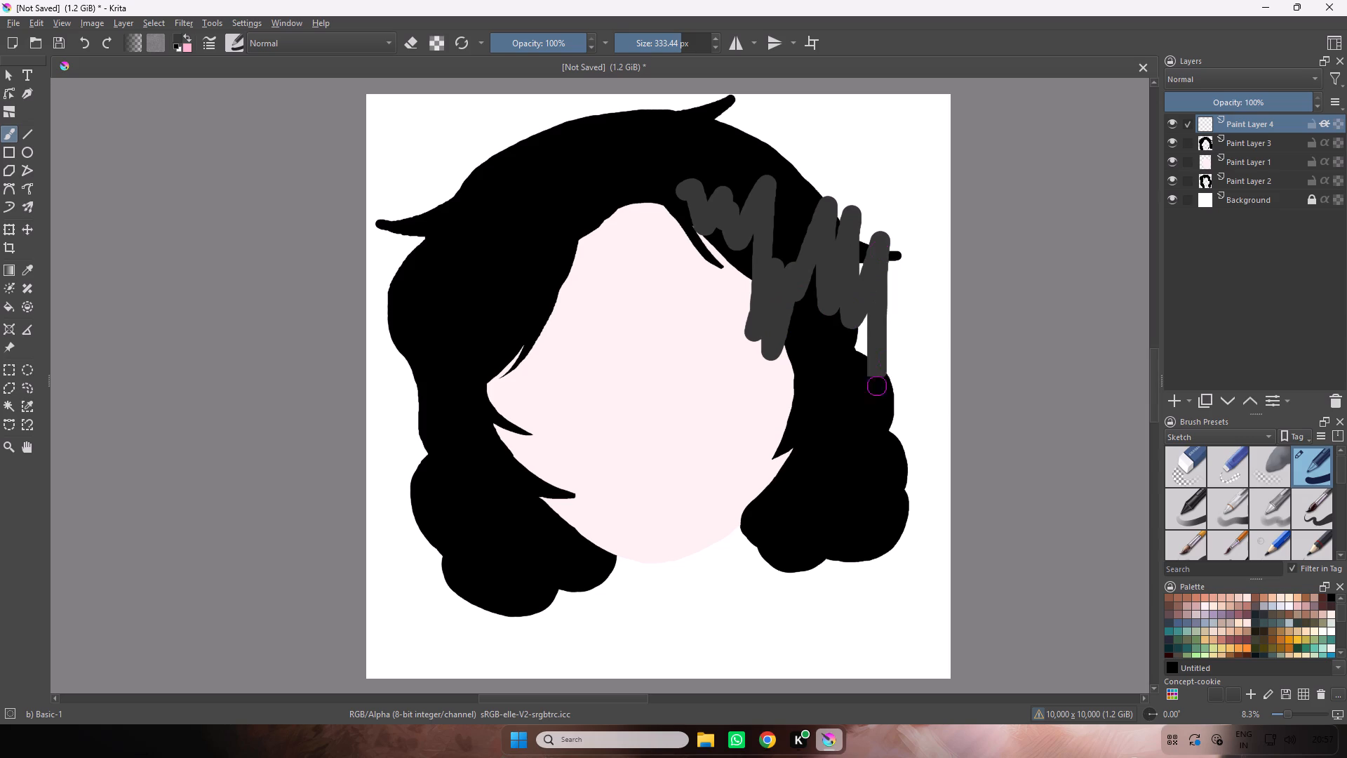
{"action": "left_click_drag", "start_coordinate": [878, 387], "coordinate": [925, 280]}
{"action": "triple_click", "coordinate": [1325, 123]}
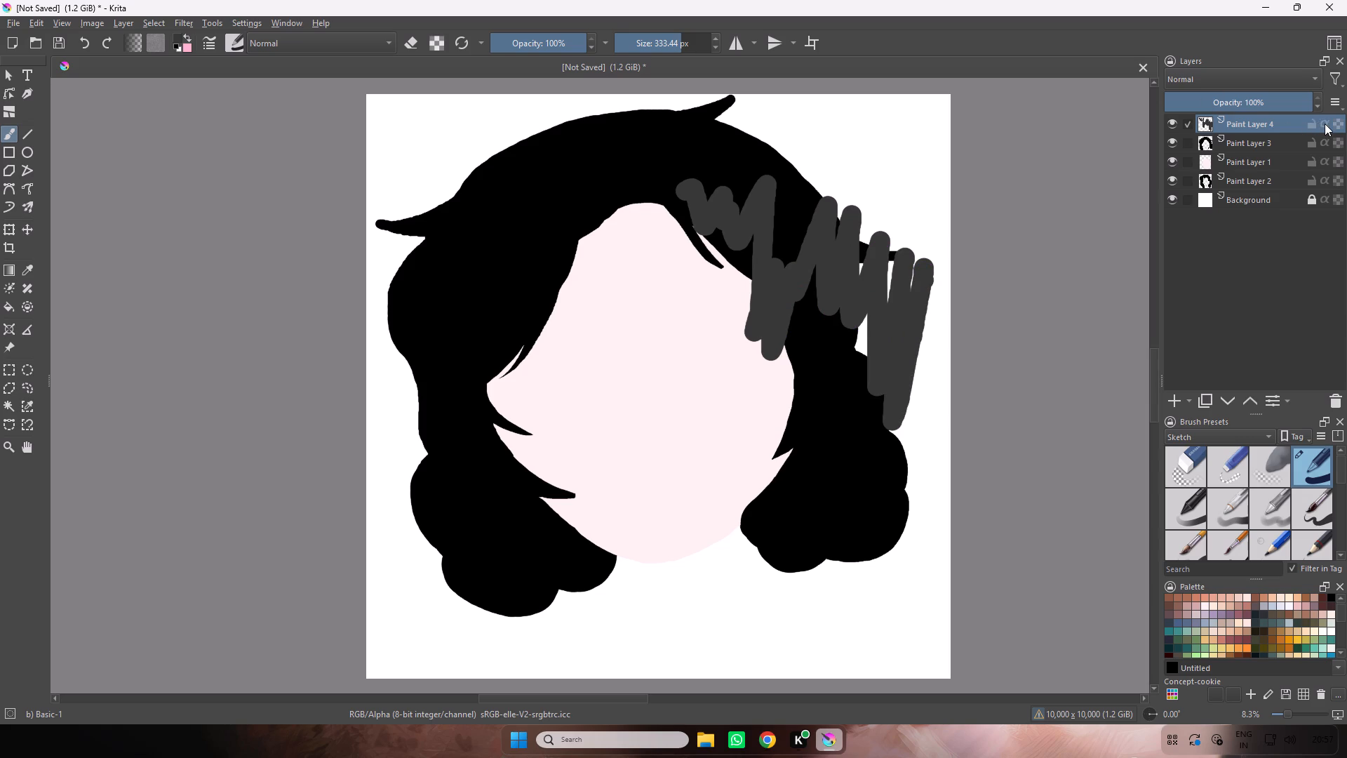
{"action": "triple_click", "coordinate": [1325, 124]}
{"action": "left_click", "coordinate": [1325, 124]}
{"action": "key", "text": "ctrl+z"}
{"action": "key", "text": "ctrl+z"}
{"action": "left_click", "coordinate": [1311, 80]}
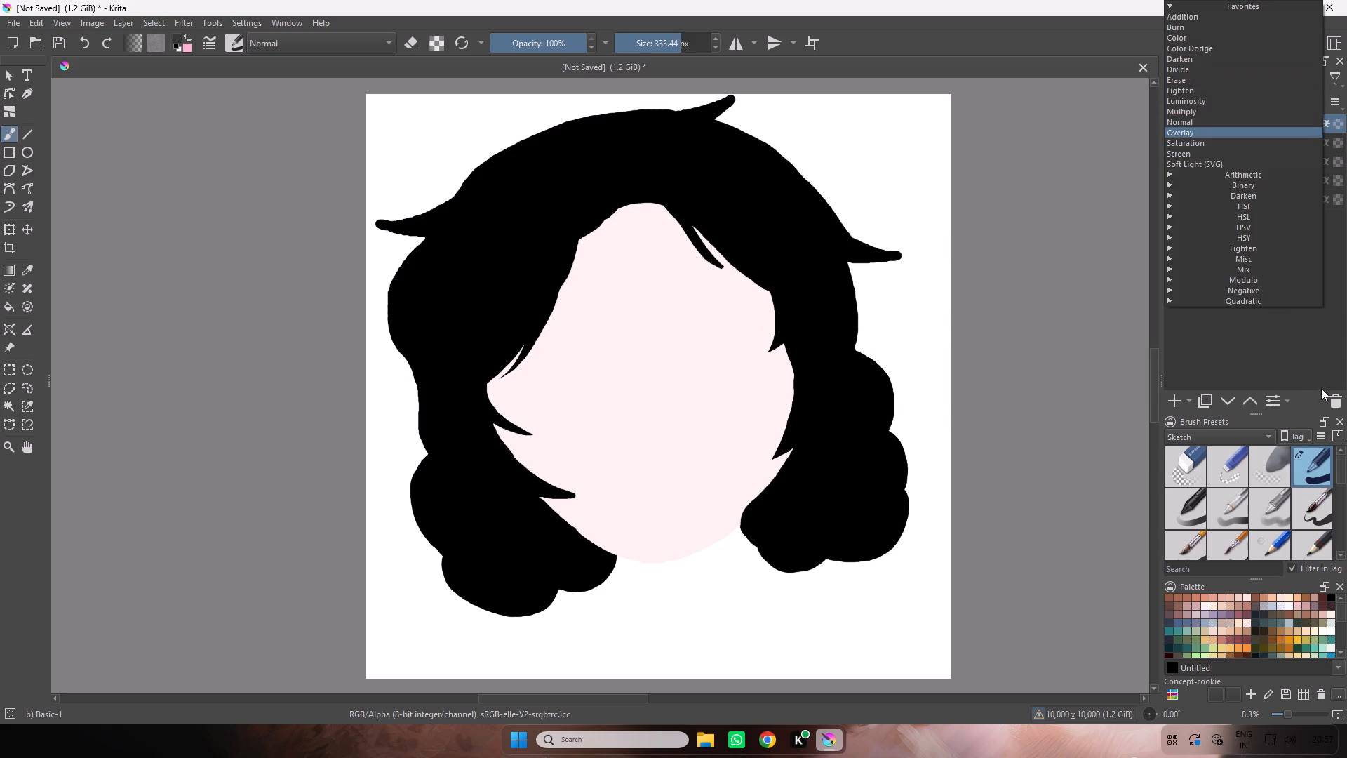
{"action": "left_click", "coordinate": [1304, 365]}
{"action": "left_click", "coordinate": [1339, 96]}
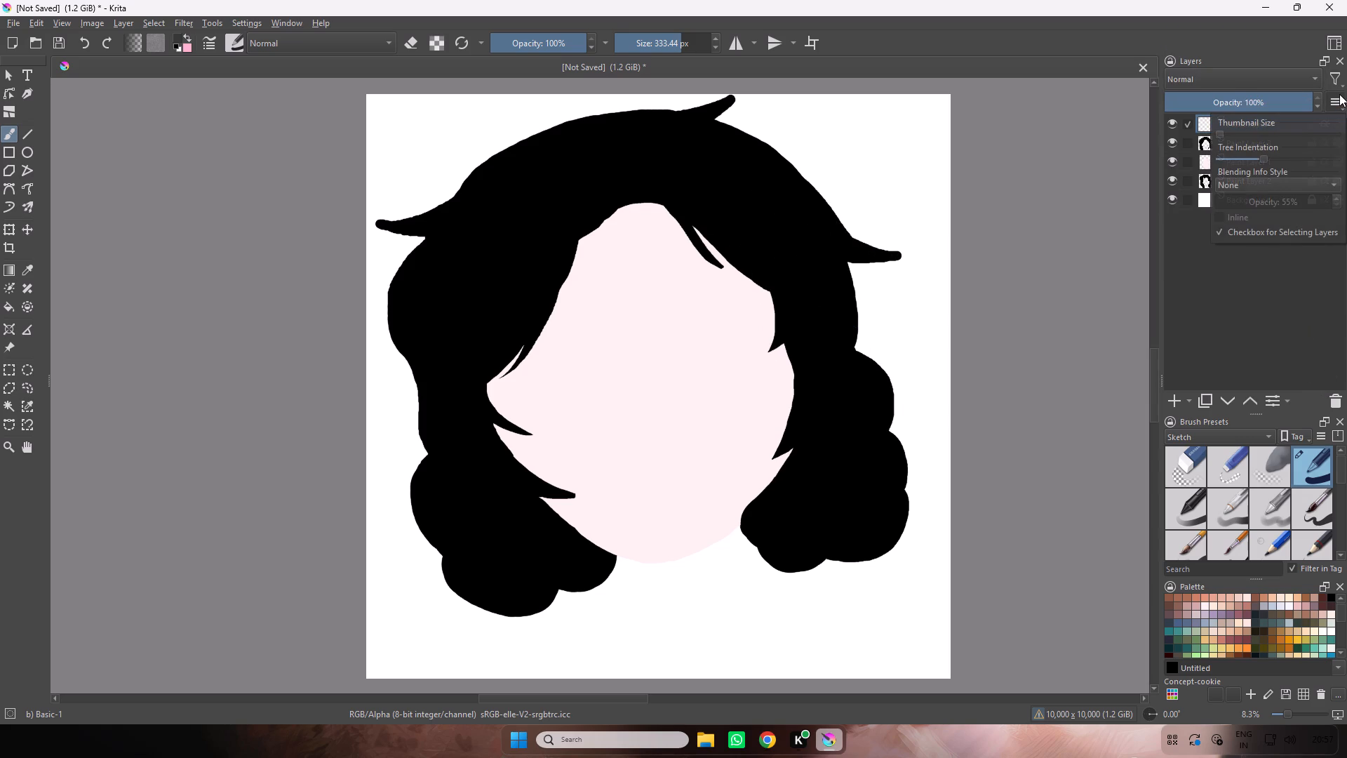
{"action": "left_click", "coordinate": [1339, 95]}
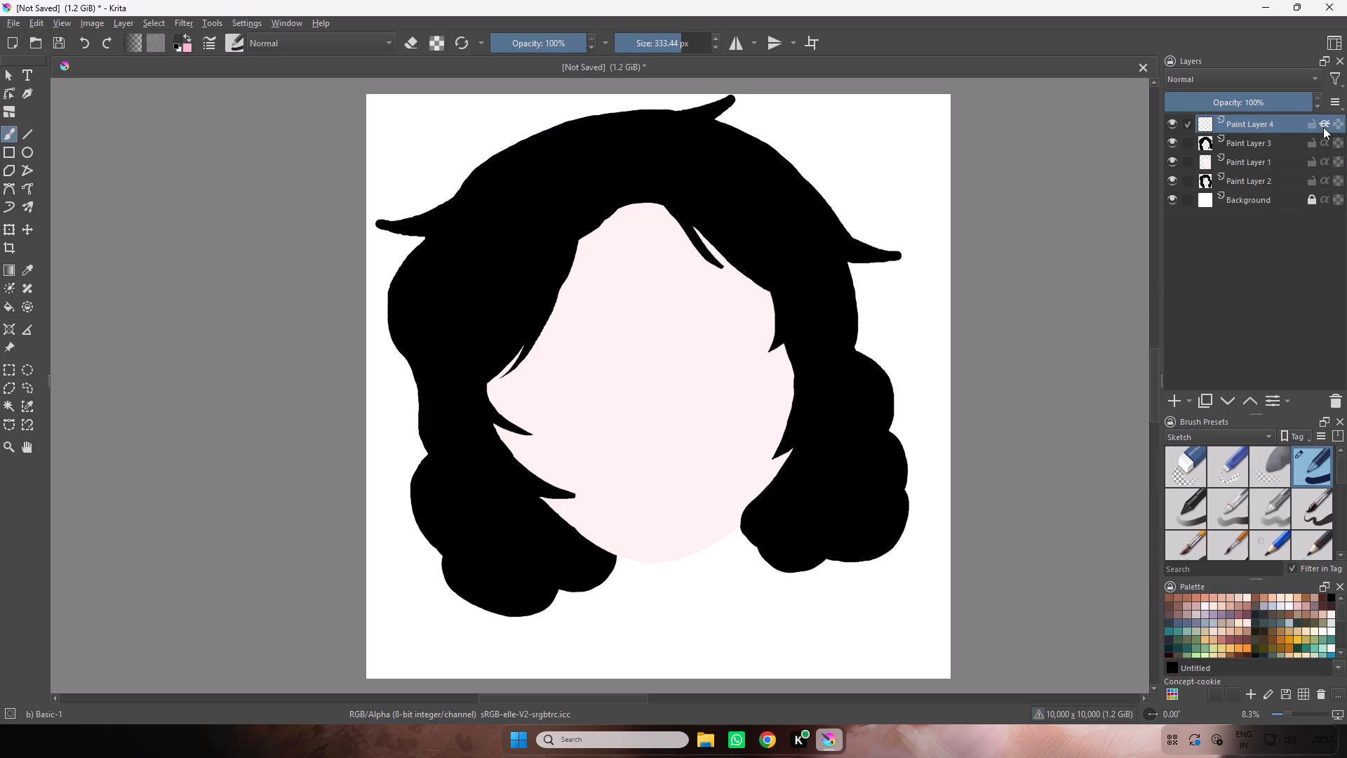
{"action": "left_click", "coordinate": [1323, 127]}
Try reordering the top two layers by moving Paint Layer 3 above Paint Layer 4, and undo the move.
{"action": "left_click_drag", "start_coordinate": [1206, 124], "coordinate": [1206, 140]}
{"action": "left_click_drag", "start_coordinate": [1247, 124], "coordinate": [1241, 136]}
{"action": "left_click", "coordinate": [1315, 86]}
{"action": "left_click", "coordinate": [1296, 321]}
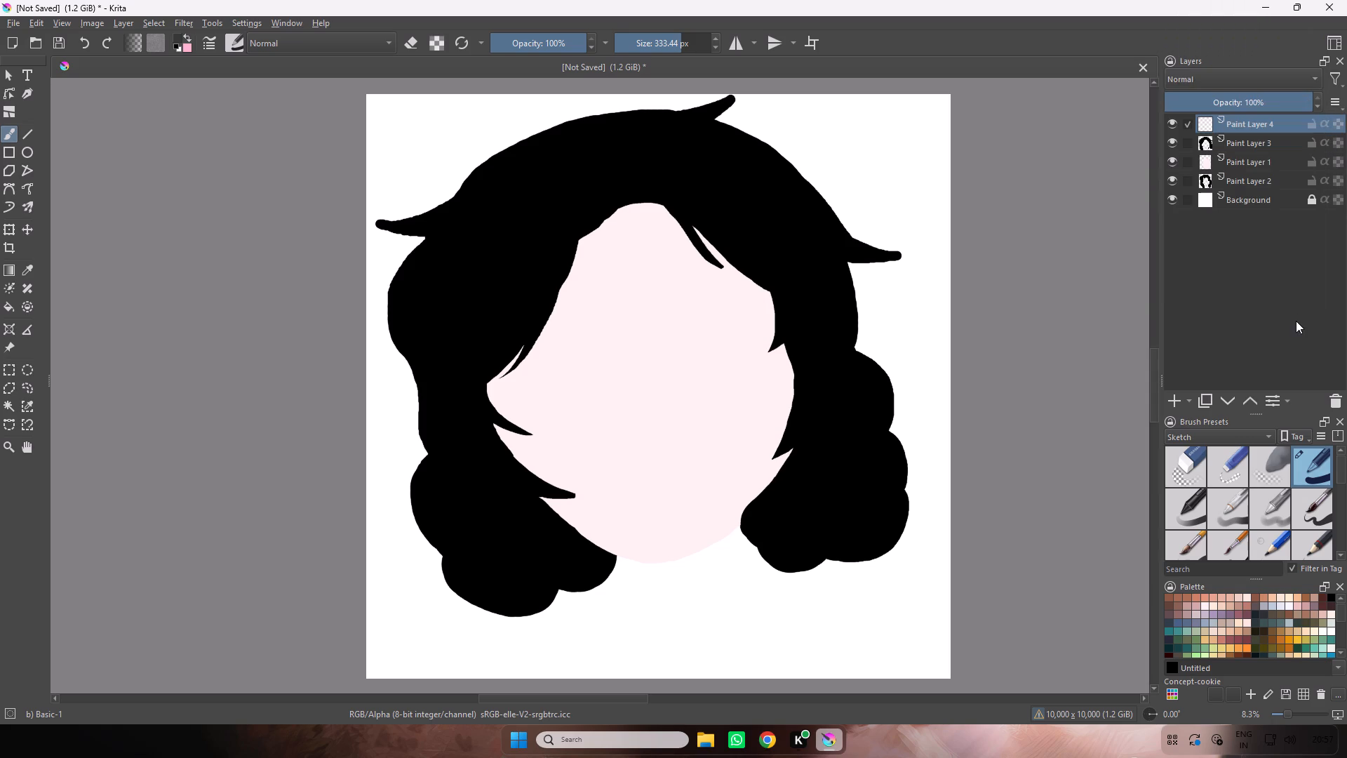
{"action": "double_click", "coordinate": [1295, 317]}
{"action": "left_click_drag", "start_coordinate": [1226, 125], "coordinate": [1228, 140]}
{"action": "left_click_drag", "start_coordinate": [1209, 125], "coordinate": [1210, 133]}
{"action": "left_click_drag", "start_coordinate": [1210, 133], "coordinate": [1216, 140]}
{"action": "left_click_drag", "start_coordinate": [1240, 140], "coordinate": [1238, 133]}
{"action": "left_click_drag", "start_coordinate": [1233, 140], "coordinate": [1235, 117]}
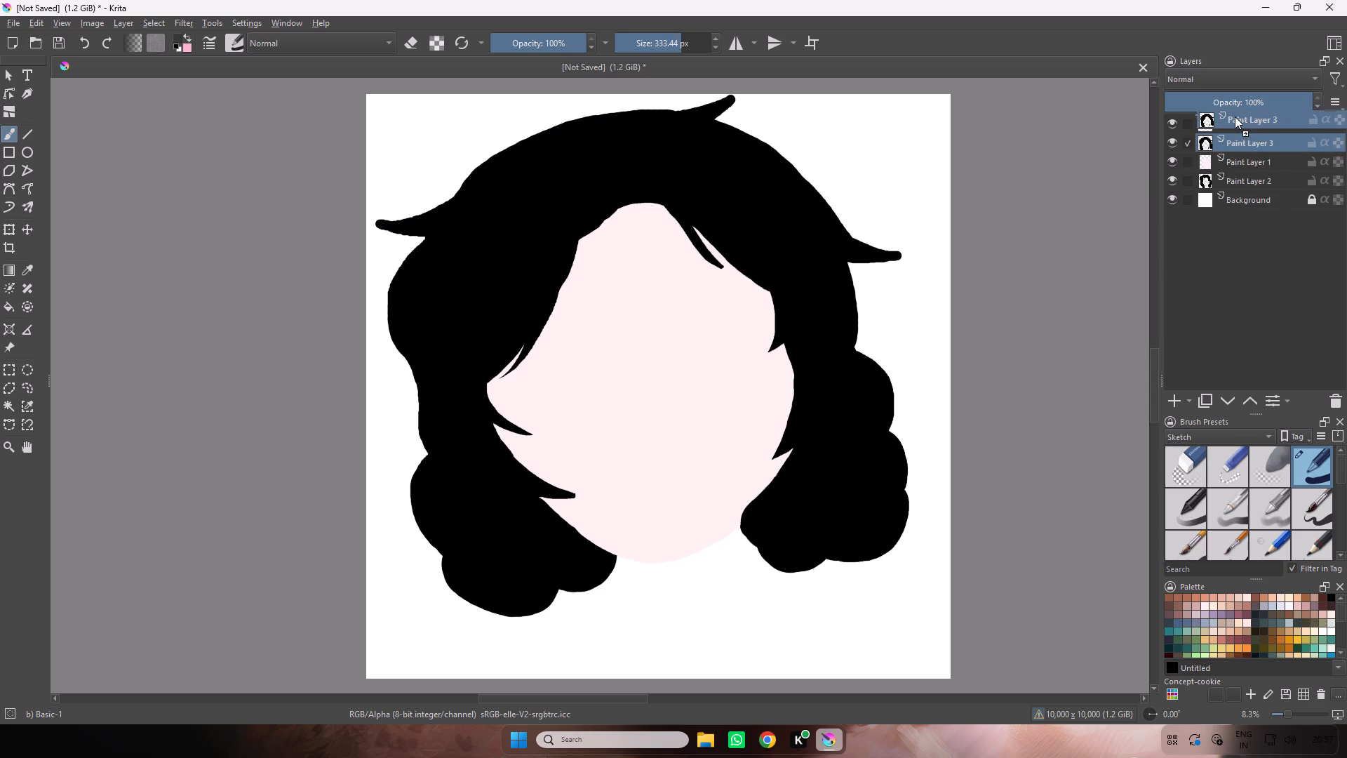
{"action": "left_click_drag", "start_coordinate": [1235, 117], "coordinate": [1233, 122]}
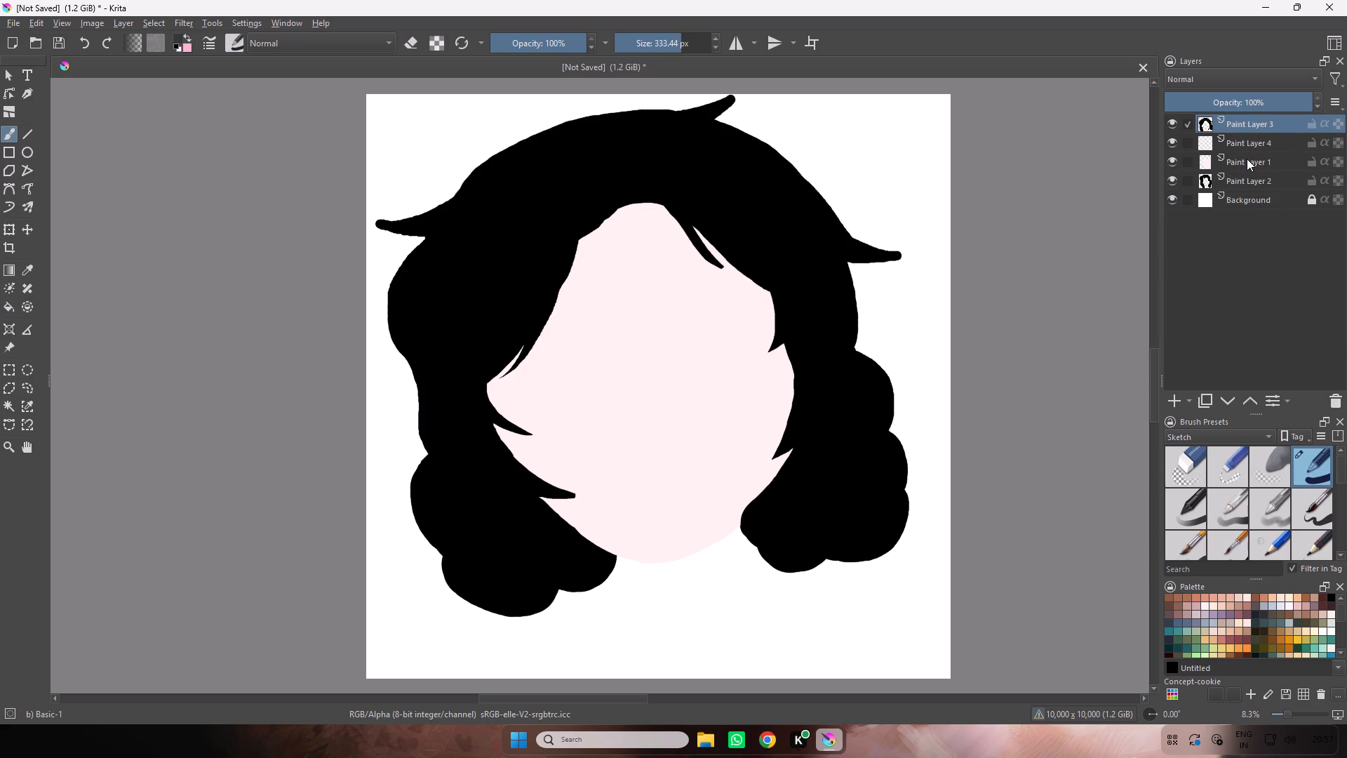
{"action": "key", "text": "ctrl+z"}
Move Paint Layer 4 directly below Paint Layer 3 in the layer stack.
{"action": "left_click_drag", "start_coordinate": [1235, 128], "coordinate": [1236, 152]}
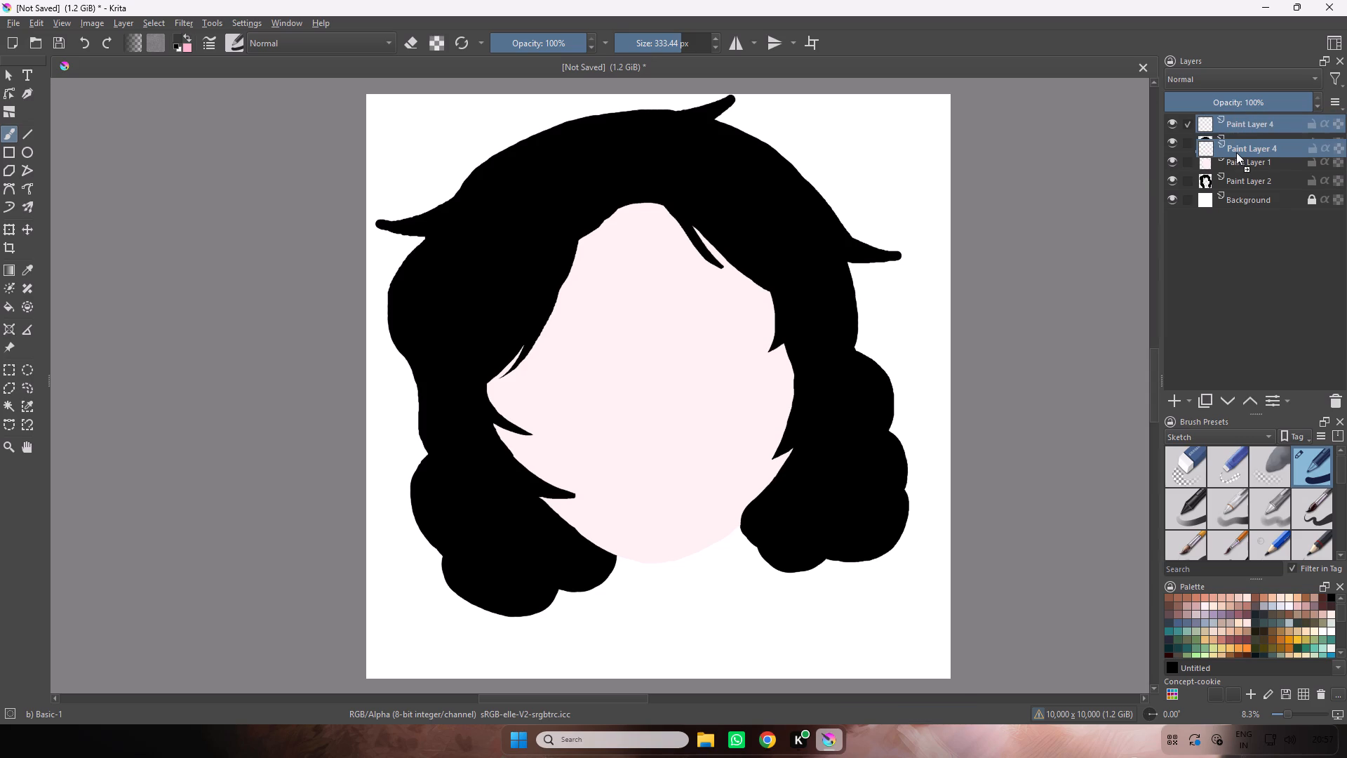
{"action": "left_click_drag", "start_coordinate": [1236, 152], "coordinate": [1186, 144]}
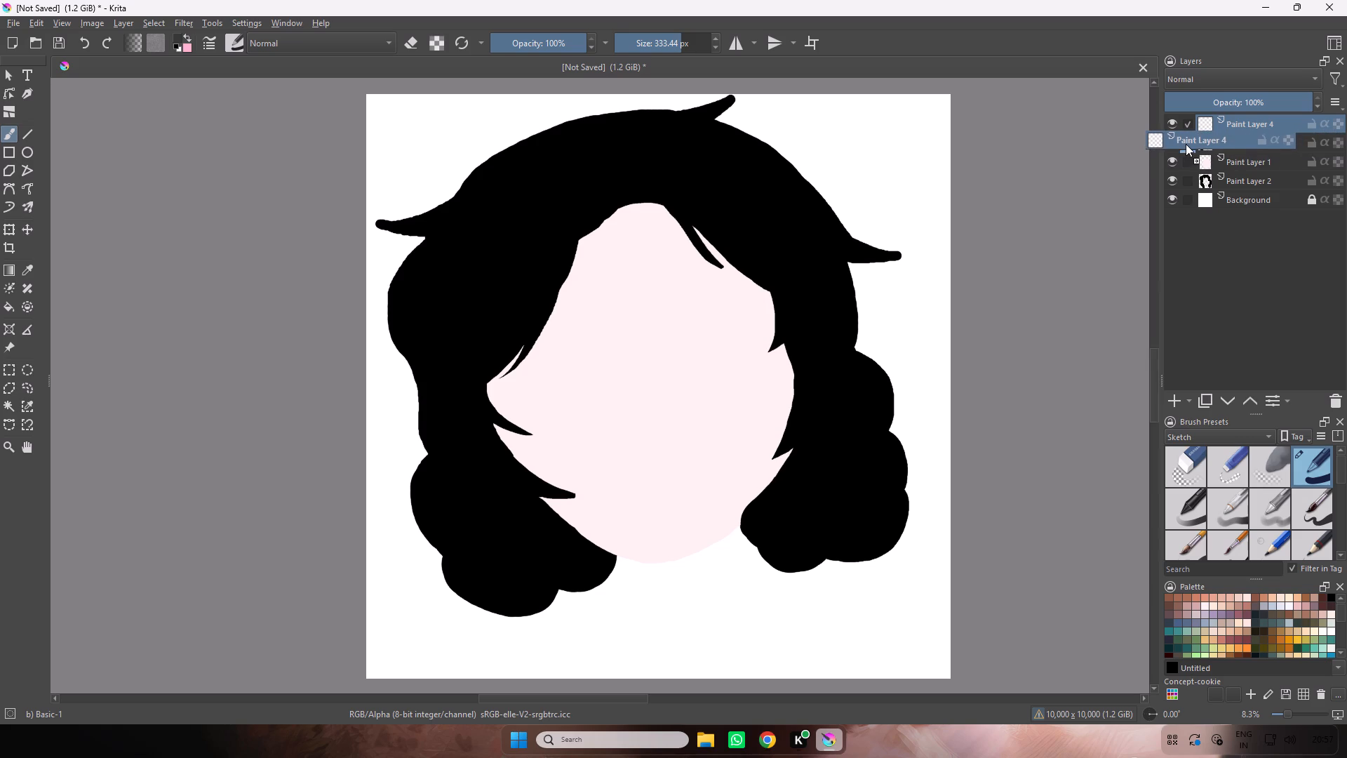
{"action": "left_click_drag", "start_coordinate": [1186, 144], "coordinate": [1198, 136]}
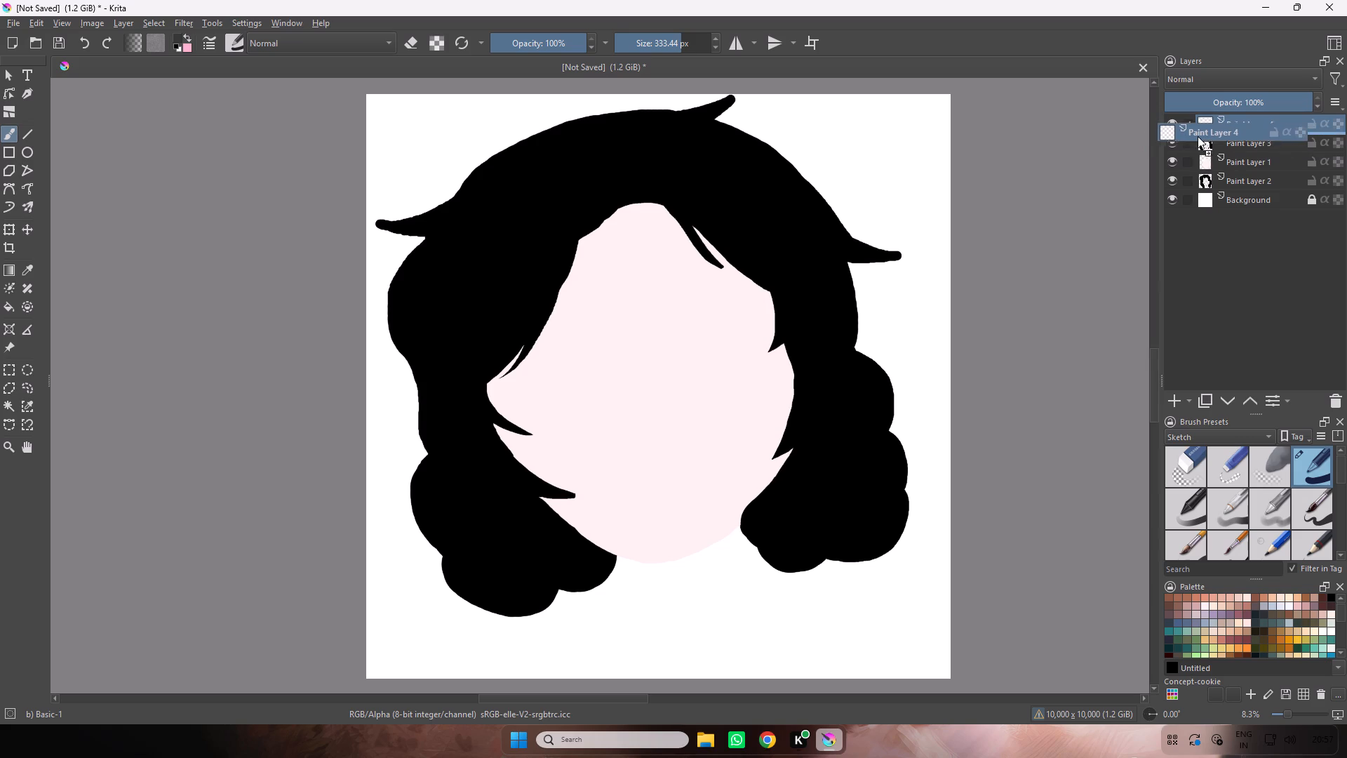
{"action": "left_click_drag", "start_coordinate": [1198, 136], "coordinate": [1278, 145]}
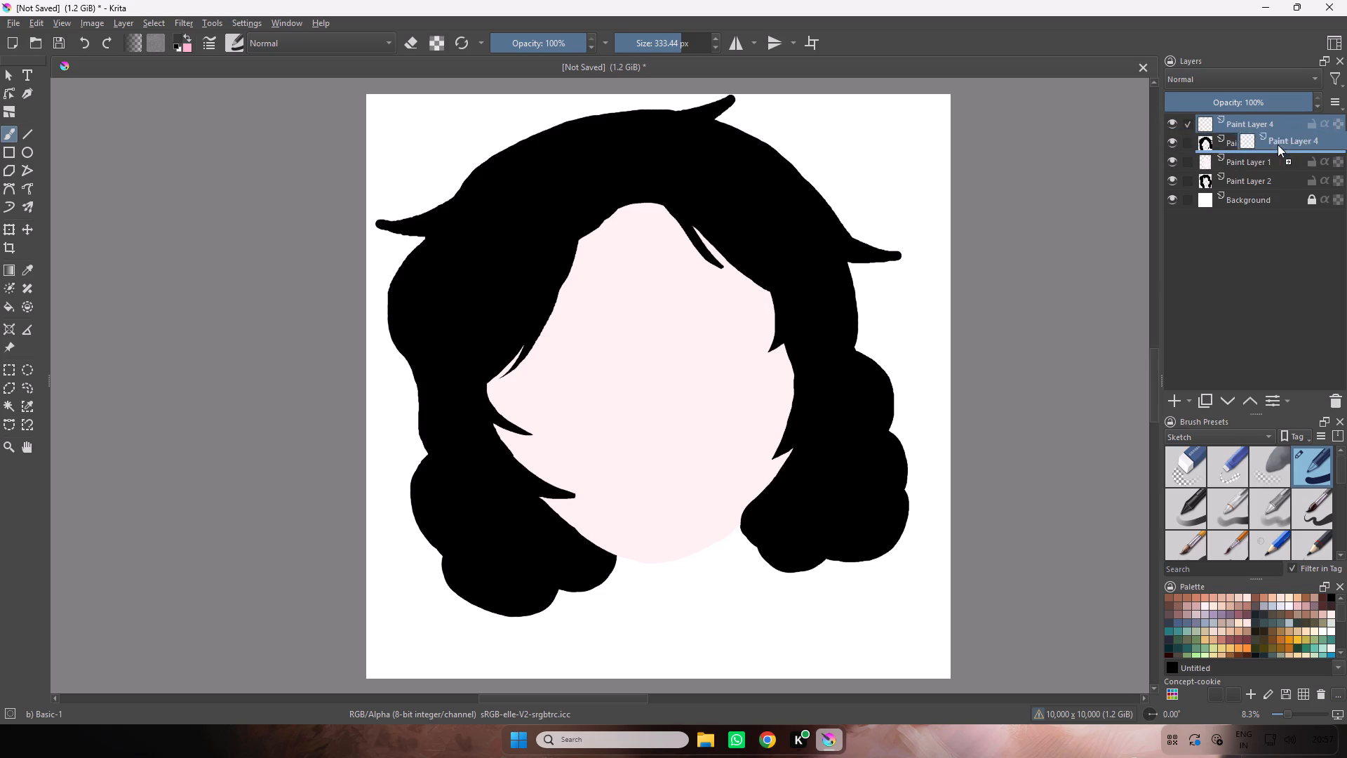
{"action": "left_click_drag", "start_coordinate": [1278, 145], "coordinate": [1184, 147]}
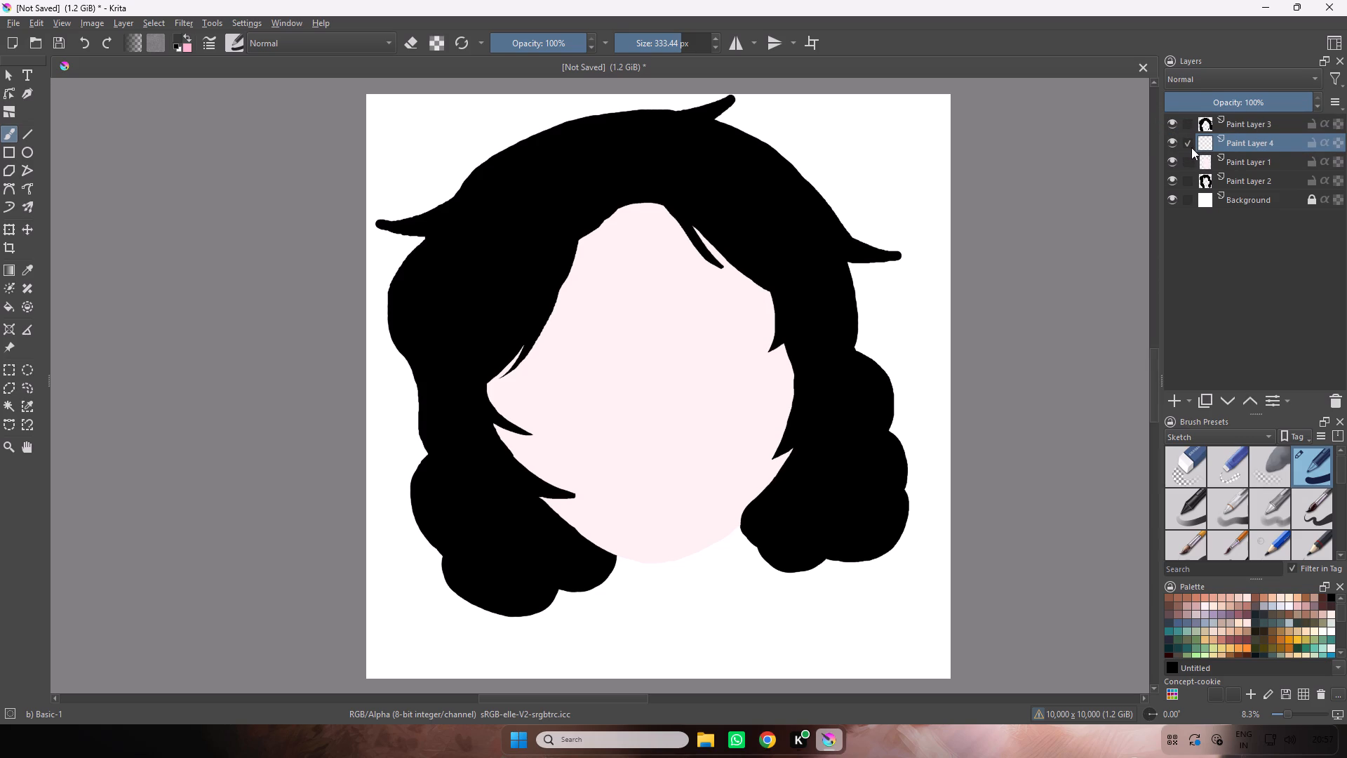
Undo the last reordering of Paint Layer 4 in the layer stack.
{"action": "key", "text": "ctrl+z"}
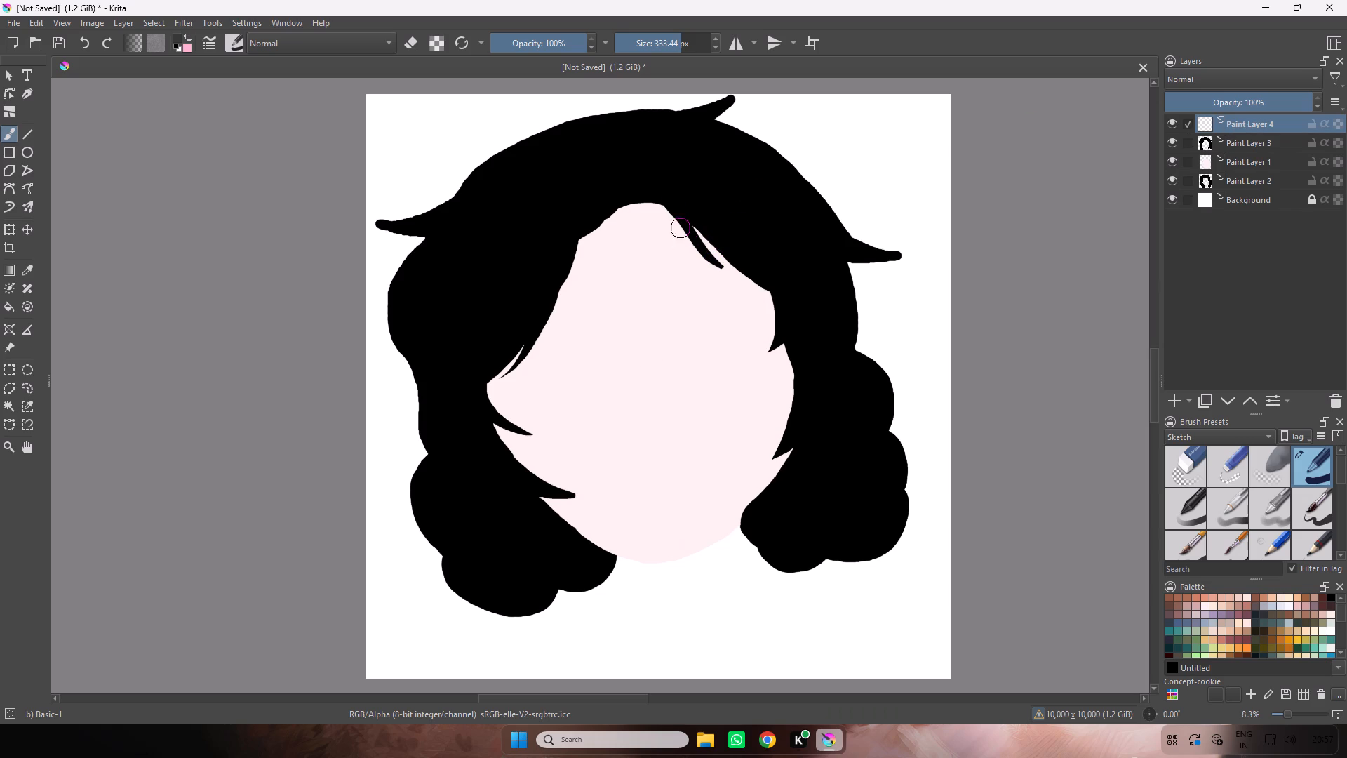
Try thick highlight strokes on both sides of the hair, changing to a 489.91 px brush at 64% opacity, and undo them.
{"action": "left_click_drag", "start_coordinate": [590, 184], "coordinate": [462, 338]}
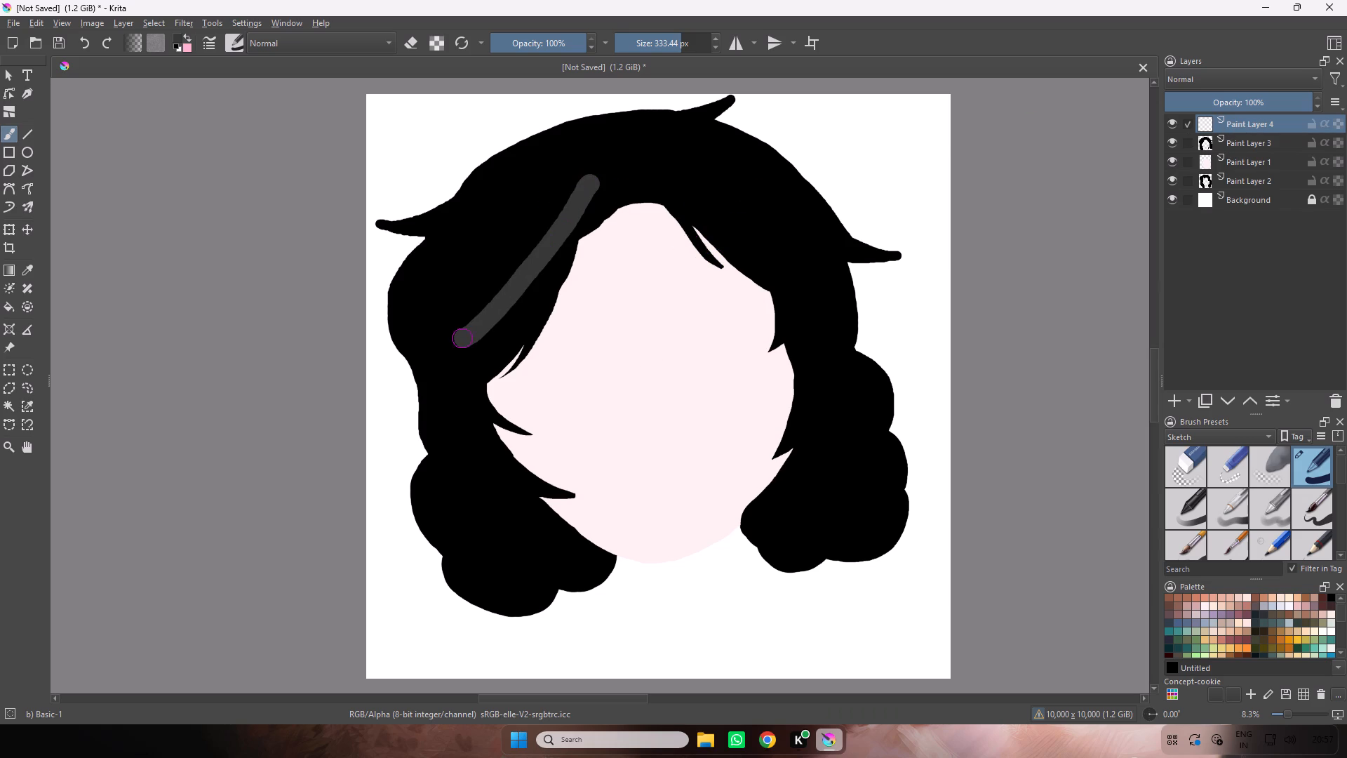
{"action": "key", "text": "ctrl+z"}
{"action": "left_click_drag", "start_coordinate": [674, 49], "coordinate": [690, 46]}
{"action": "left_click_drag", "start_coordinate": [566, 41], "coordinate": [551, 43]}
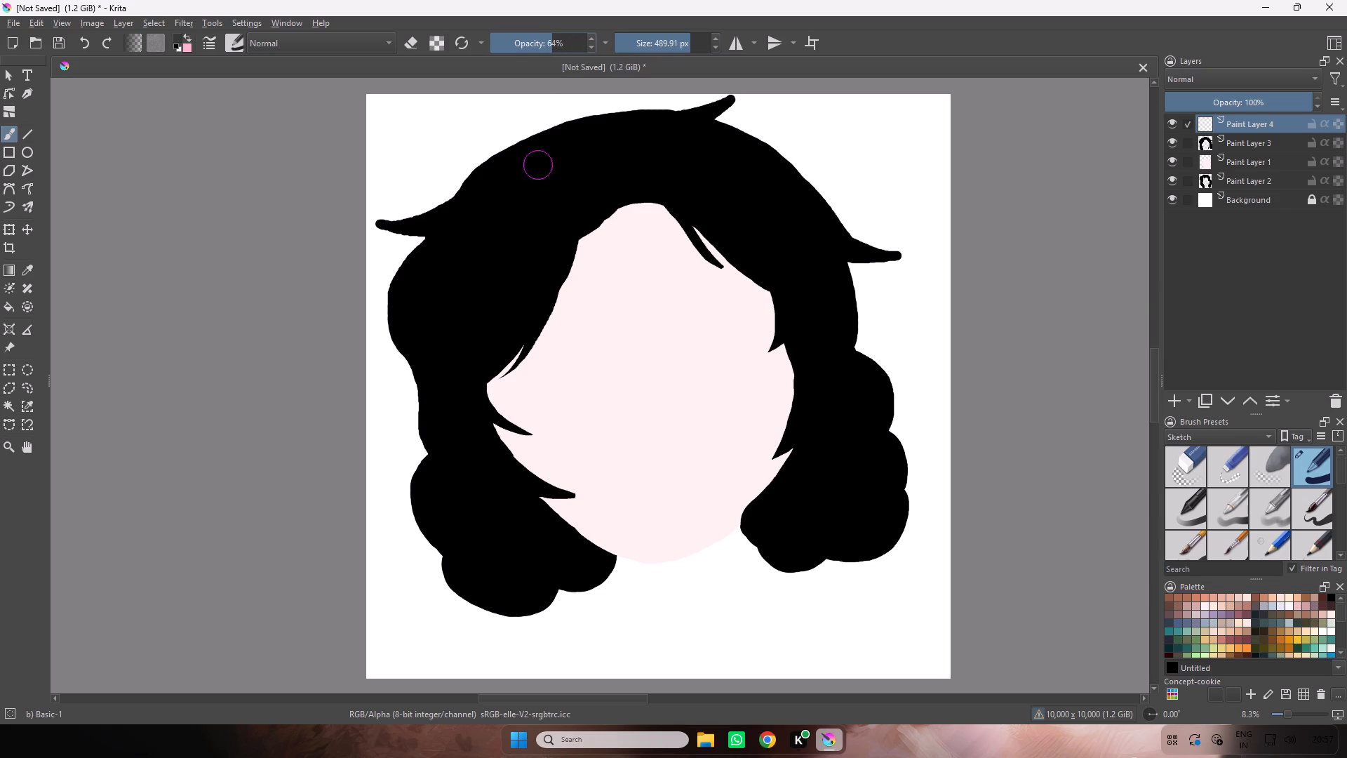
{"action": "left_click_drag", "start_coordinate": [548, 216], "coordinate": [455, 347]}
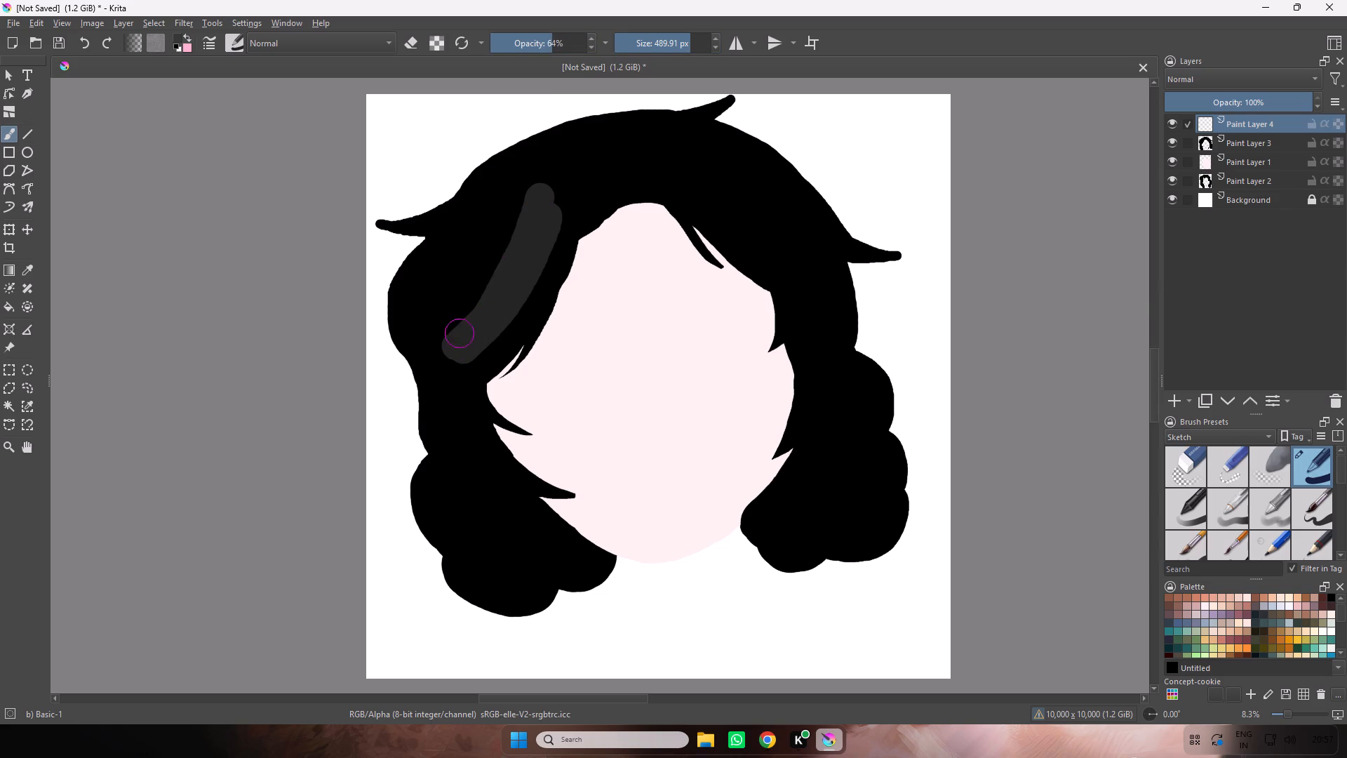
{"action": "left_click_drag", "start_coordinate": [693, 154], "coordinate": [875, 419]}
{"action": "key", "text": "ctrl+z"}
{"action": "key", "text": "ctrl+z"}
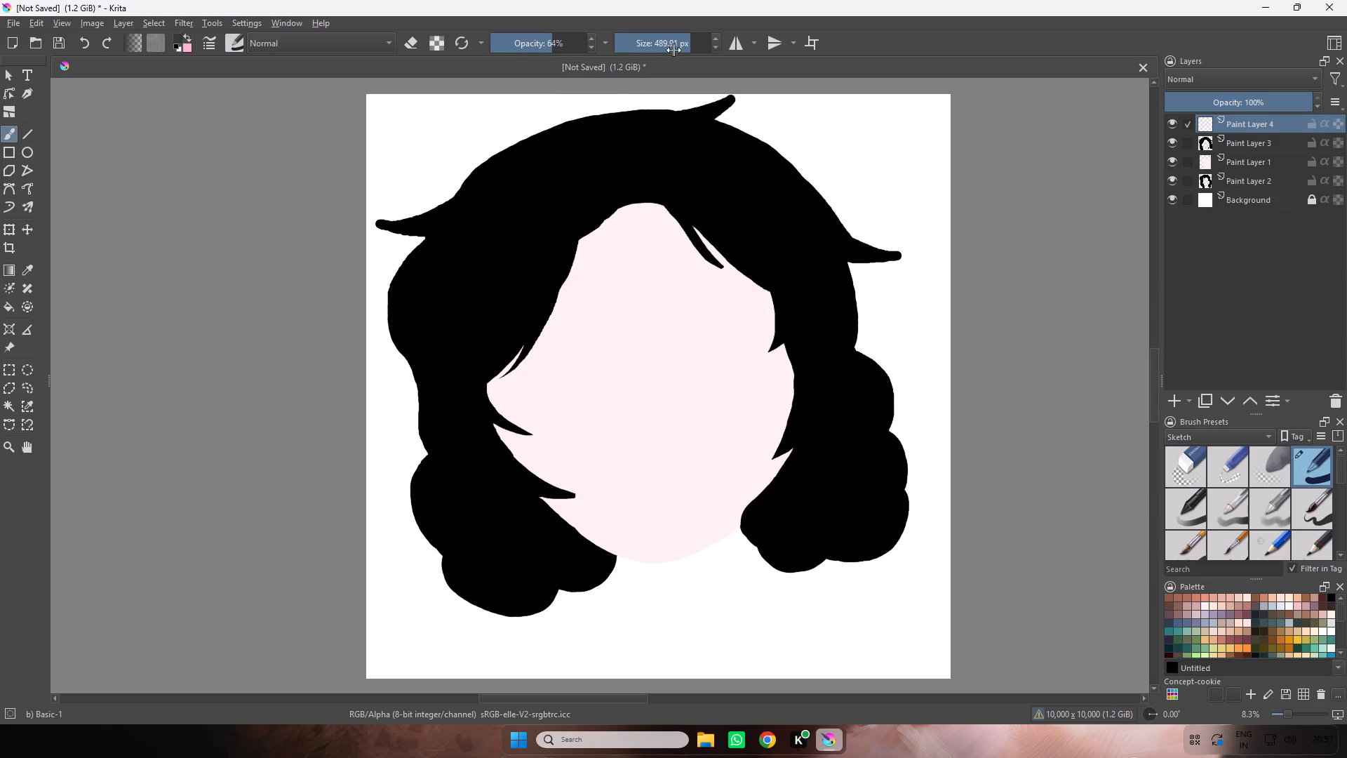
Reduce the brush size to 111.82 px.
{"action": "left_click_drag", "start_coordinate": [672, 48], "coordinate": [661, 50]}
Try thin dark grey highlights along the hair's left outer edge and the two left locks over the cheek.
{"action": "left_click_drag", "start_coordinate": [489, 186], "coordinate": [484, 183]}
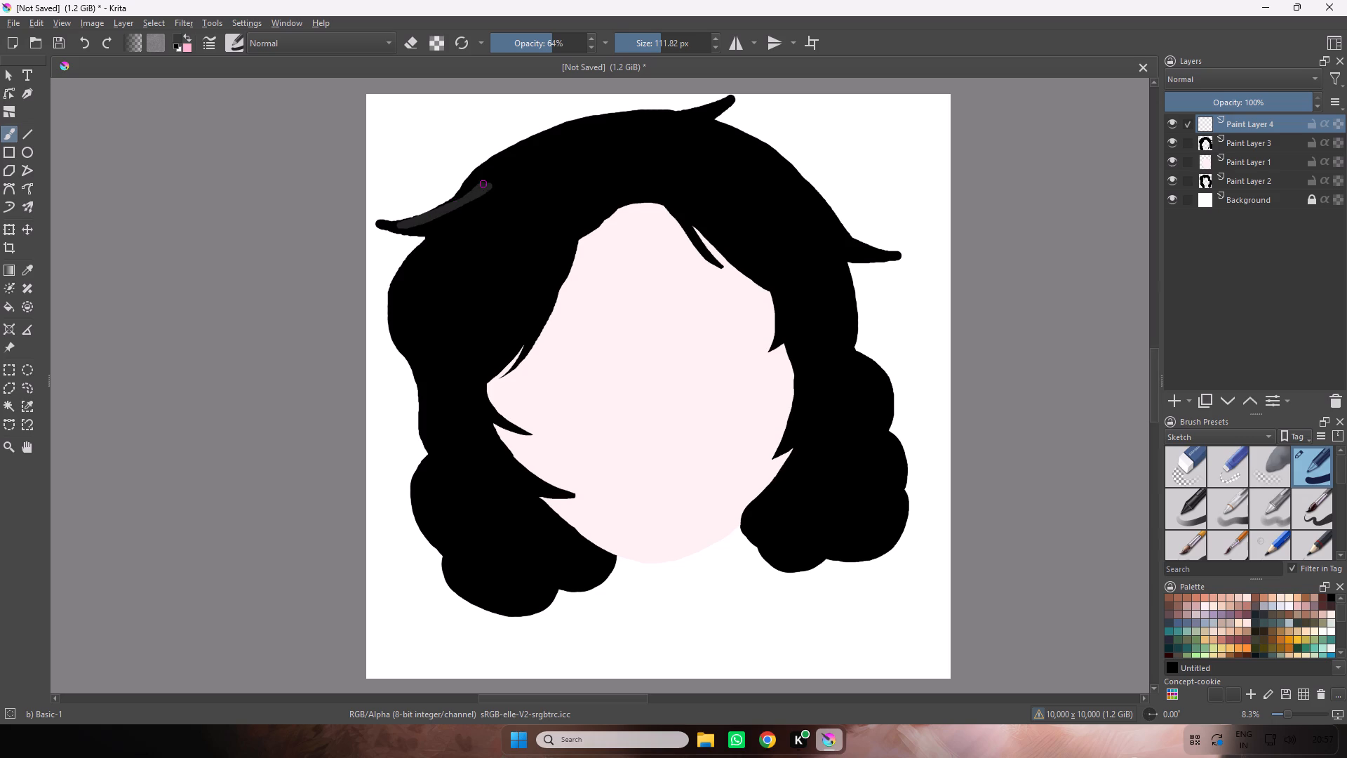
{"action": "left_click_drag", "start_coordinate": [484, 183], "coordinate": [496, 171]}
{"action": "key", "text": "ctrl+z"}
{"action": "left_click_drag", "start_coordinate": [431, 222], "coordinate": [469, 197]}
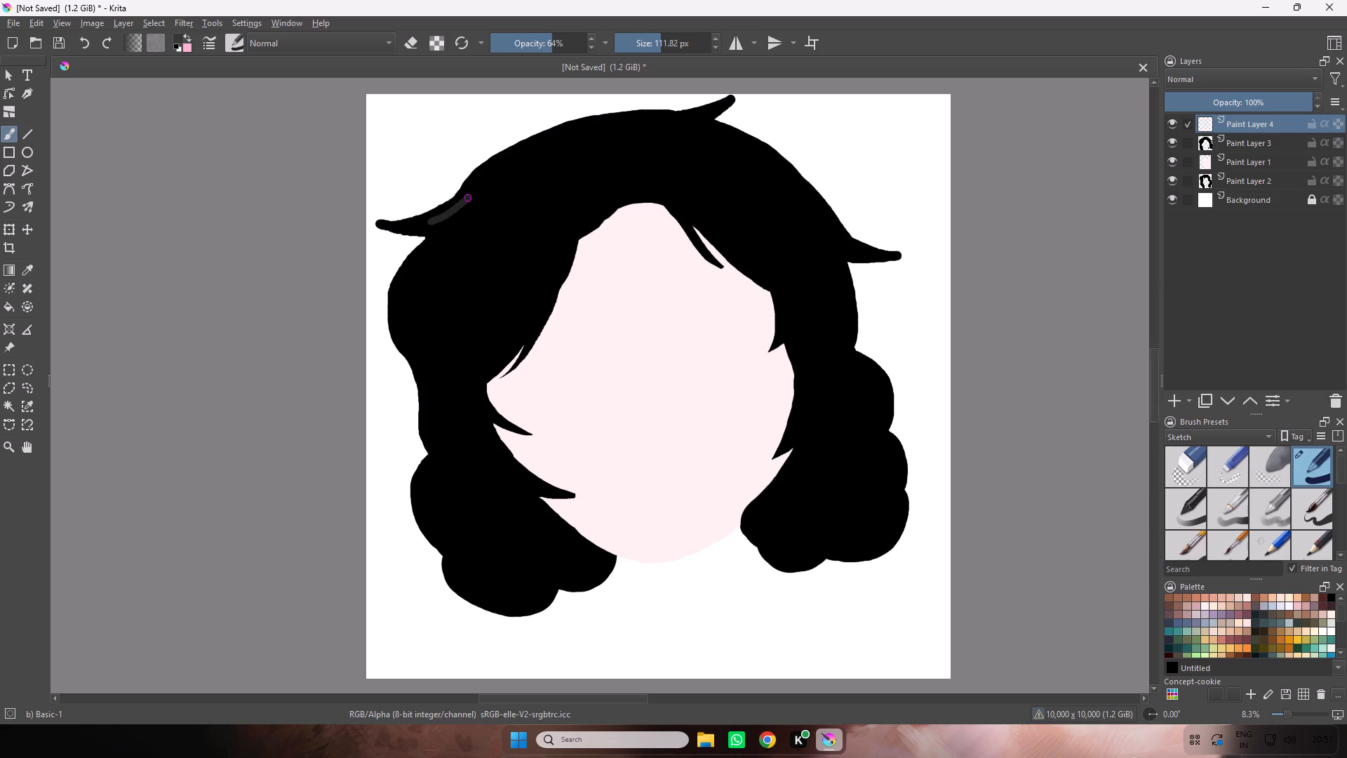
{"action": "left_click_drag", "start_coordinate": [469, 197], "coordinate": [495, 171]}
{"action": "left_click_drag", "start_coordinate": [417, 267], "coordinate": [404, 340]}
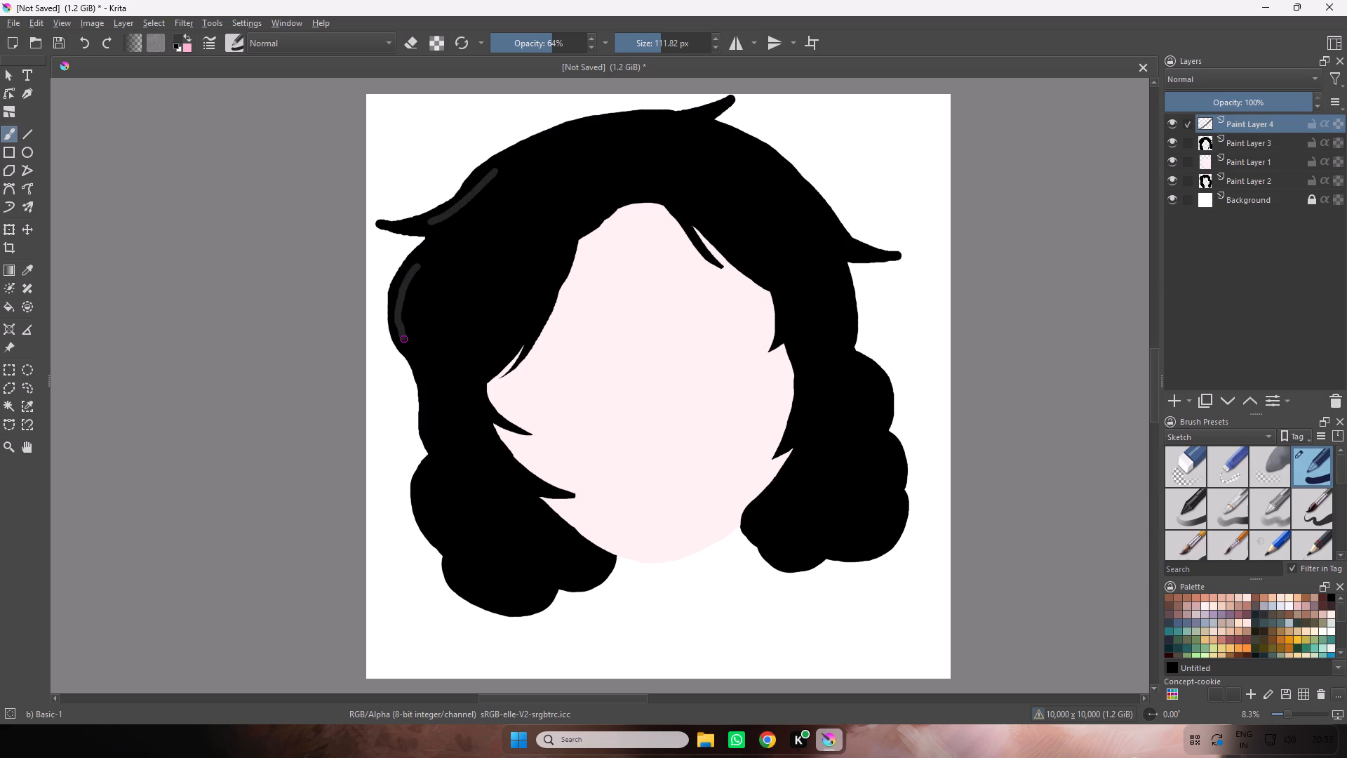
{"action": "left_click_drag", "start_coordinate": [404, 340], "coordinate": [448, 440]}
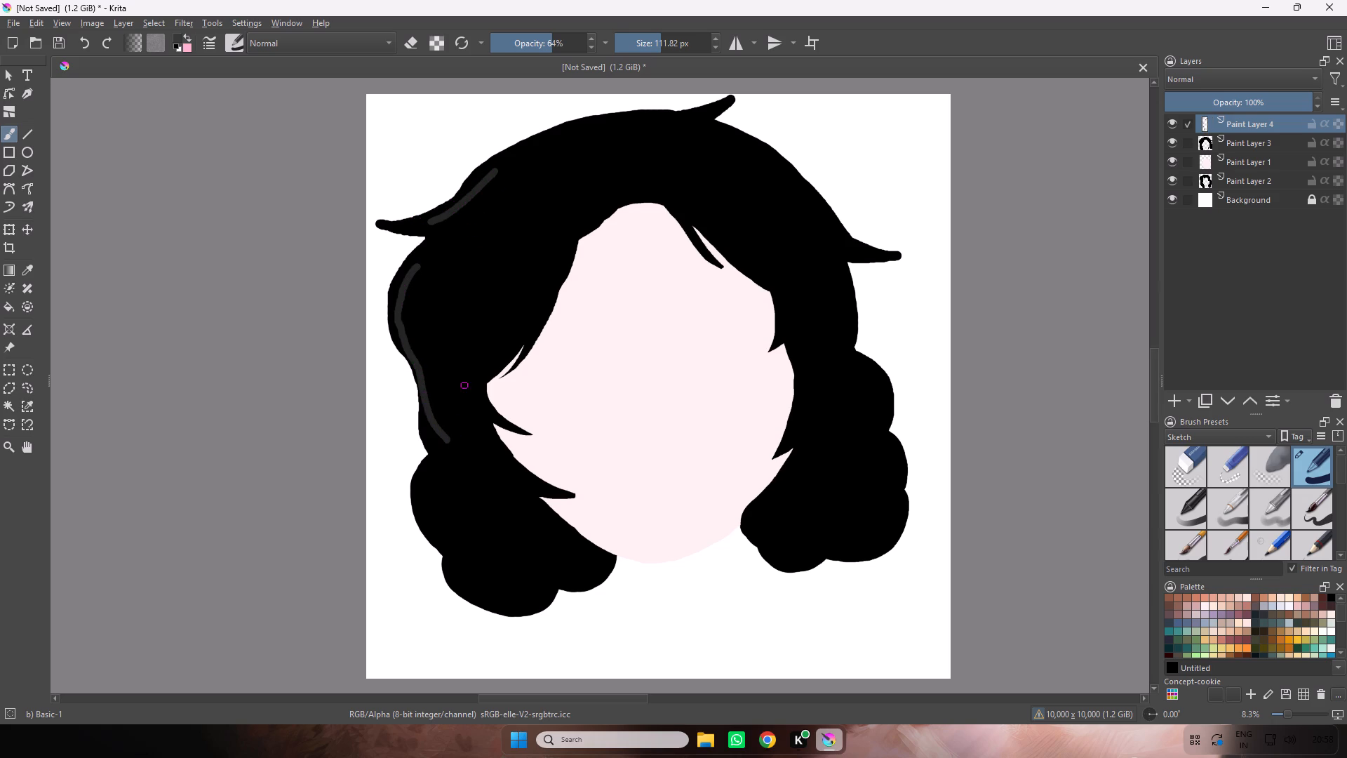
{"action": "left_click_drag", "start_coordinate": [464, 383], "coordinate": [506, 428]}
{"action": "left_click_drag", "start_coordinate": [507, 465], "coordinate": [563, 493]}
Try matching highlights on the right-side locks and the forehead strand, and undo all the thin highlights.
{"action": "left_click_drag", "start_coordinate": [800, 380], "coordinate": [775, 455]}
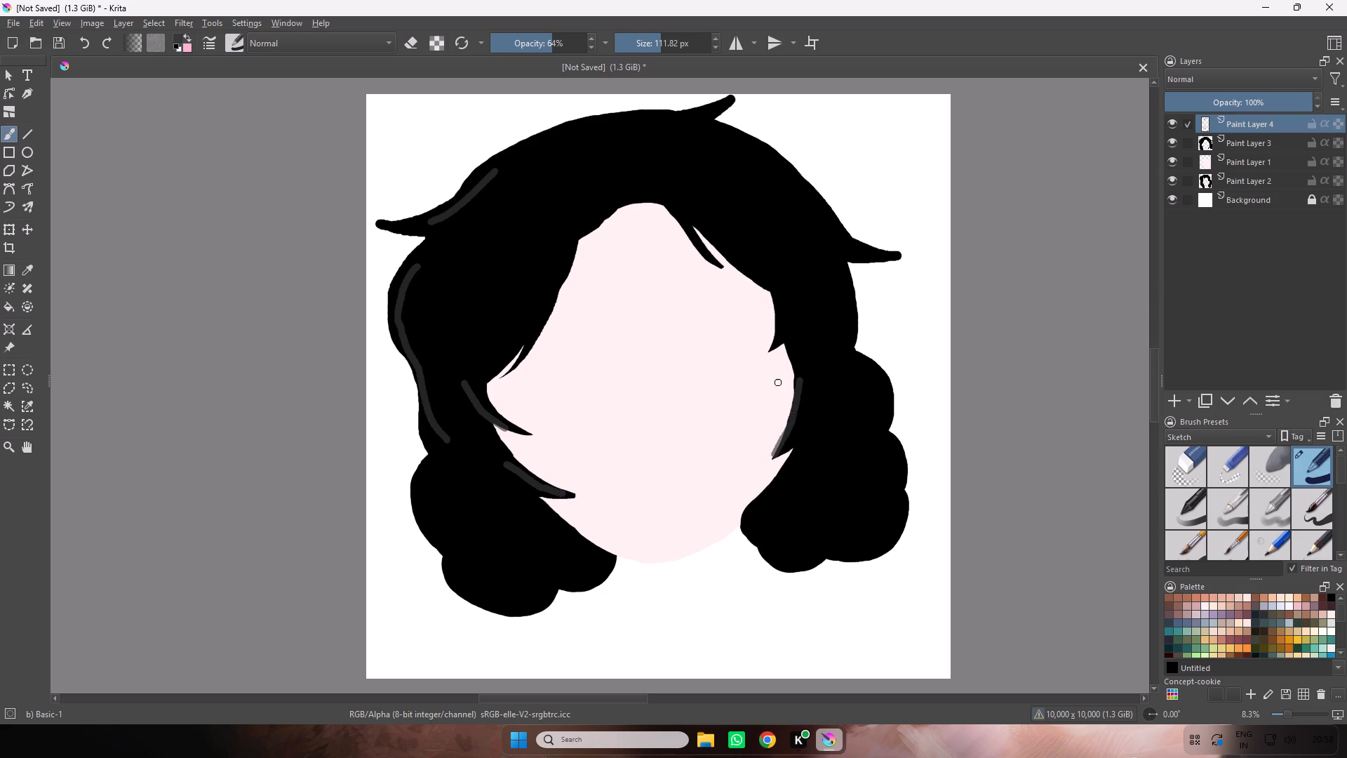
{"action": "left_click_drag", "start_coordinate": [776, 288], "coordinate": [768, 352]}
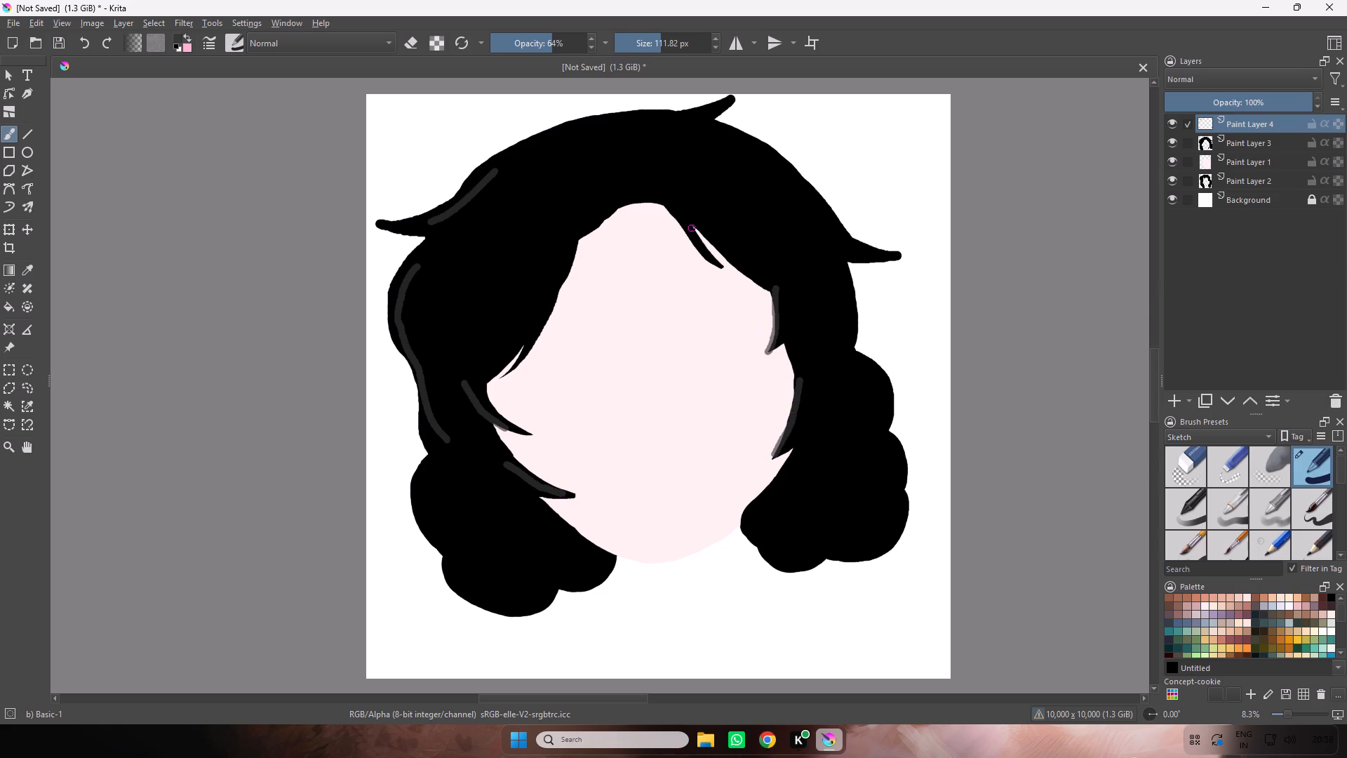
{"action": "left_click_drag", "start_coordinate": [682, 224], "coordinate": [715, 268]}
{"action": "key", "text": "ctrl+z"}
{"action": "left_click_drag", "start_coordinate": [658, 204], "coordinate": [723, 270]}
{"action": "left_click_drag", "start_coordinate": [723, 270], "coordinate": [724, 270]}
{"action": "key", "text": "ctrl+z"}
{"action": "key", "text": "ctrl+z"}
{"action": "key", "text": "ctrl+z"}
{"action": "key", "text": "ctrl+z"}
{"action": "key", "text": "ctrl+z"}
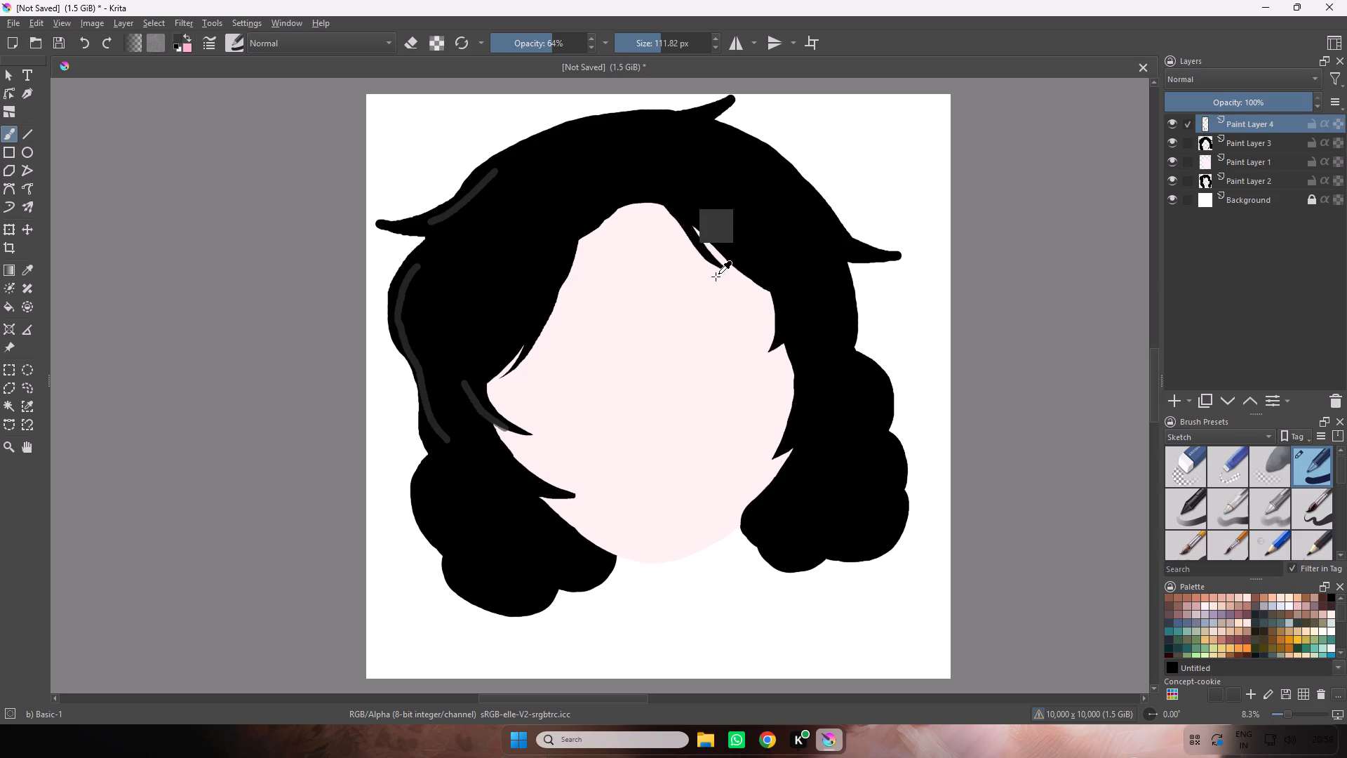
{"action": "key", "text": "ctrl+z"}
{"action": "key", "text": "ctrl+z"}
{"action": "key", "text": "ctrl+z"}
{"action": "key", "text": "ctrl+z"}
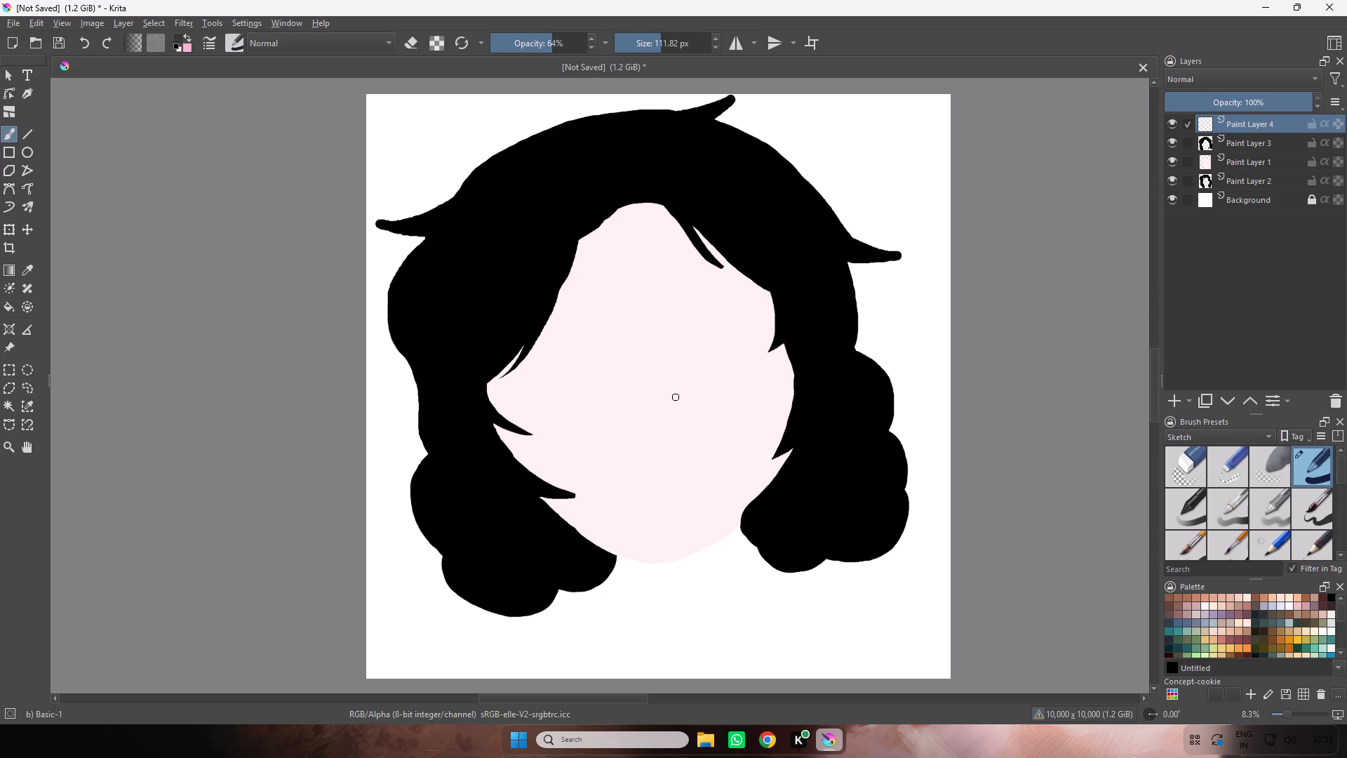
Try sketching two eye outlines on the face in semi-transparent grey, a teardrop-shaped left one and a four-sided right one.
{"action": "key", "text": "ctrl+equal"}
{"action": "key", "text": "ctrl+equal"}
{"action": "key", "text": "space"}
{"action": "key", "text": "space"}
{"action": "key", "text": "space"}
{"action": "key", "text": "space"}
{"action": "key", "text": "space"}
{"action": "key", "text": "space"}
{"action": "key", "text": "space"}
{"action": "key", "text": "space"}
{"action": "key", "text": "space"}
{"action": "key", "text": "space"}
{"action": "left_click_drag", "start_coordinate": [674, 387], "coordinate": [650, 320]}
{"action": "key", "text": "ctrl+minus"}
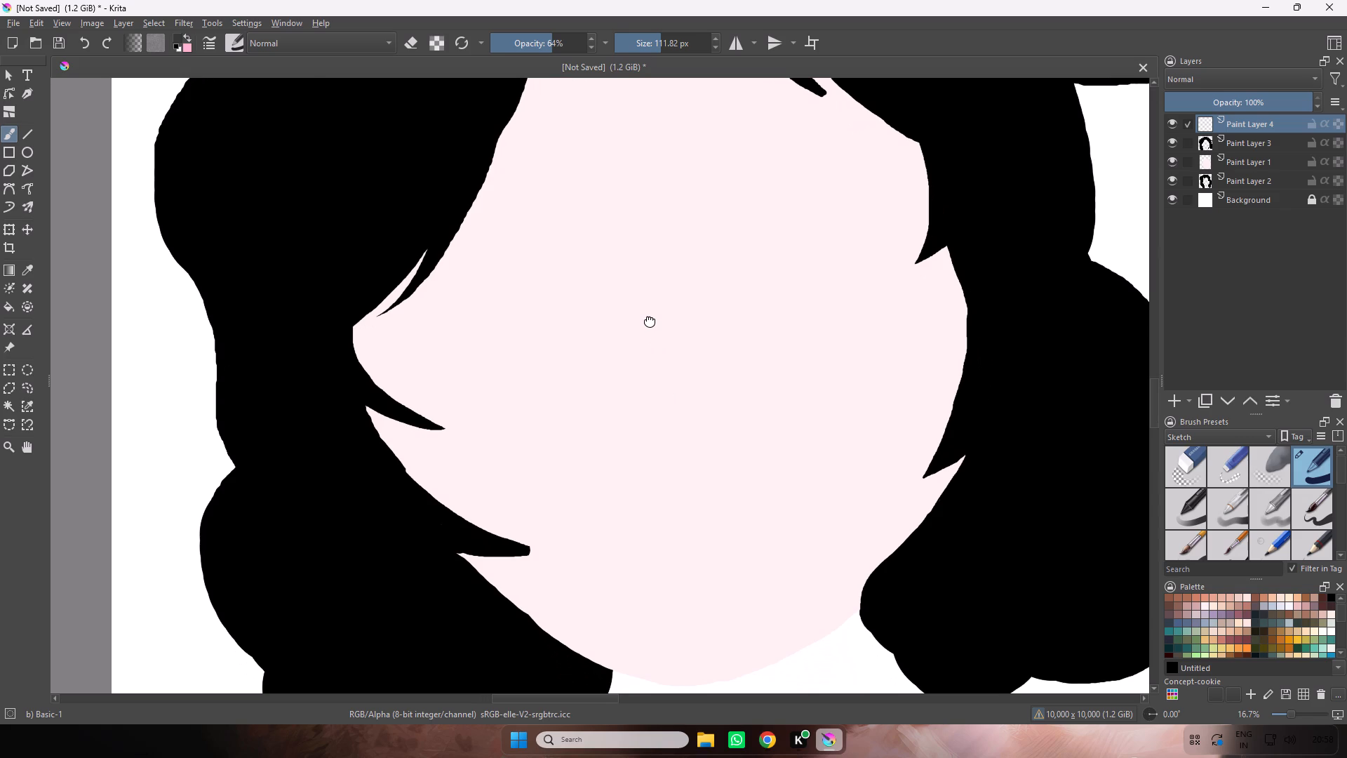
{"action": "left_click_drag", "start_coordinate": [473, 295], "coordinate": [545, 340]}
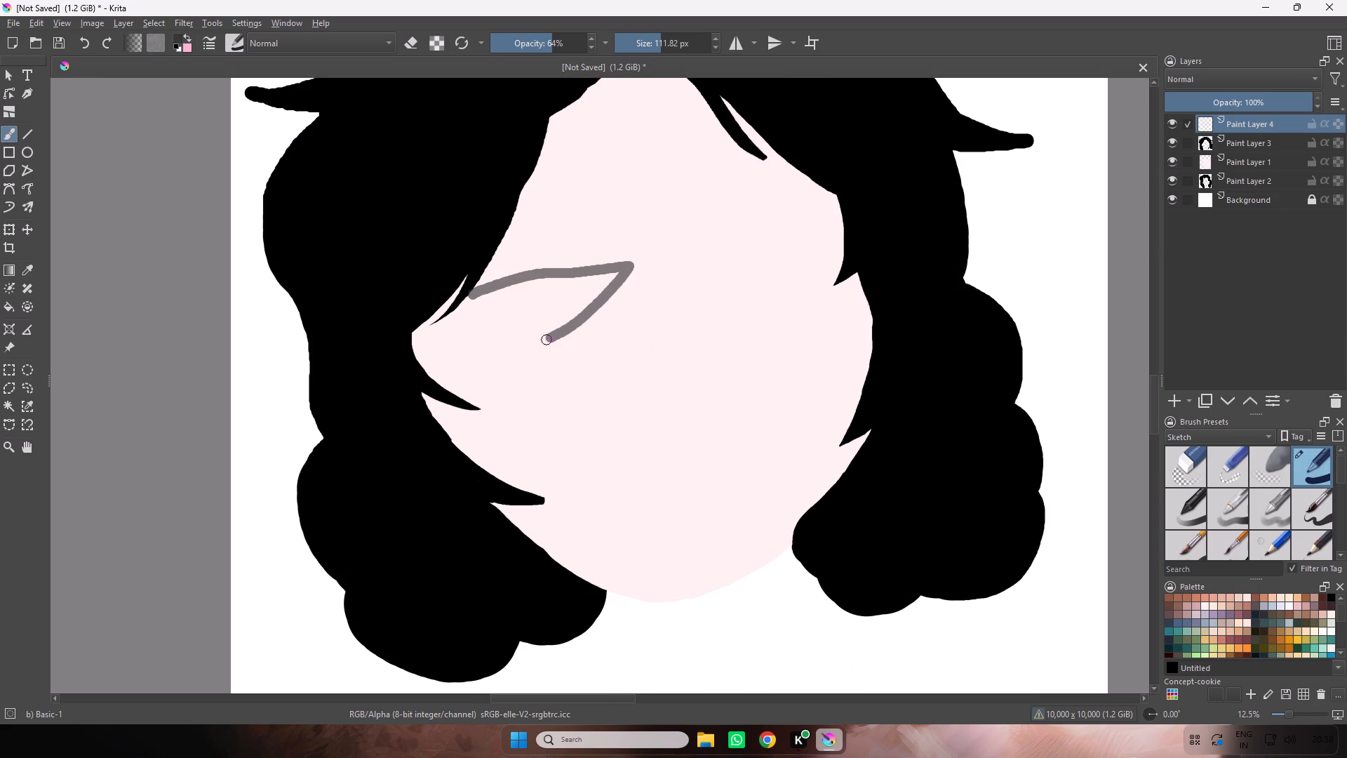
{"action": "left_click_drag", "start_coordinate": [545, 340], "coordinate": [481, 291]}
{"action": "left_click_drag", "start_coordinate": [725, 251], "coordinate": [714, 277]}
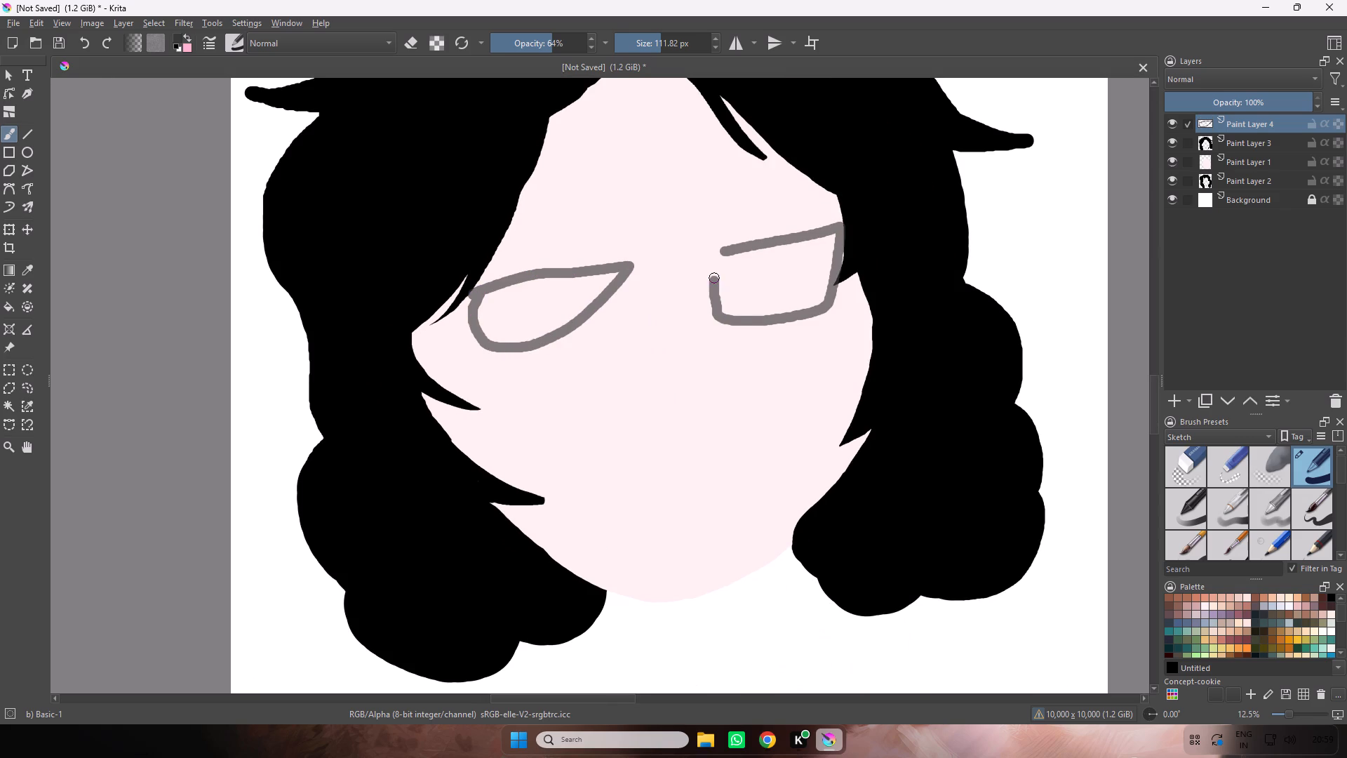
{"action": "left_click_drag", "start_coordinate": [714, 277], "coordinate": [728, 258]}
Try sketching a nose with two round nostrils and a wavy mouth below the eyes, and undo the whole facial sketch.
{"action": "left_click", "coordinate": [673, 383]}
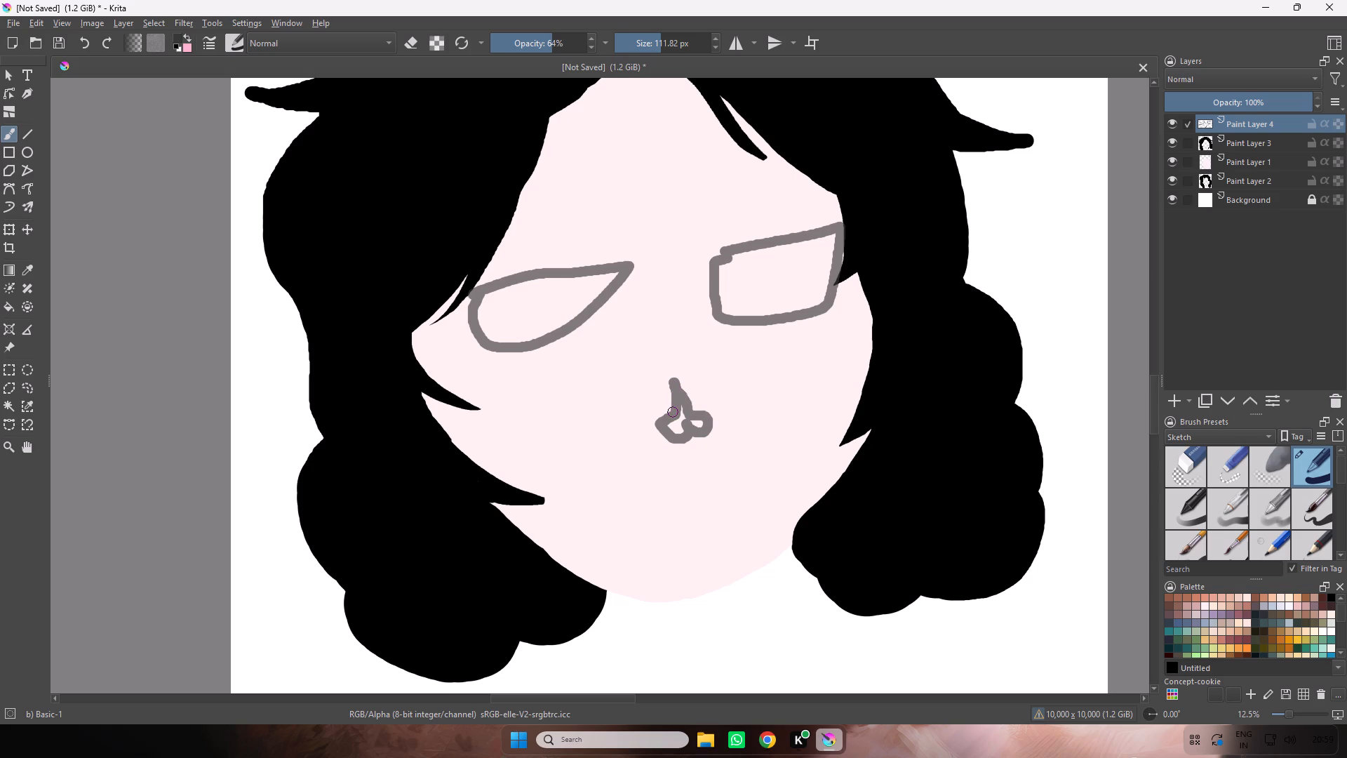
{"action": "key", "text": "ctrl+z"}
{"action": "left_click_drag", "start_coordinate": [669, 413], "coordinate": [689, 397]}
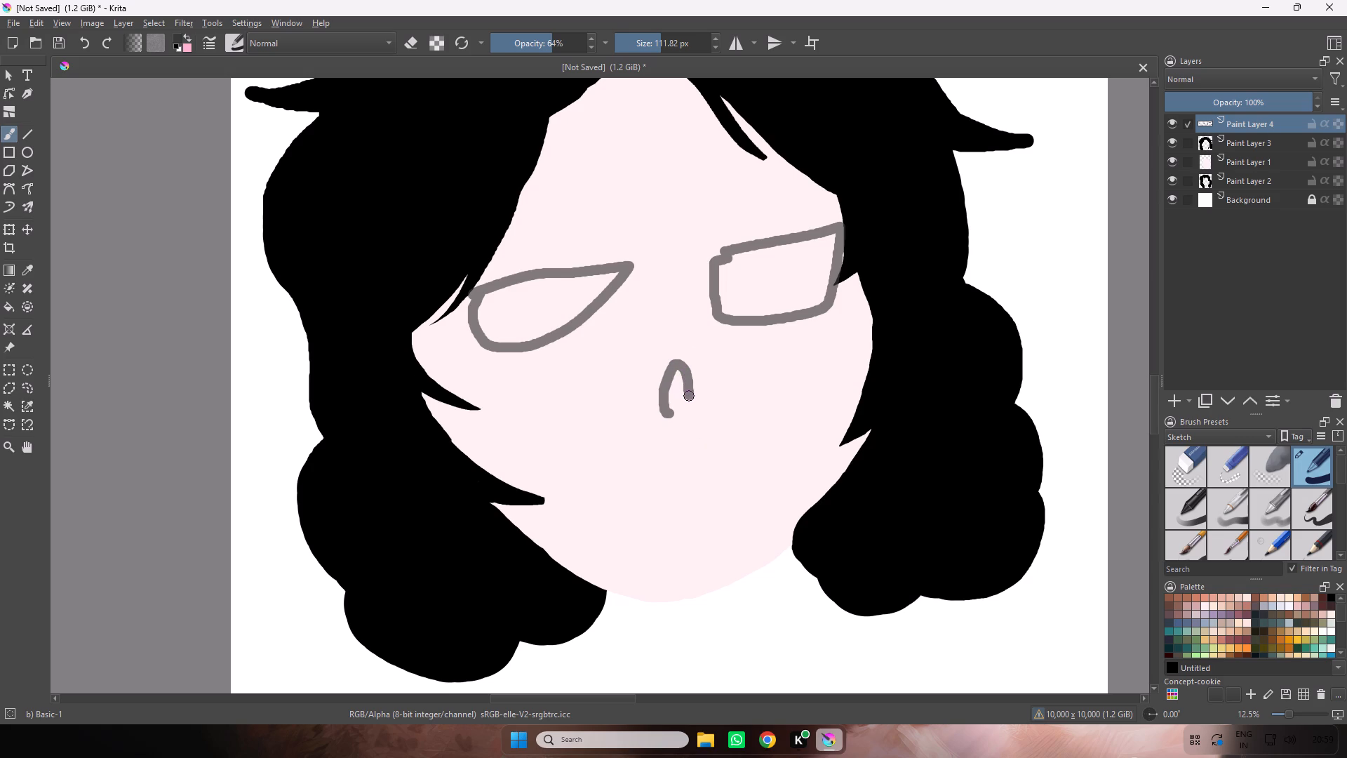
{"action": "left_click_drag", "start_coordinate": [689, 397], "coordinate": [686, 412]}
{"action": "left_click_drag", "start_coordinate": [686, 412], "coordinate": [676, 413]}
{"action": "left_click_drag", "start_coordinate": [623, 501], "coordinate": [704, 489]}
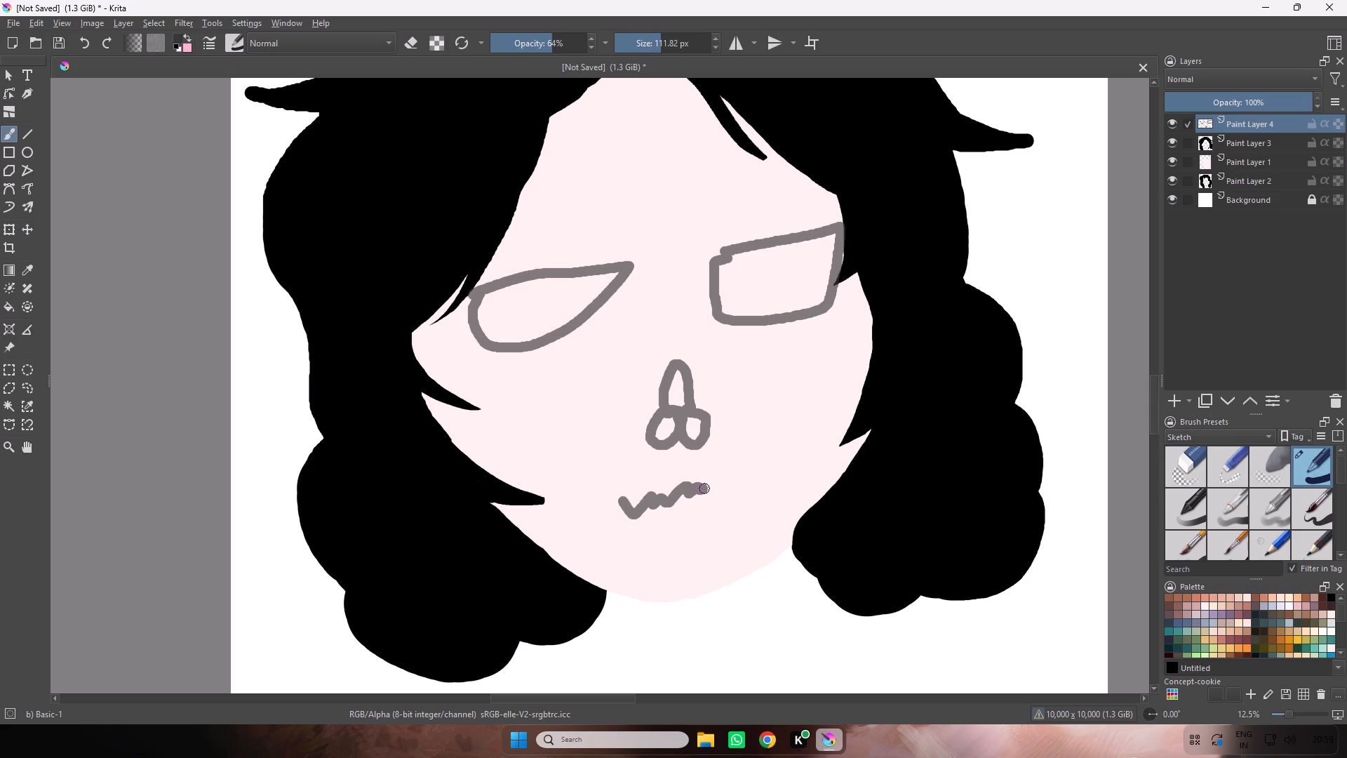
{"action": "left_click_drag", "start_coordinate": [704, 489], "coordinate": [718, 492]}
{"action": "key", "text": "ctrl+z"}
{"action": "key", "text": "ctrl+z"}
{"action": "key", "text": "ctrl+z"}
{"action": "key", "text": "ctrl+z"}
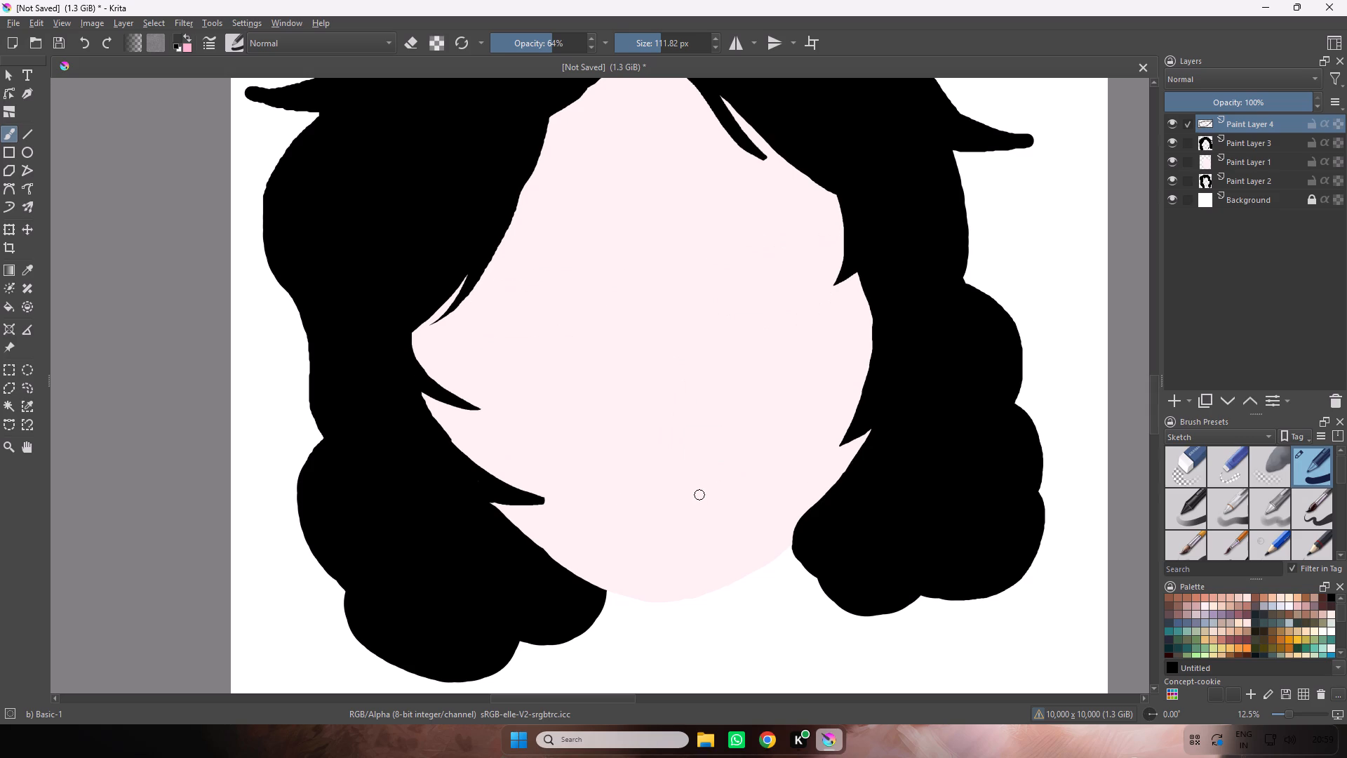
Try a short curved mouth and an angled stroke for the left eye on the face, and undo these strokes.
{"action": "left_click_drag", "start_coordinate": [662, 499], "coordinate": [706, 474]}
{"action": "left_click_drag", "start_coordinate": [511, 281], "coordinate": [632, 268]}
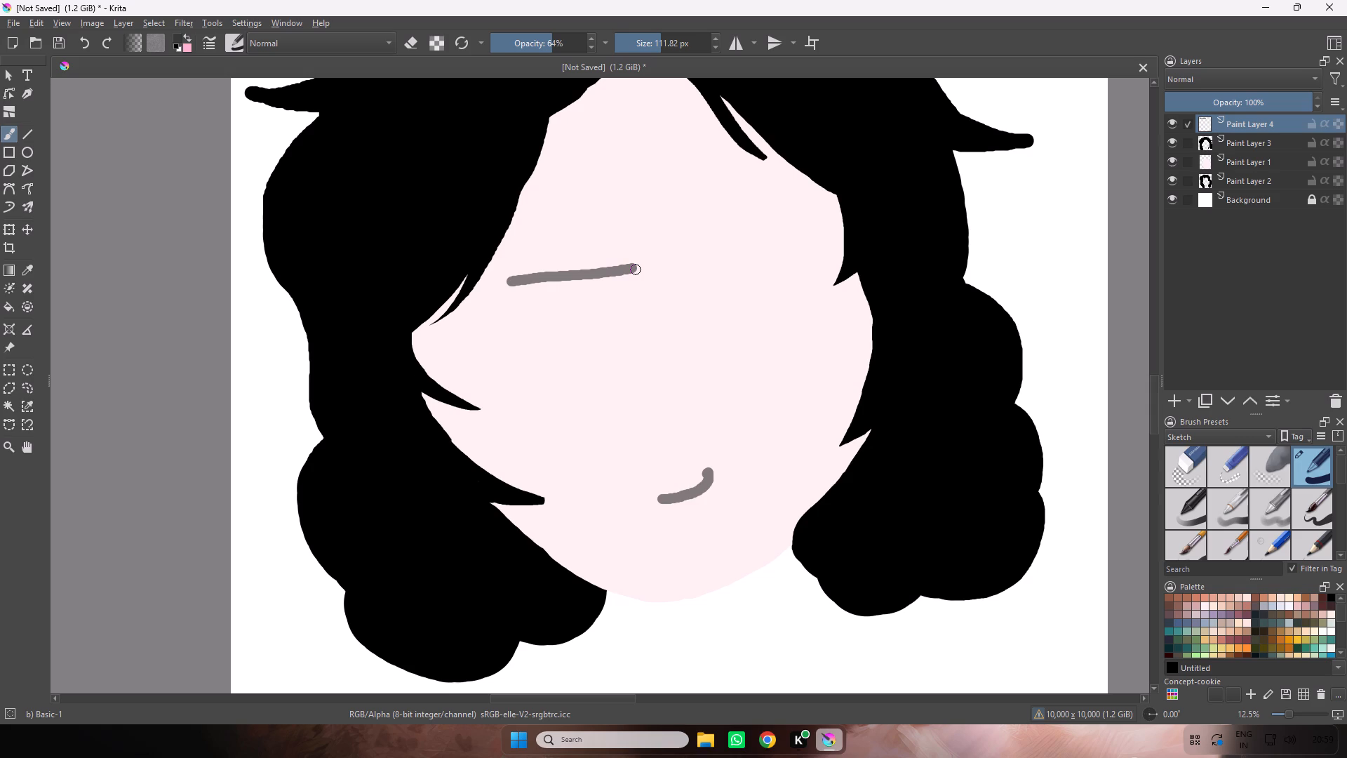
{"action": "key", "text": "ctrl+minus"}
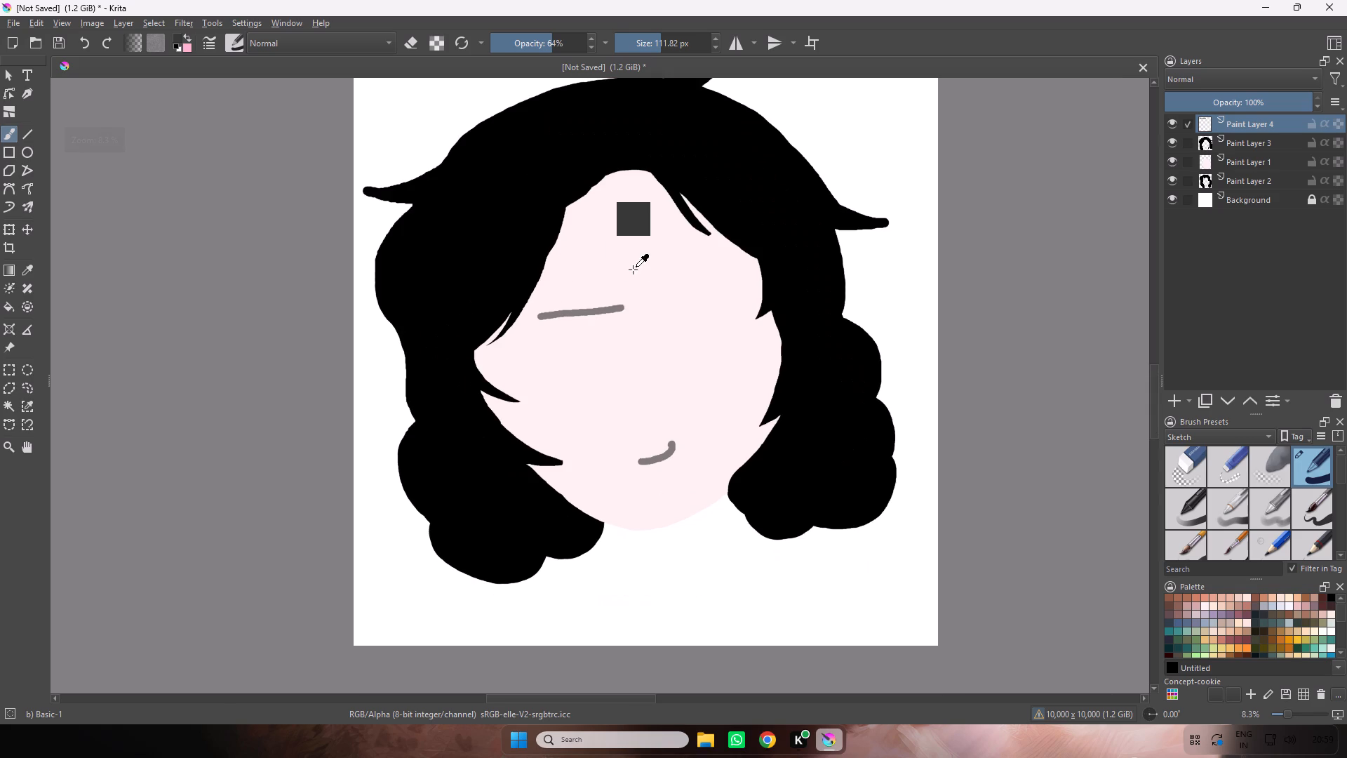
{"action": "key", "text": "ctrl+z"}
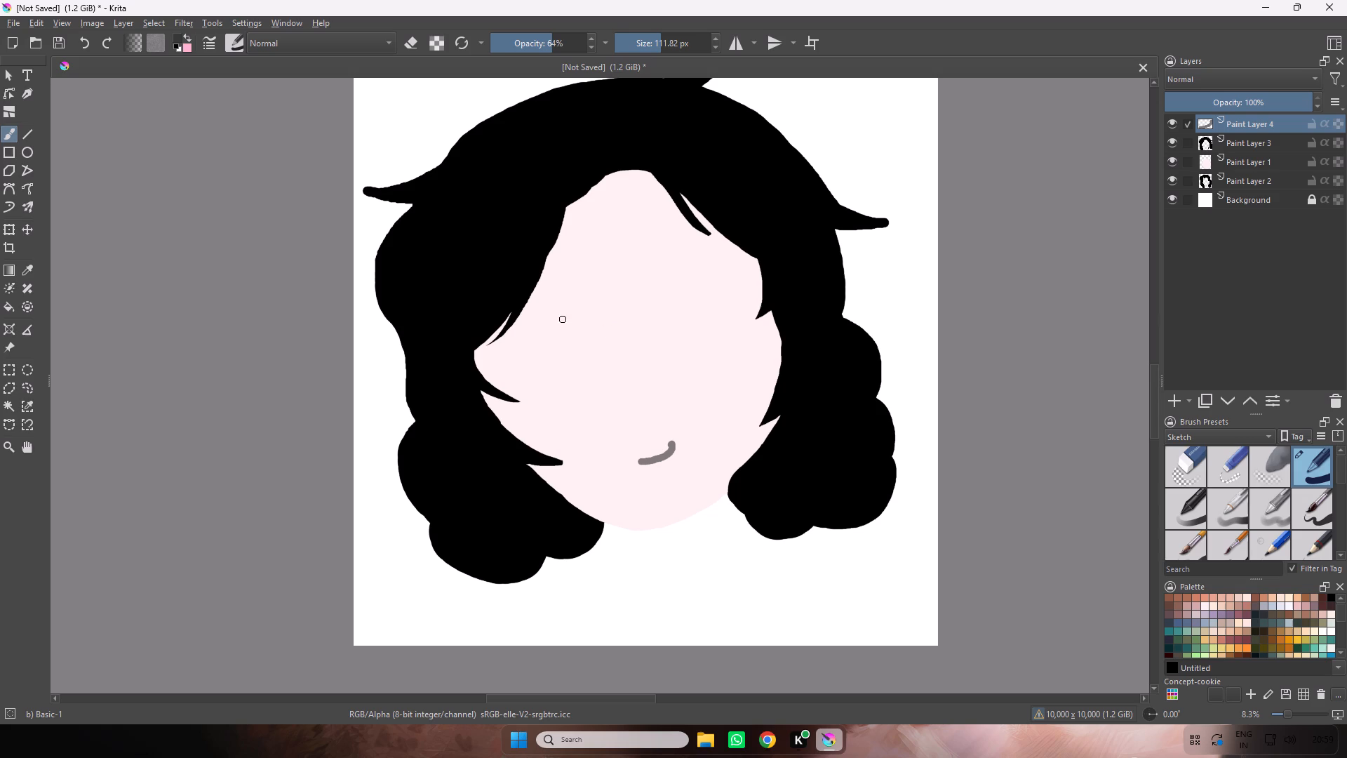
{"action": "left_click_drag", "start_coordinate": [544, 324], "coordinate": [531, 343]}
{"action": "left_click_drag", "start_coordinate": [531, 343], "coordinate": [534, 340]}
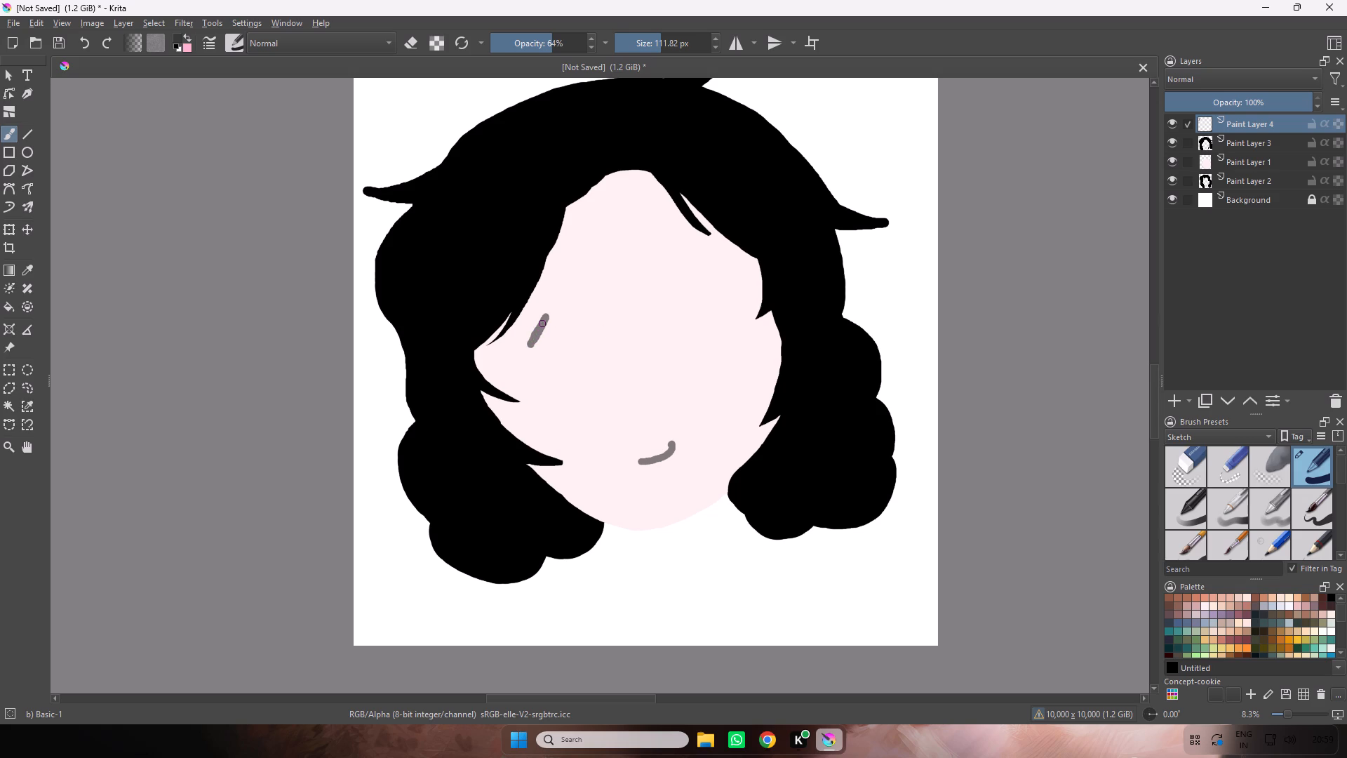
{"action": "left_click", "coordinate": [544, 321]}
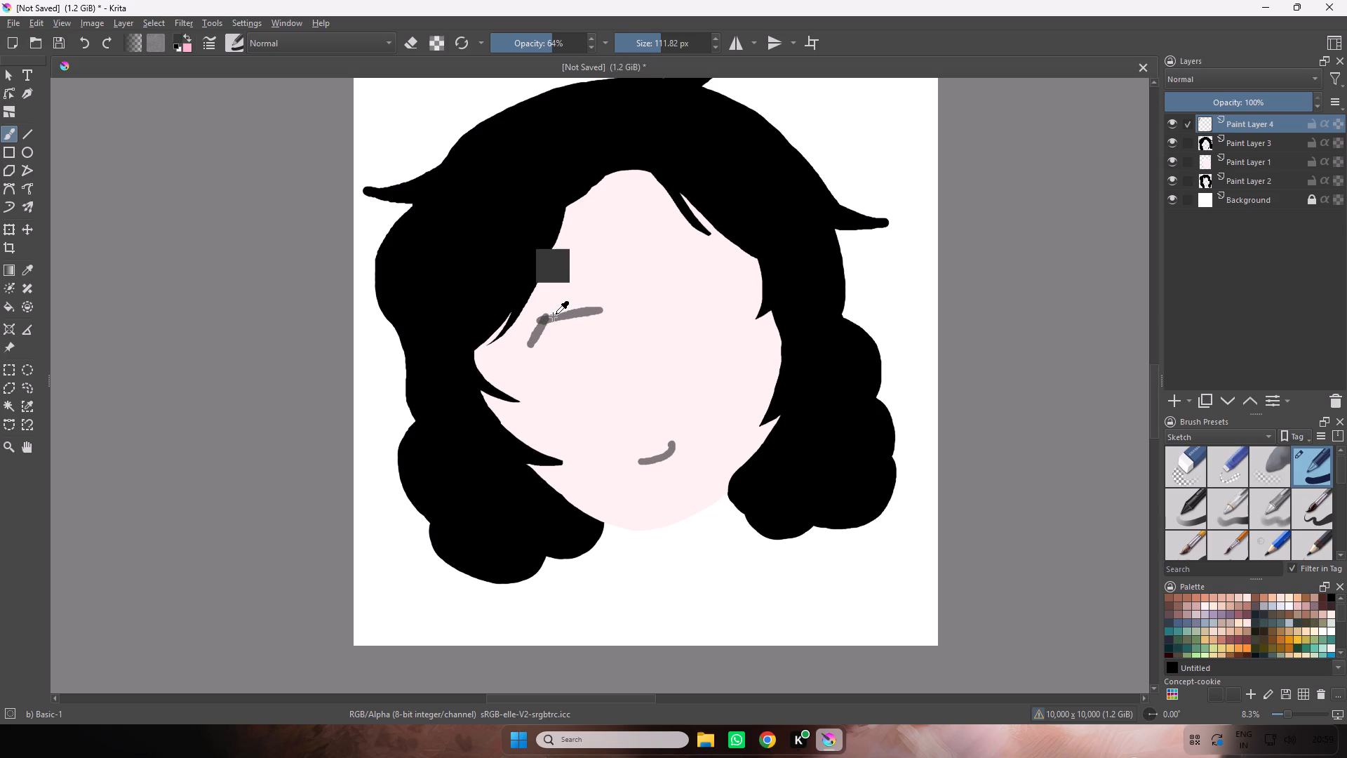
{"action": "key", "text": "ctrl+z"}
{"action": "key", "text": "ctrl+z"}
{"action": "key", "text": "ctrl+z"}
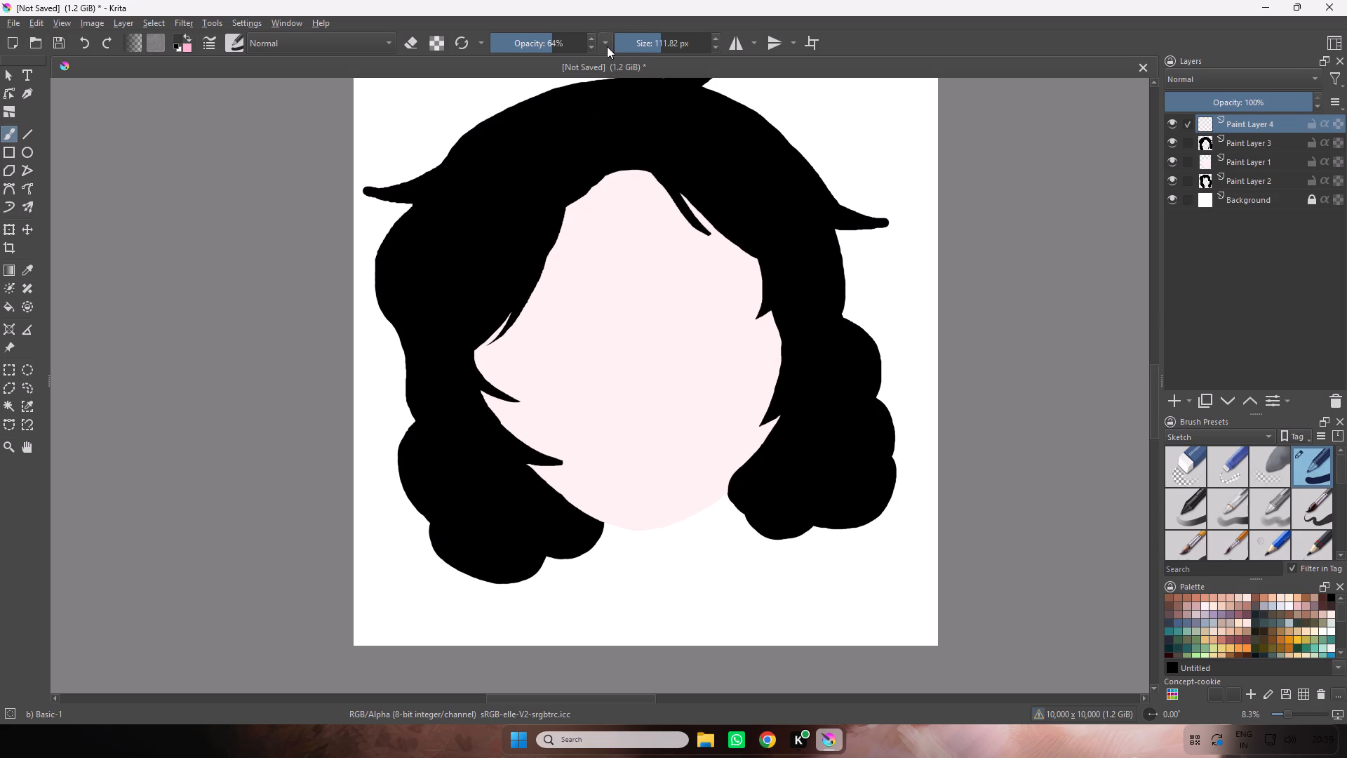
Draw a lopsided dark grey smile at 100% brush opacity across the lower face, with a short vertical stroke at its left end.
{"action": "left_click_drag", "start_coordinate": [555, 40], "coordinate": [601, 51]}
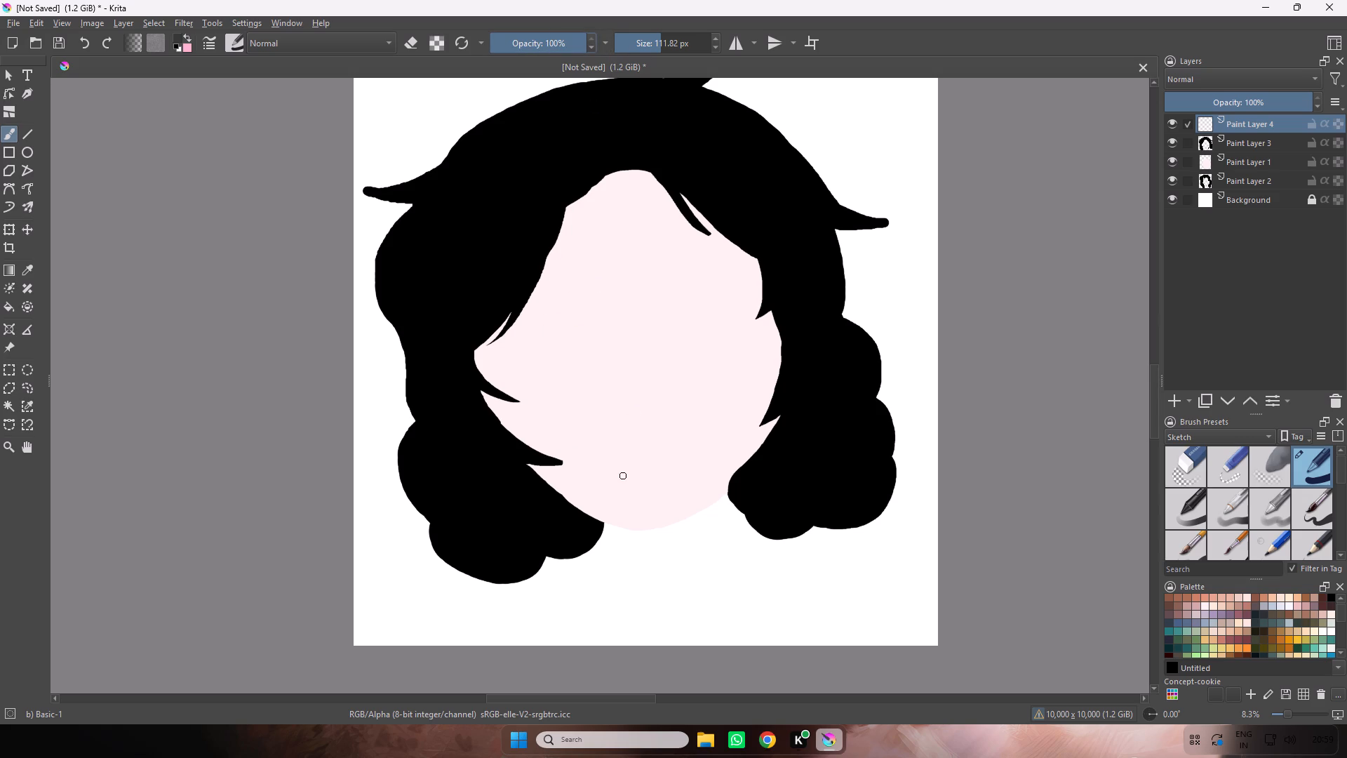
{"action": "left_click_drag", "start_coordinate": [624, 474], "coordinate": [658, 465]}
{"action": "left_click_drag", "start_coordinate": [658, 465], "coordinate": [724, 423]}
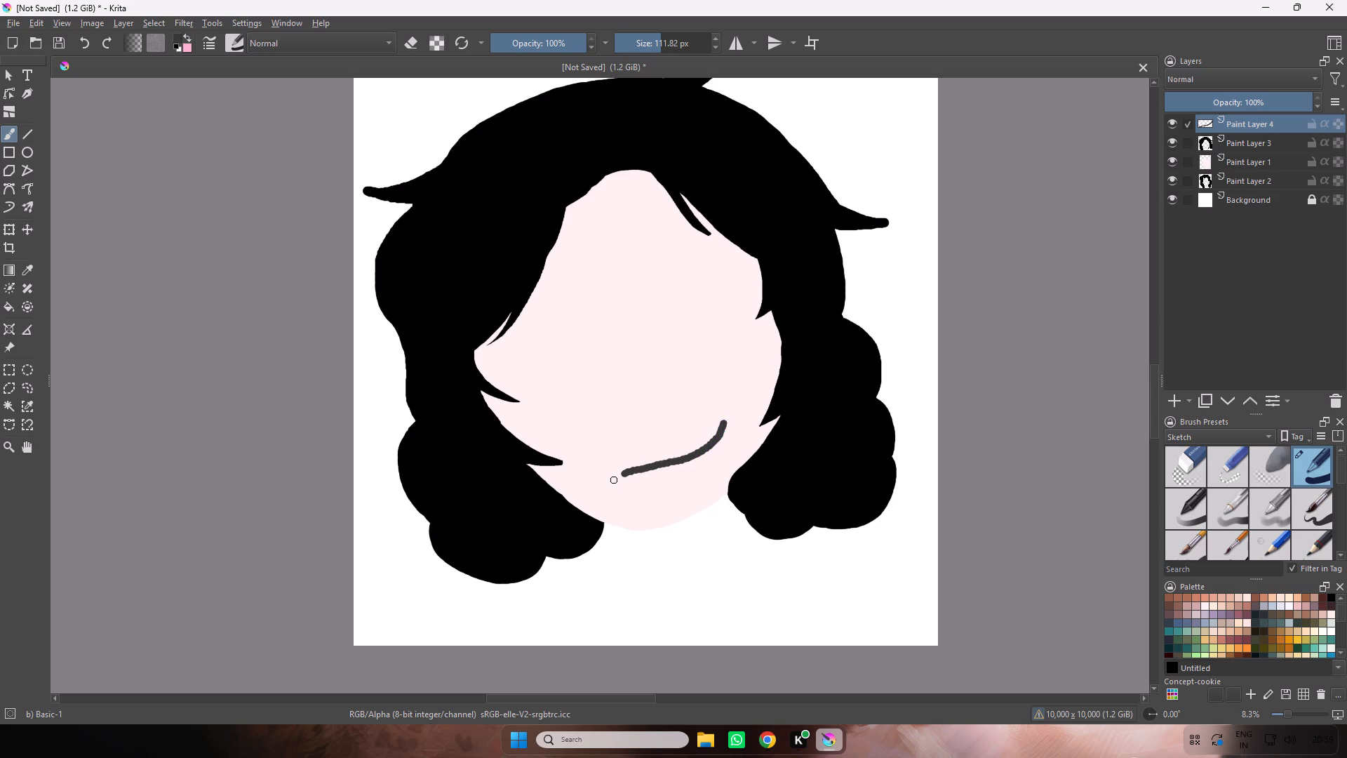
{"action": "left_click_drag", "start_coordinate": [620, 465], "coordinate": [623, 487]}
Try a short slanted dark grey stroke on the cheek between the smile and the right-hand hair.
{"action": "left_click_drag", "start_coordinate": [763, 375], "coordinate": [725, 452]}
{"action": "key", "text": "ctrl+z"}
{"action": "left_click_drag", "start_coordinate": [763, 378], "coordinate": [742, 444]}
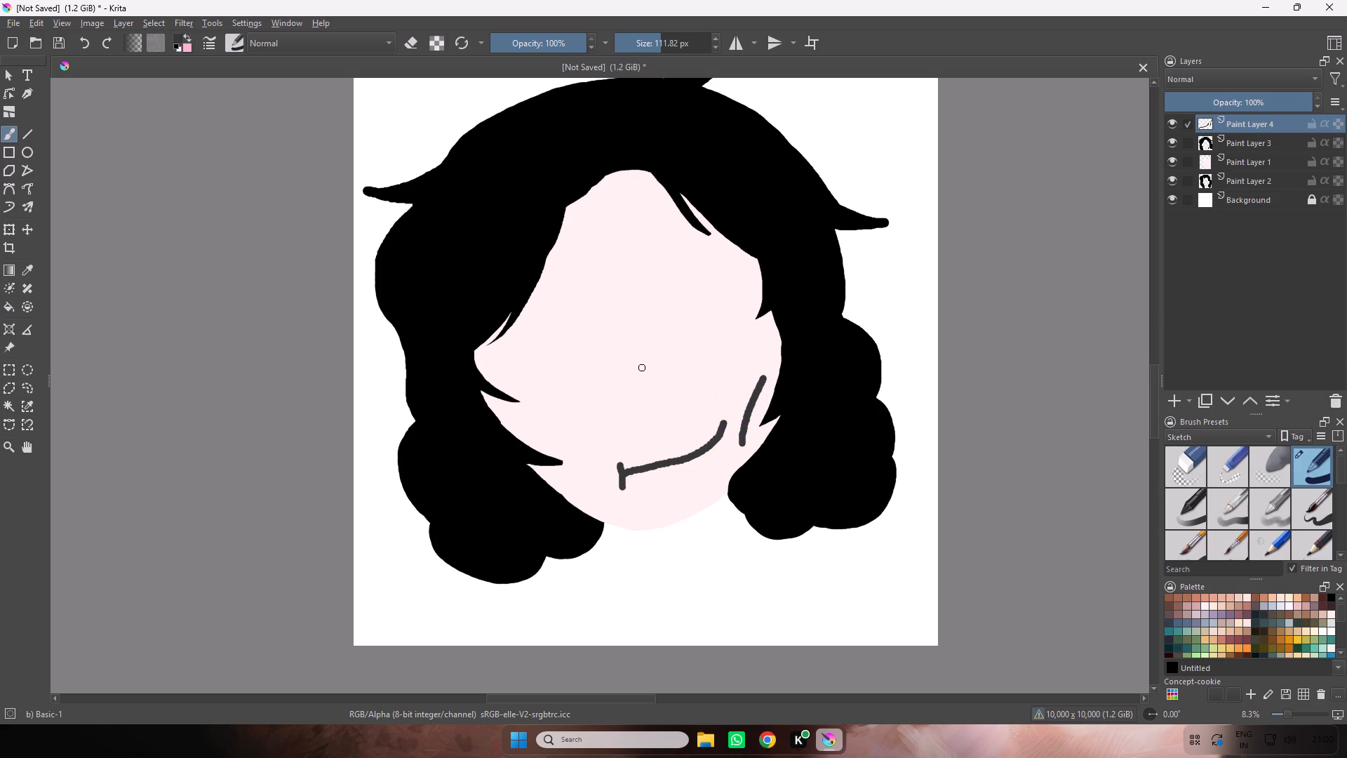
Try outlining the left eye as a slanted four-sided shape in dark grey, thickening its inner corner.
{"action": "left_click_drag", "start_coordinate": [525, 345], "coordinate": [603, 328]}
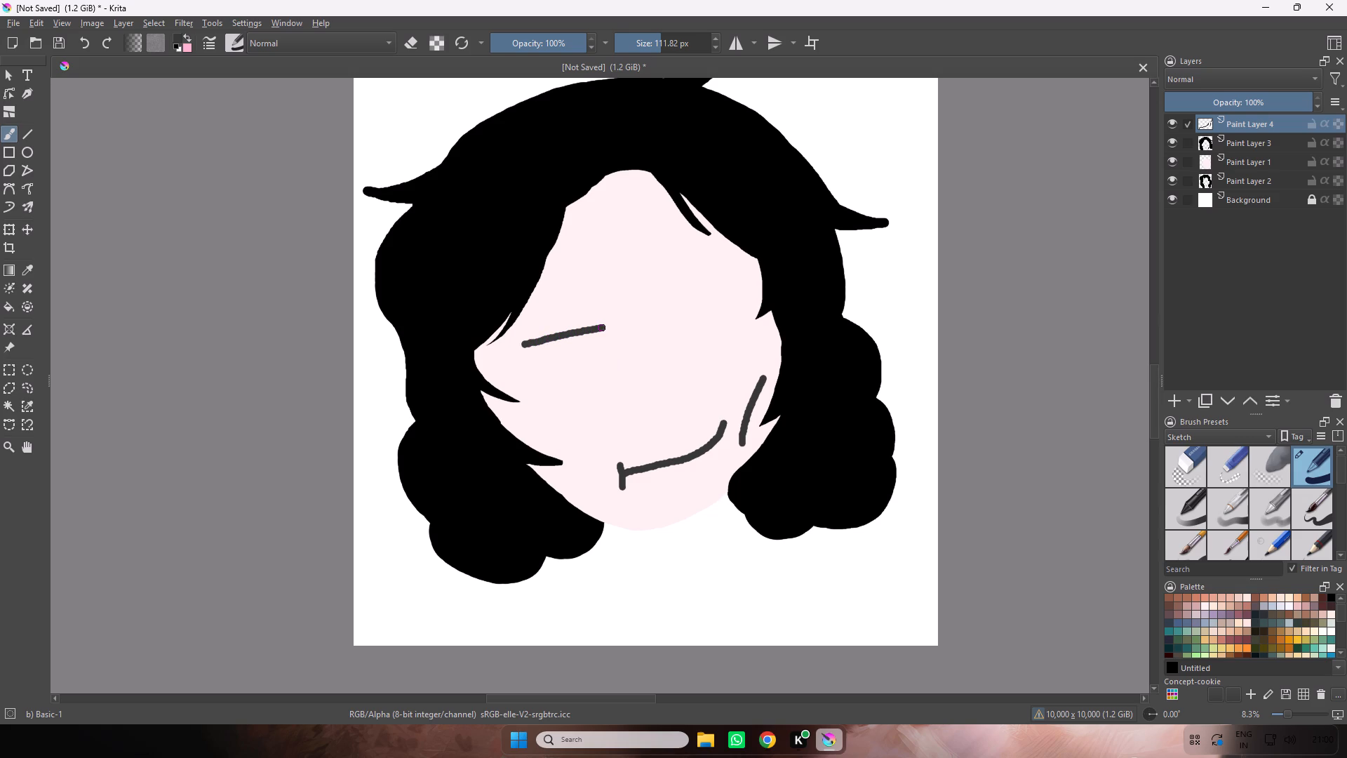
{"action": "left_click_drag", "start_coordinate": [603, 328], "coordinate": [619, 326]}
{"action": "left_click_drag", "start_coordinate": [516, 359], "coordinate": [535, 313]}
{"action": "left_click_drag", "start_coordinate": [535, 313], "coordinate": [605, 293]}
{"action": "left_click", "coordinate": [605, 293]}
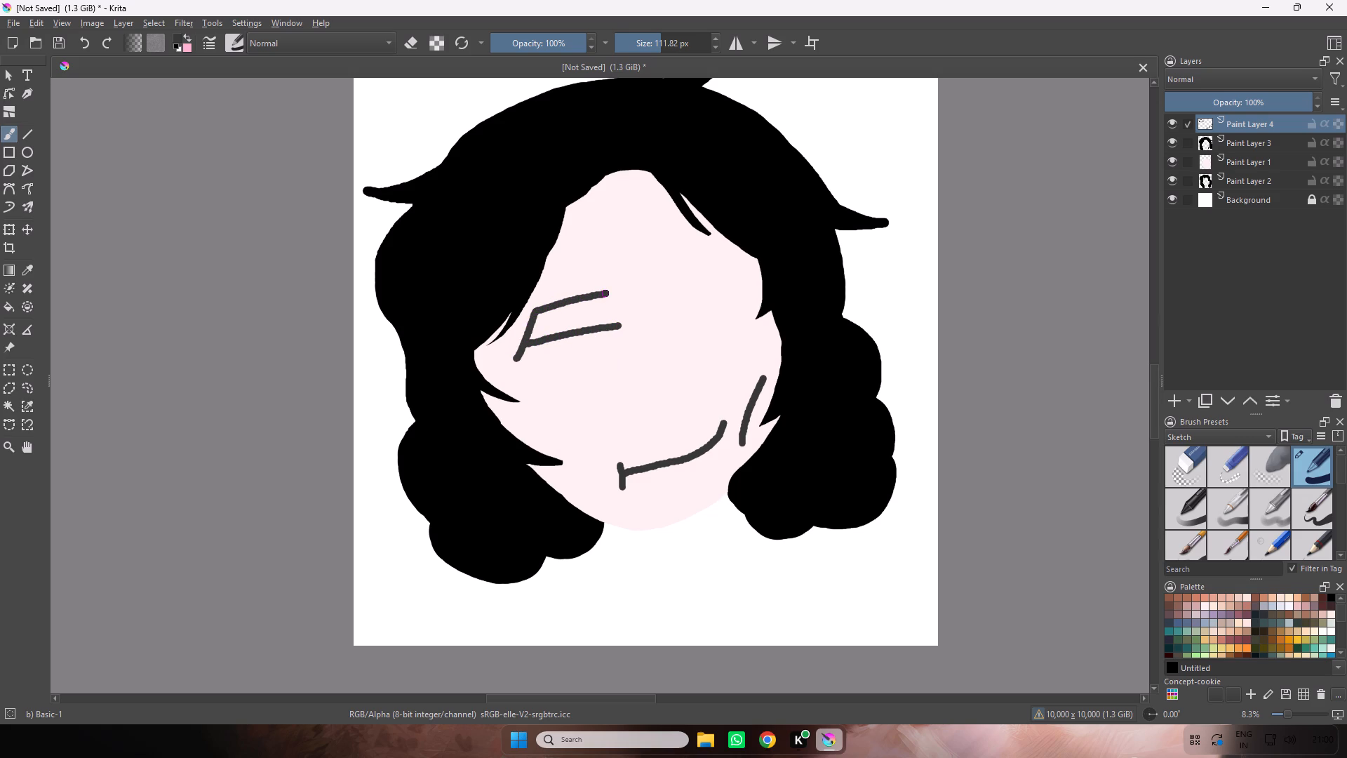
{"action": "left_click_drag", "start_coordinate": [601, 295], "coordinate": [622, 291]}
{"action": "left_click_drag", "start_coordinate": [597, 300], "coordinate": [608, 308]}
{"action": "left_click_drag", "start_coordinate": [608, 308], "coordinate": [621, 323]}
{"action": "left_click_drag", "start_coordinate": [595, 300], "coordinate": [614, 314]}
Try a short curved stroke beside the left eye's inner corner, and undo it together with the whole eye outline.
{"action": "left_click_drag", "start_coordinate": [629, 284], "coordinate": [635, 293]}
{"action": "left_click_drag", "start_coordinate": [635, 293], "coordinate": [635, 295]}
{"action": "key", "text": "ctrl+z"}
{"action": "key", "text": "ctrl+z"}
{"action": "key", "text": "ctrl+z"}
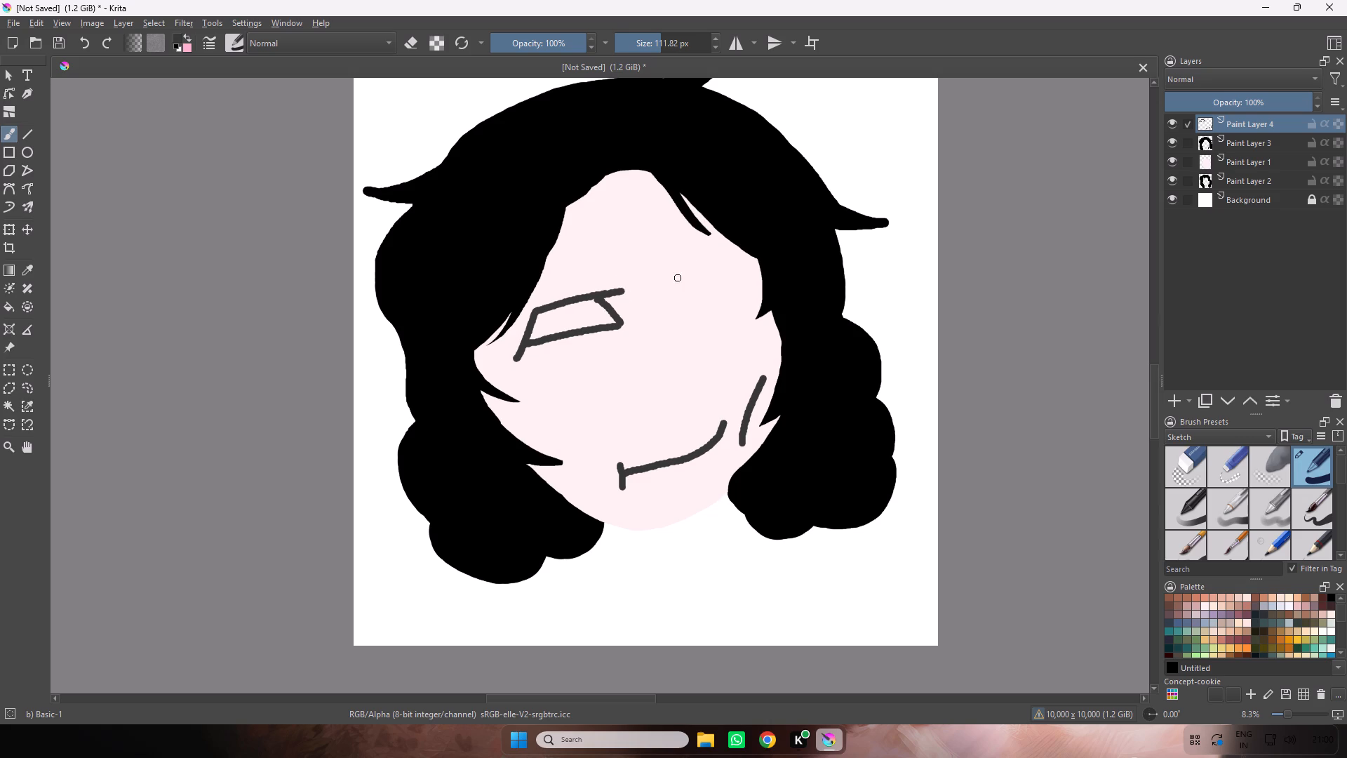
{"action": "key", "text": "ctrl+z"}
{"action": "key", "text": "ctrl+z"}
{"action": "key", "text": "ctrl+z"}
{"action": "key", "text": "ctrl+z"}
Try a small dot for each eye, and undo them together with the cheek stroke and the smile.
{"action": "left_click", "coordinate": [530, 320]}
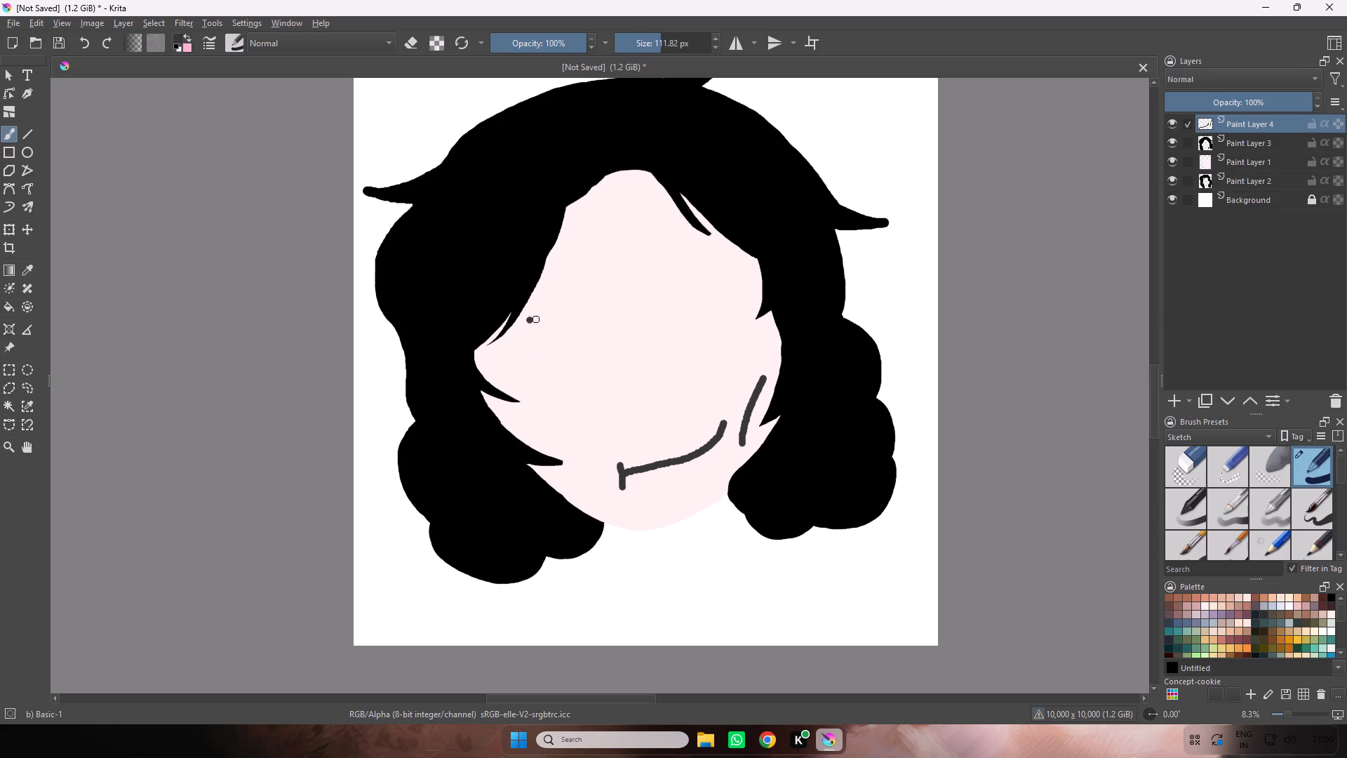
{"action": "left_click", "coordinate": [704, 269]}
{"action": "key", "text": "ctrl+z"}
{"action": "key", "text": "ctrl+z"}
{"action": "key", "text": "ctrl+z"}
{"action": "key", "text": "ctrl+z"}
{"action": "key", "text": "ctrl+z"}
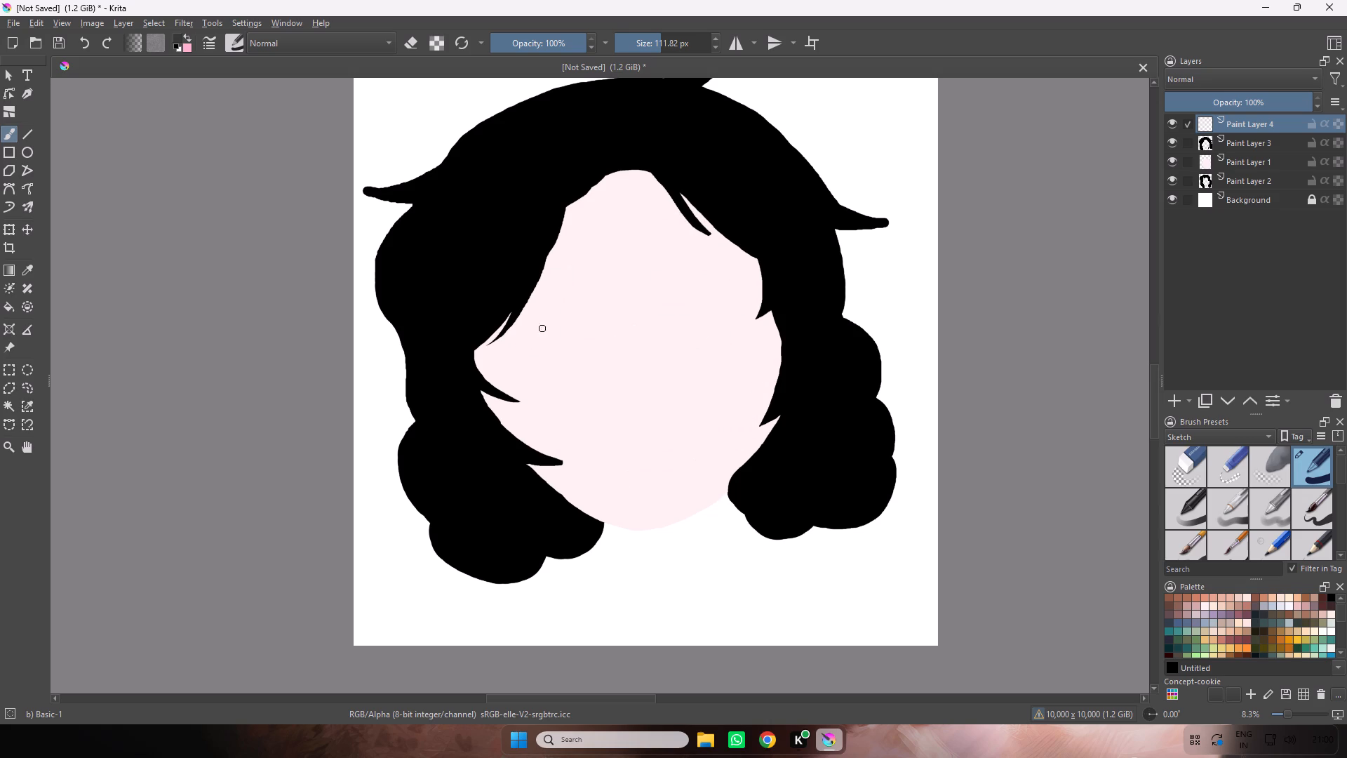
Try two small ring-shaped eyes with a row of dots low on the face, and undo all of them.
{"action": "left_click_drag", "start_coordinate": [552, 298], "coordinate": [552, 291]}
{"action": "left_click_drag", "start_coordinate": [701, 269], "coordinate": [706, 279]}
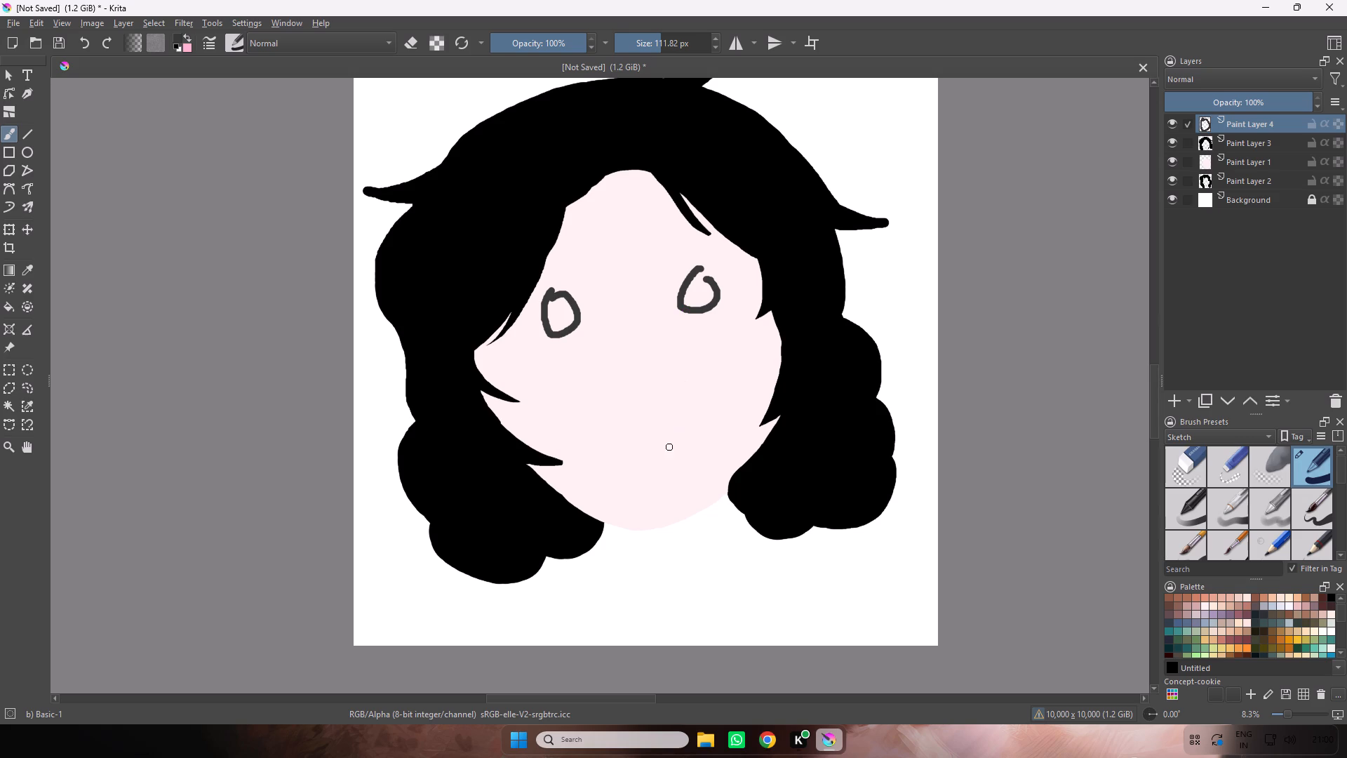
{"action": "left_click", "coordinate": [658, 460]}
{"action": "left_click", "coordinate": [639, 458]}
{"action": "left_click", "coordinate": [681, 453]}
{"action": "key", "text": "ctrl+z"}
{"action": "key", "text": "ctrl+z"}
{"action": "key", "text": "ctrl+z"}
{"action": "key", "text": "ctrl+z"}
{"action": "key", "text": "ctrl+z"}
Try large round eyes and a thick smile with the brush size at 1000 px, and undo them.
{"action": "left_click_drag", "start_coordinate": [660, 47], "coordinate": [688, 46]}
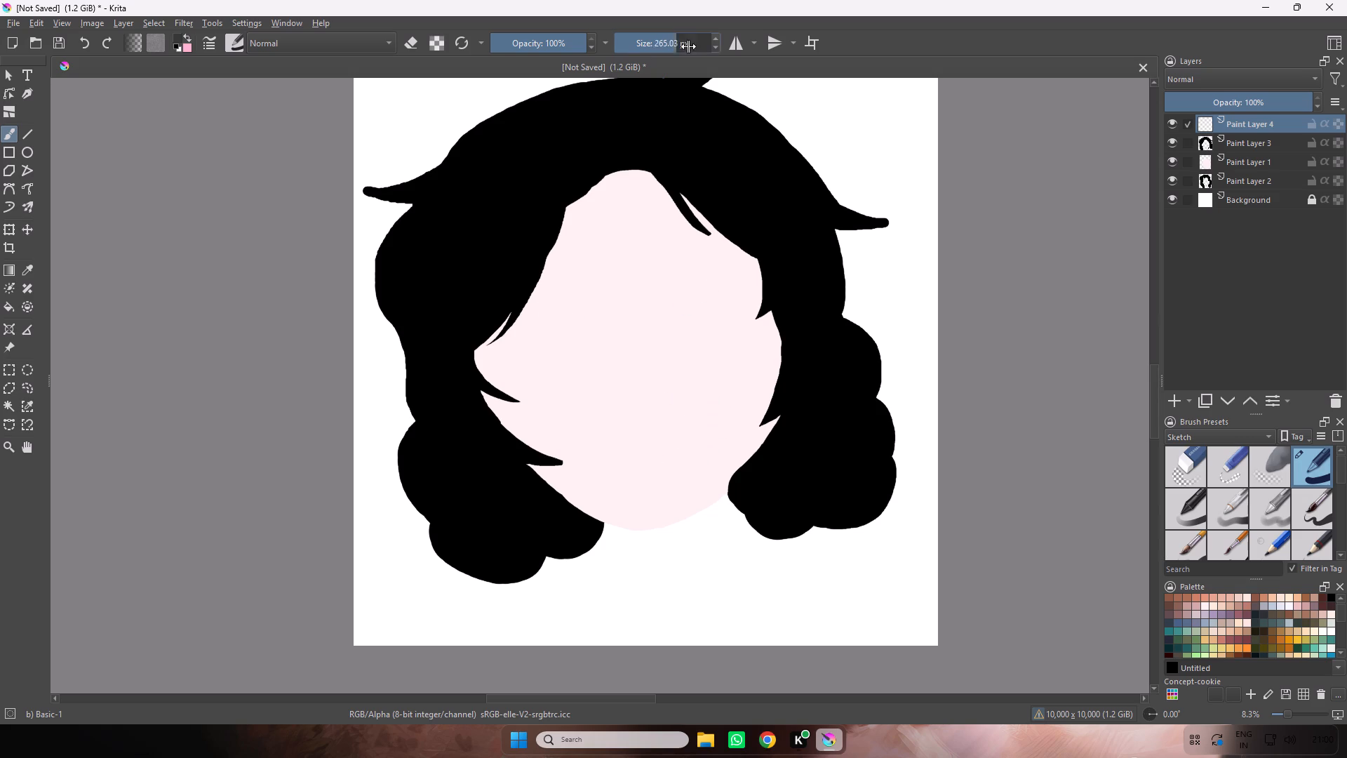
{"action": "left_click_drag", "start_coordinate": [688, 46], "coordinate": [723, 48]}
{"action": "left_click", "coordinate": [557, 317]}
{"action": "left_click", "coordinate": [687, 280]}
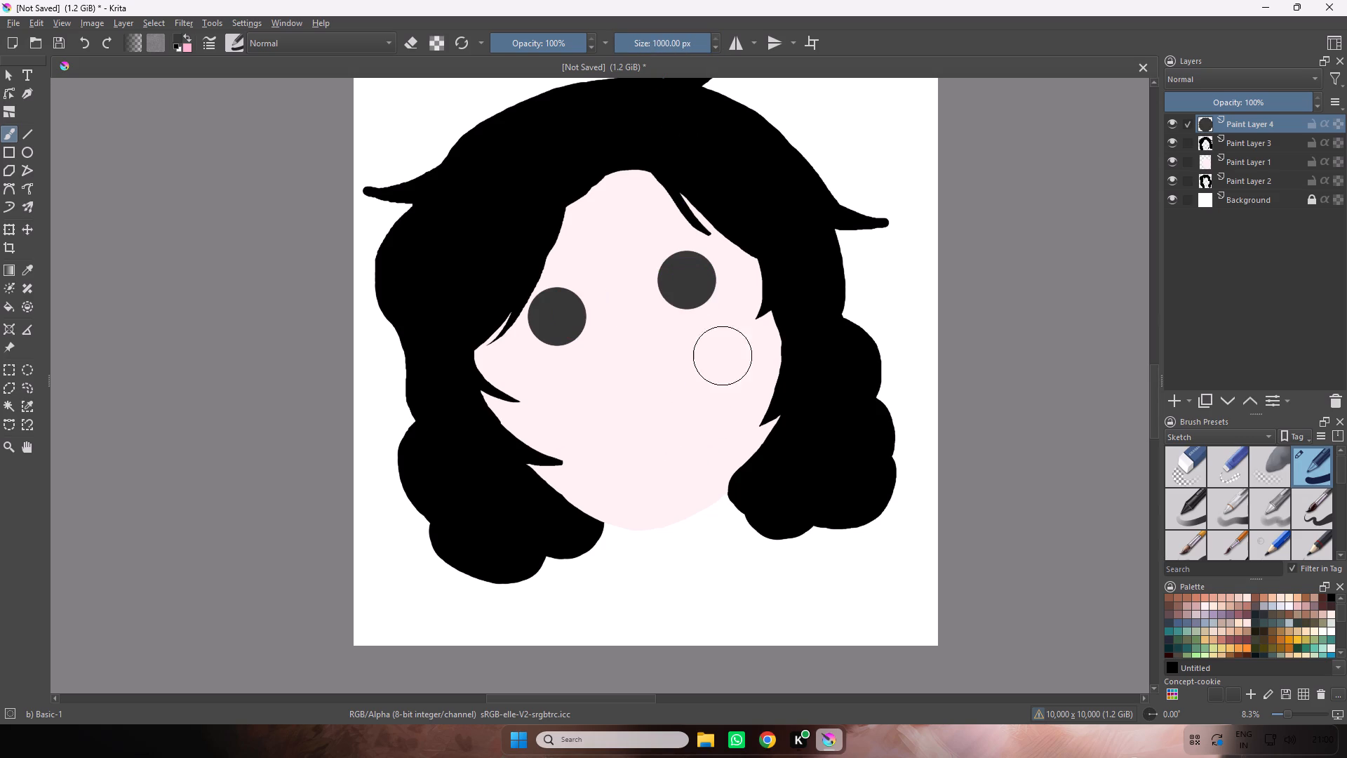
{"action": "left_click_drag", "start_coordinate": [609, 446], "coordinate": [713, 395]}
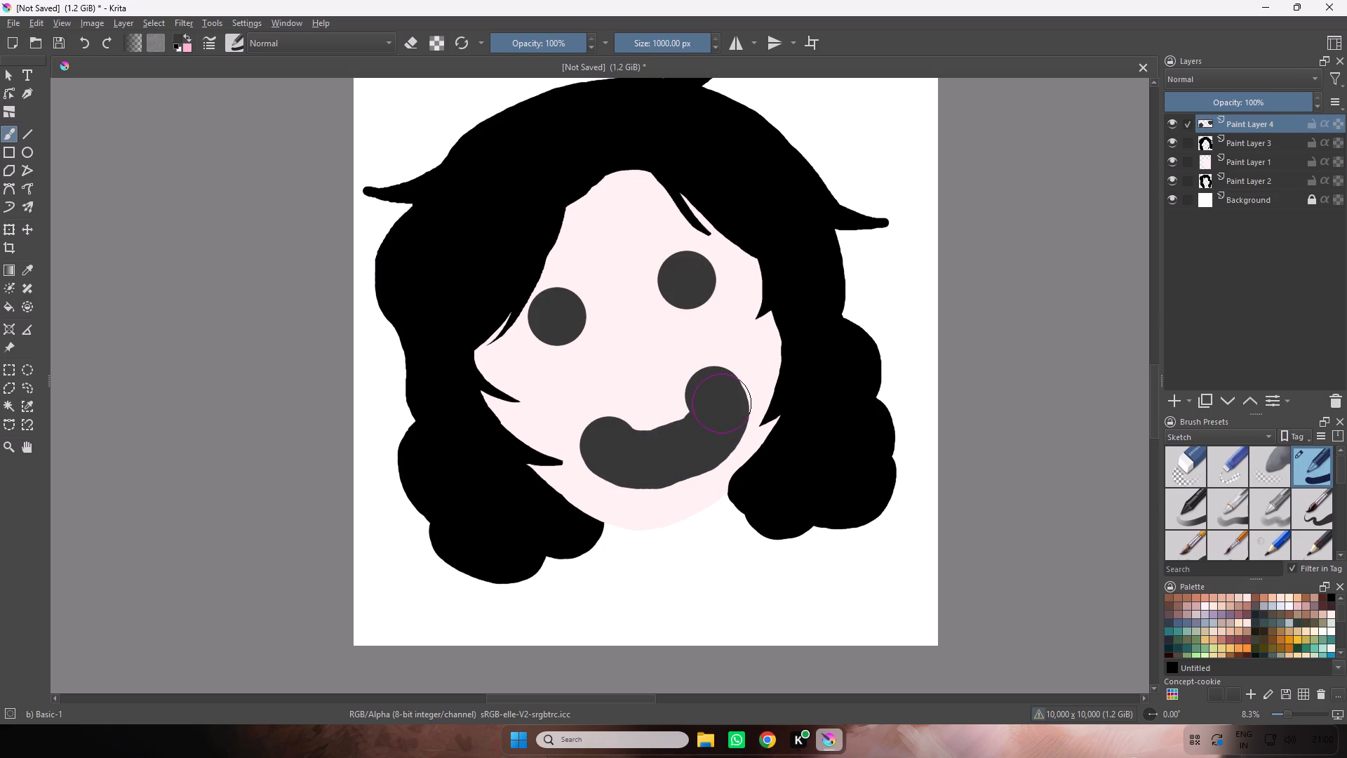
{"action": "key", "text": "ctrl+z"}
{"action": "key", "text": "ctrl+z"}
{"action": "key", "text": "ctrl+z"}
Set the brush size to about 256 px.
{"action": "left_click_drag", "start_coordinate": [686, 41], "coordinate": [676, 44]}
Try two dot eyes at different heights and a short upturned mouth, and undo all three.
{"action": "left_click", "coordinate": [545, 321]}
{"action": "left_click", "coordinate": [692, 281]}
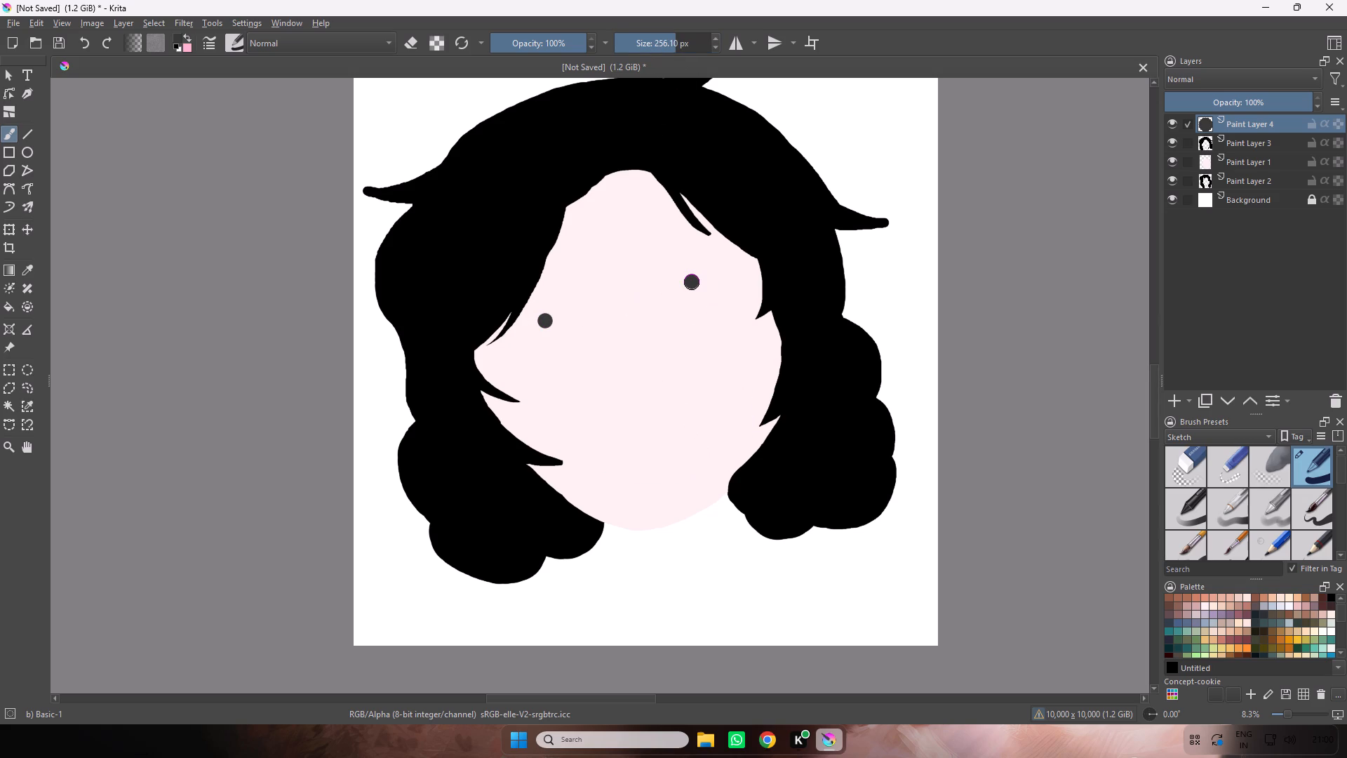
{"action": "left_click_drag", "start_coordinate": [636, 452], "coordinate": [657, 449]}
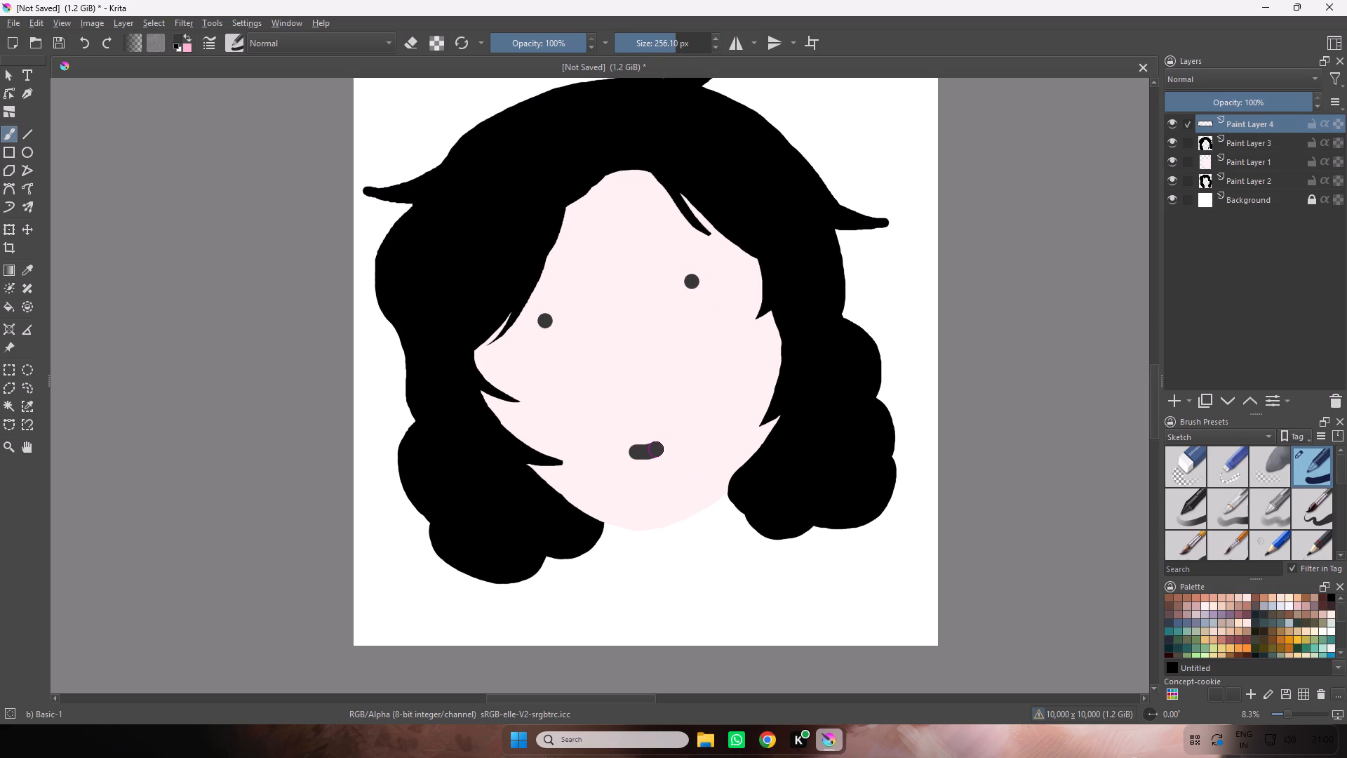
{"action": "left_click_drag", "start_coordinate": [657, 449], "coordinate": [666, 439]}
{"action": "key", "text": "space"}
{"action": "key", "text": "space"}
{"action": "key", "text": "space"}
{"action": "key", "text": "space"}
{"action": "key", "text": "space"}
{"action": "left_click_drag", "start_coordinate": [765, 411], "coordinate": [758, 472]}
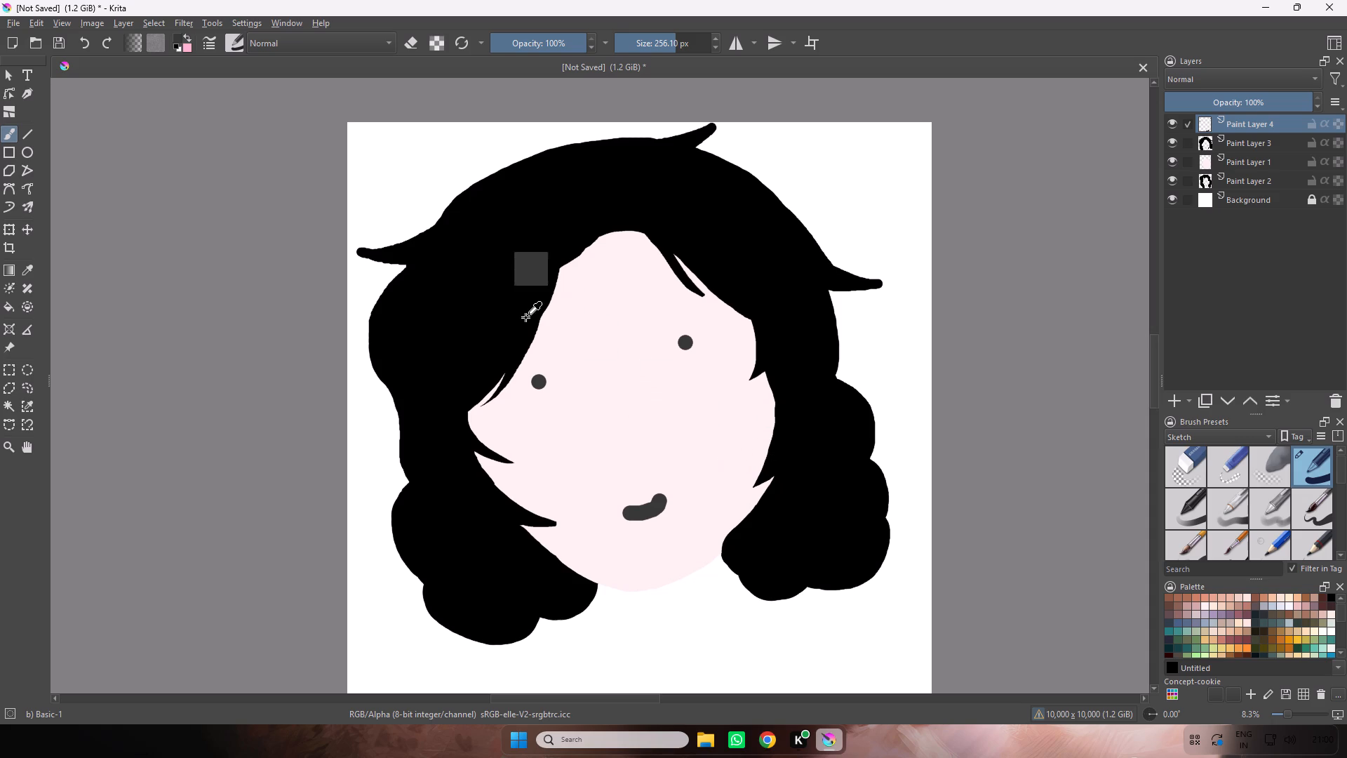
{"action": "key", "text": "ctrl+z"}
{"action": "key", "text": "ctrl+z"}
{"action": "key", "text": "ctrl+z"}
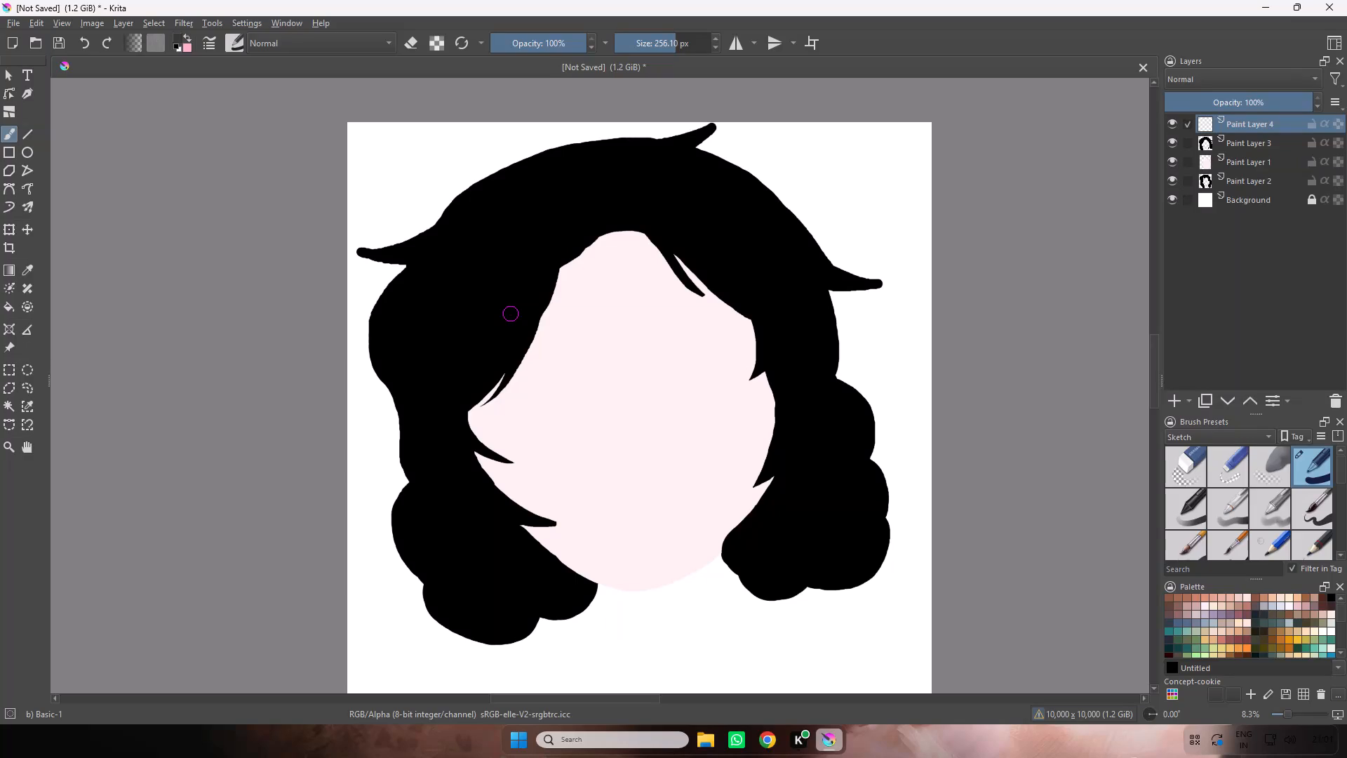
Paint two dark grey dot eyes on the face, with the right one slightly higher than the left.
{"action": "left_click", "coordinate": [547, 374]}
{"action": "left_click", "coordinate": [707, 354]}
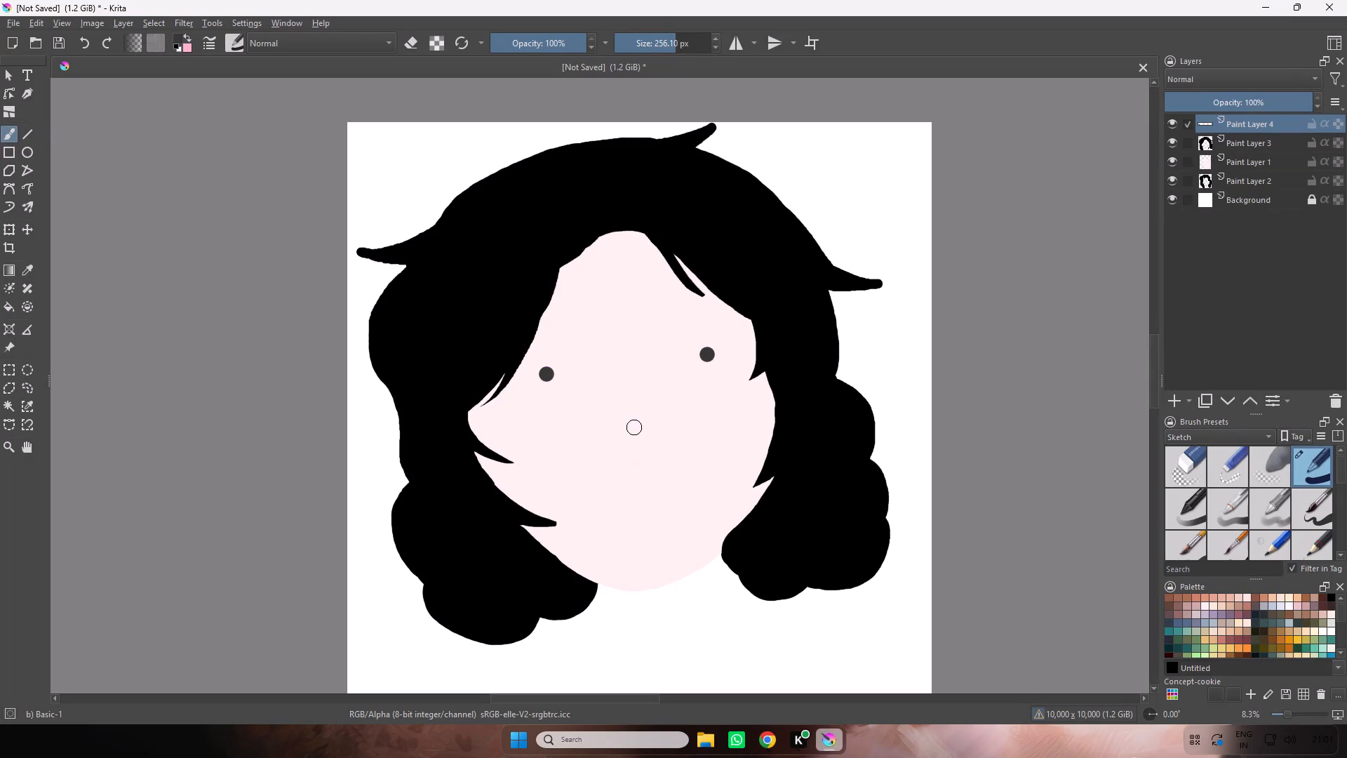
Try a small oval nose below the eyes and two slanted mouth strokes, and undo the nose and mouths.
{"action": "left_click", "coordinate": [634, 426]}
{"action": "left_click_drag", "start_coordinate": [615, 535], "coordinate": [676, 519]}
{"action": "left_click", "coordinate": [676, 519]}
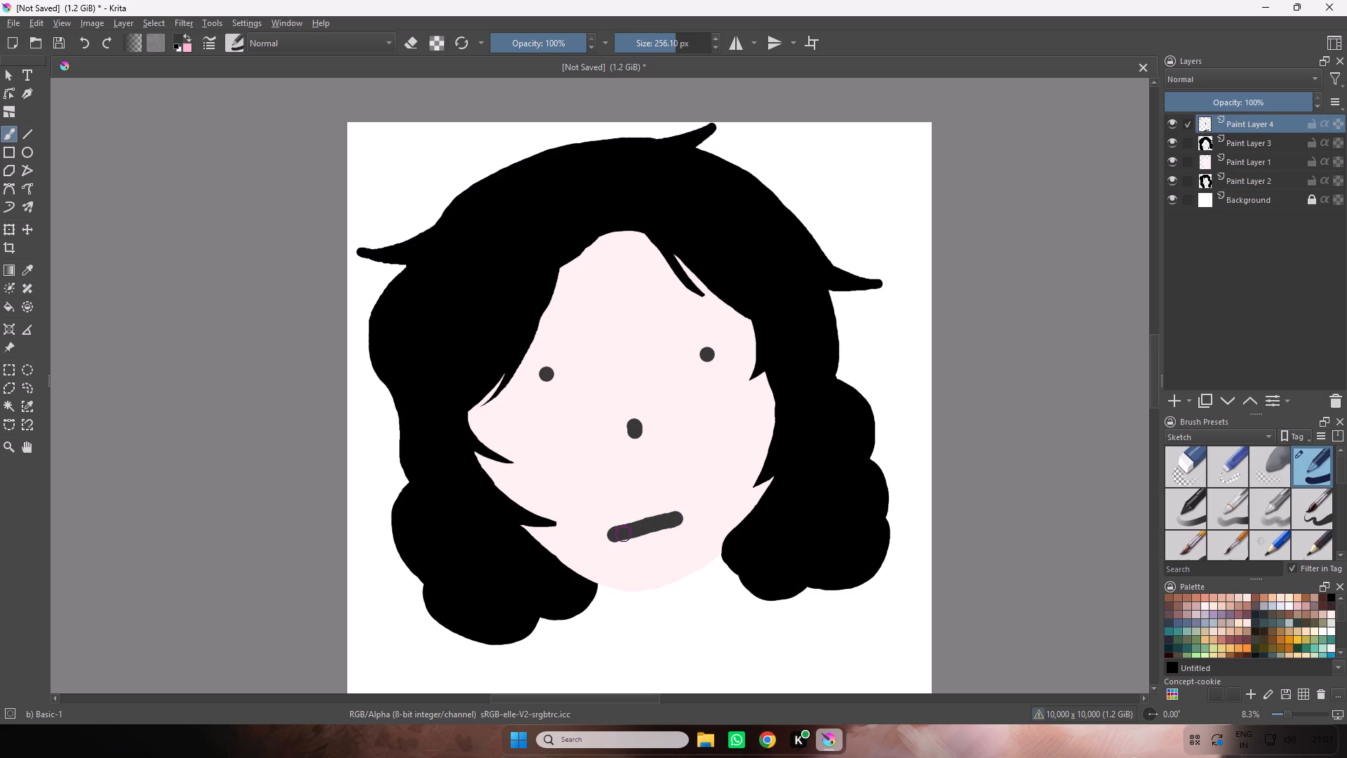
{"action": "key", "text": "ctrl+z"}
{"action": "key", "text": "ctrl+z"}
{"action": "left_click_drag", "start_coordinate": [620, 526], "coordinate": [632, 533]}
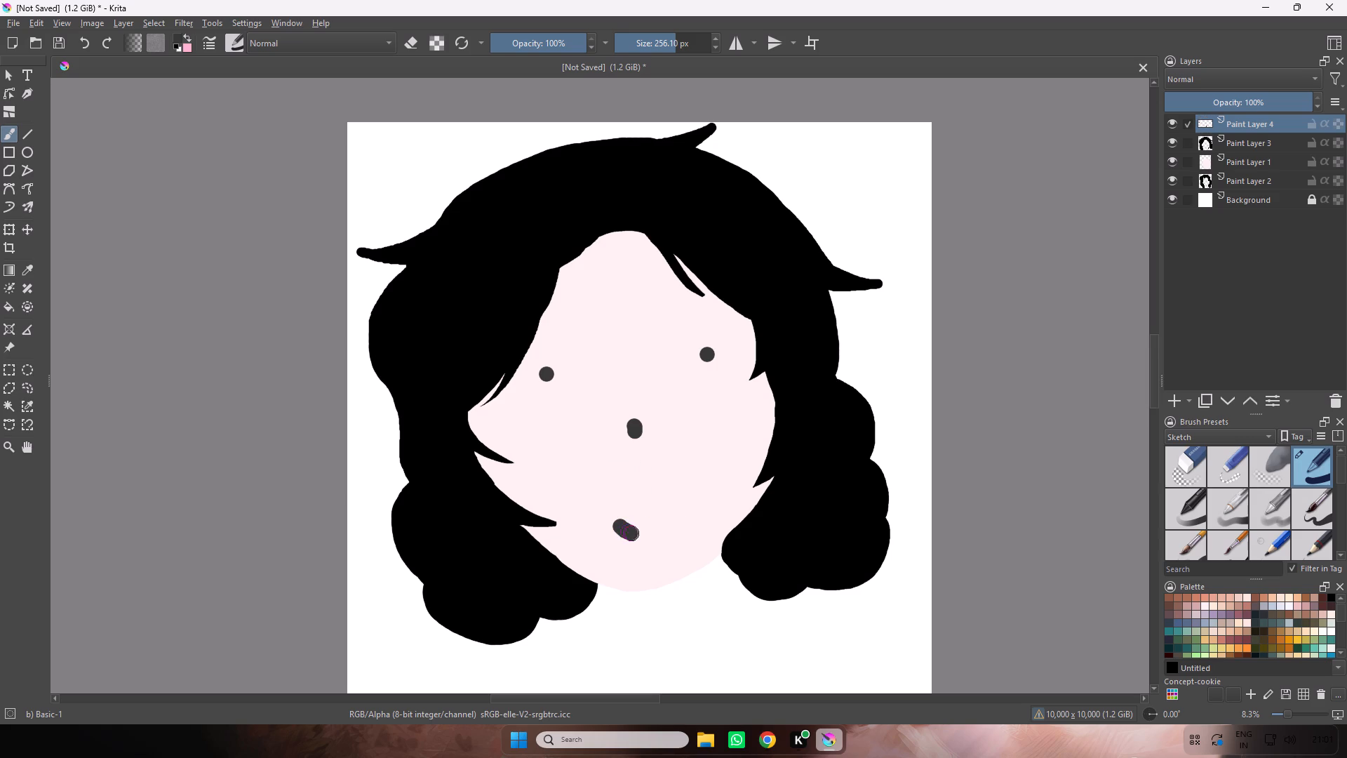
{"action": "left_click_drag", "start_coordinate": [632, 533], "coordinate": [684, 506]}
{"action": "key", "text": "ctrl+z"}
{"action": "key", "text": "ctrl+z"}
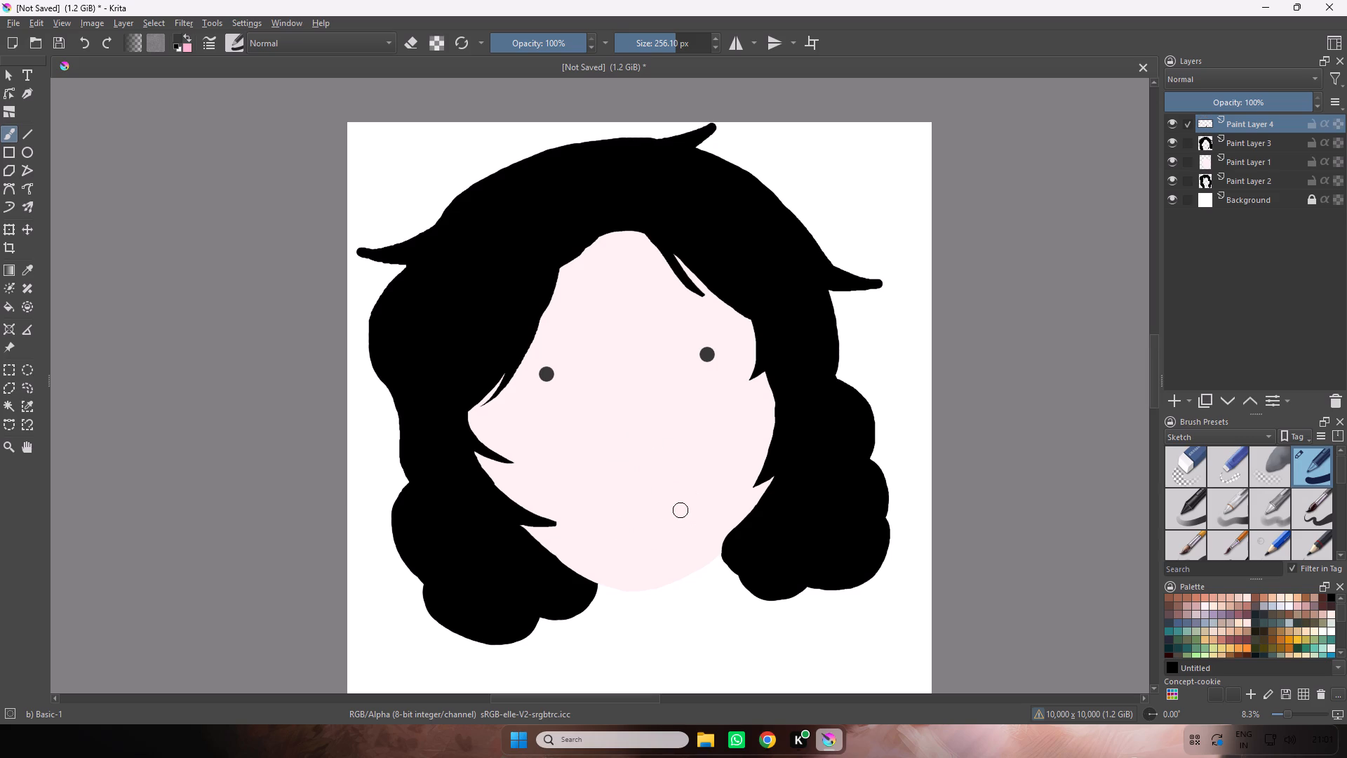
Draw a wide curved dark grey smile below the eyes, replacing a first attempt and ending slightly higher at the right.
{"action": "left_click_drag", "start_coordinate": [606, 515], "coordinate": [688, 498]}
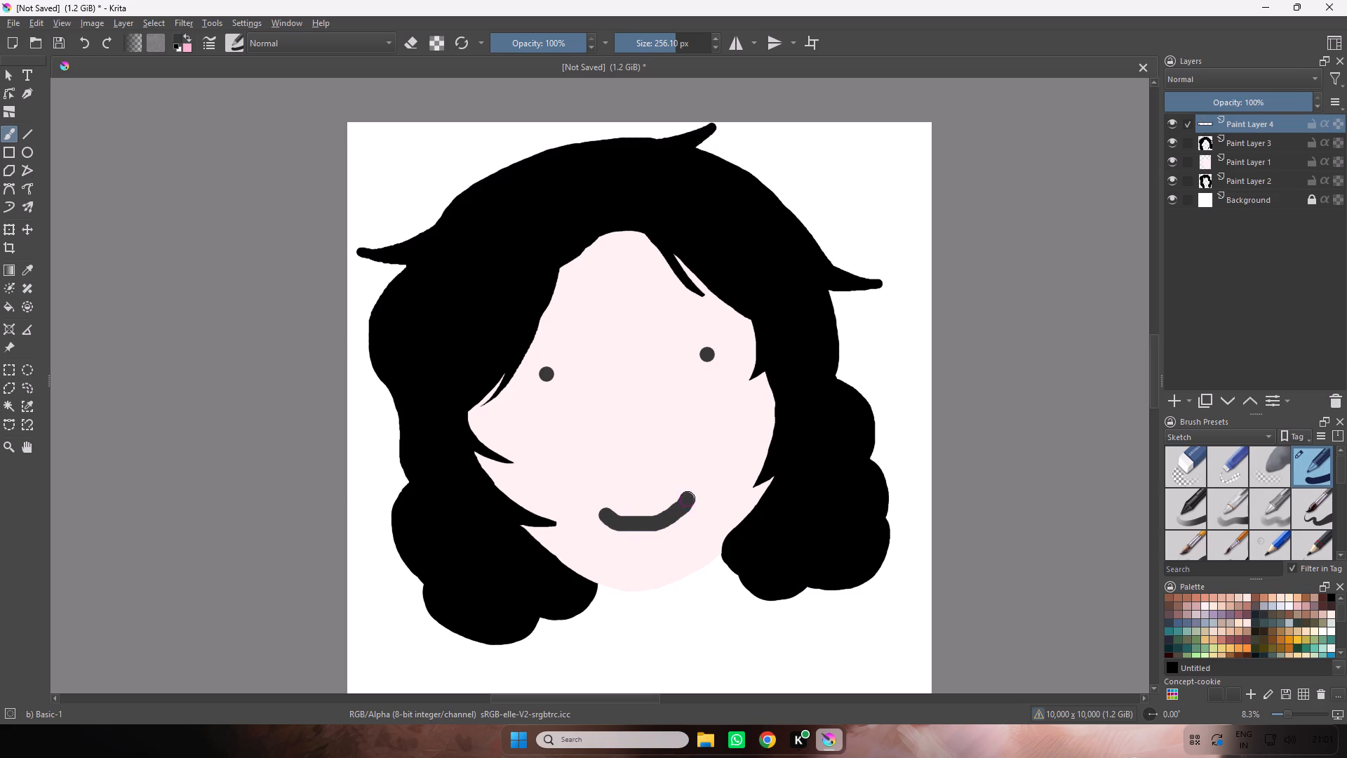
{"action": "left_click_drag", "start_coordinate": [688, 498], "coordinate": [692, 492]}
{"action": "key", "text": "ctrl+z"}
{"action": "left_click_drag", "start_coordinate": [601, 507], "coordinate": [681, 511]}
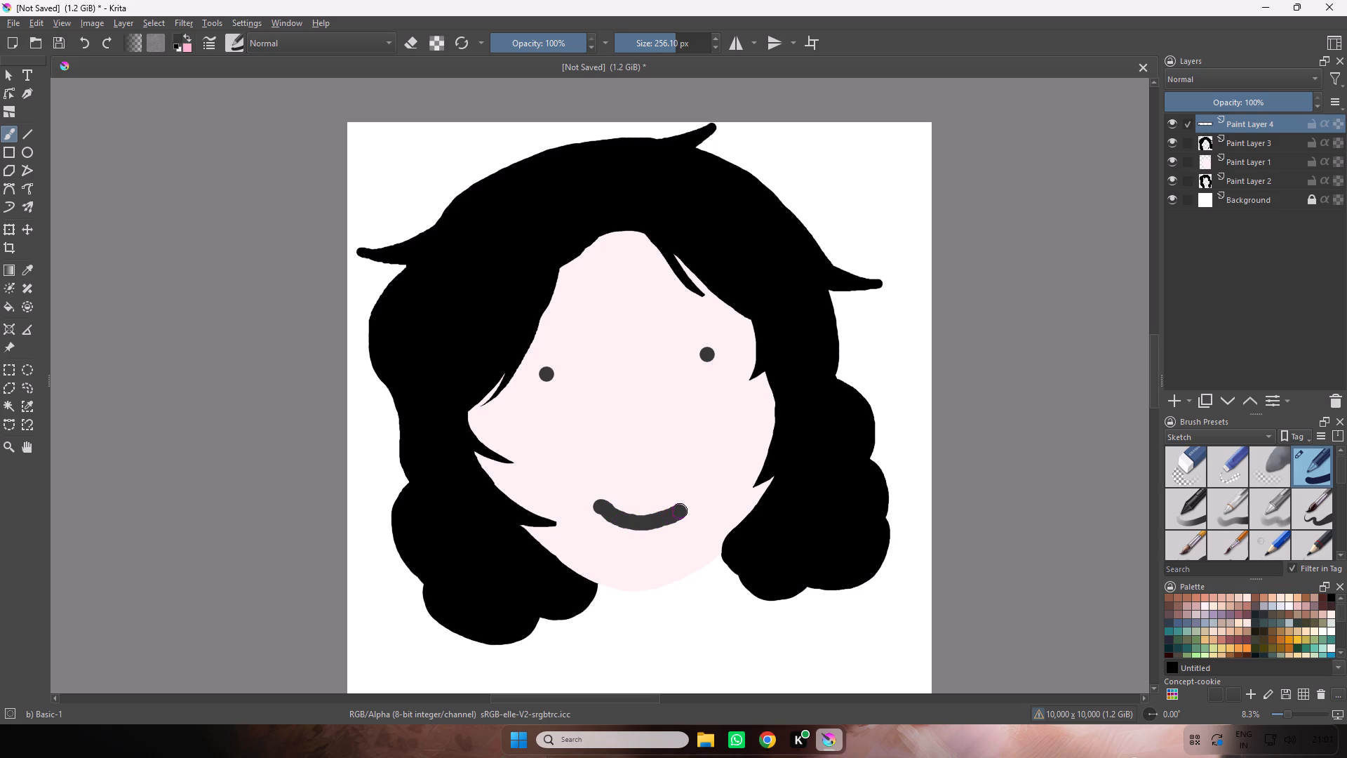
{"action": "left_click_drag", "start_coordinate": [681, 511], "coordinate": [695, 489]}
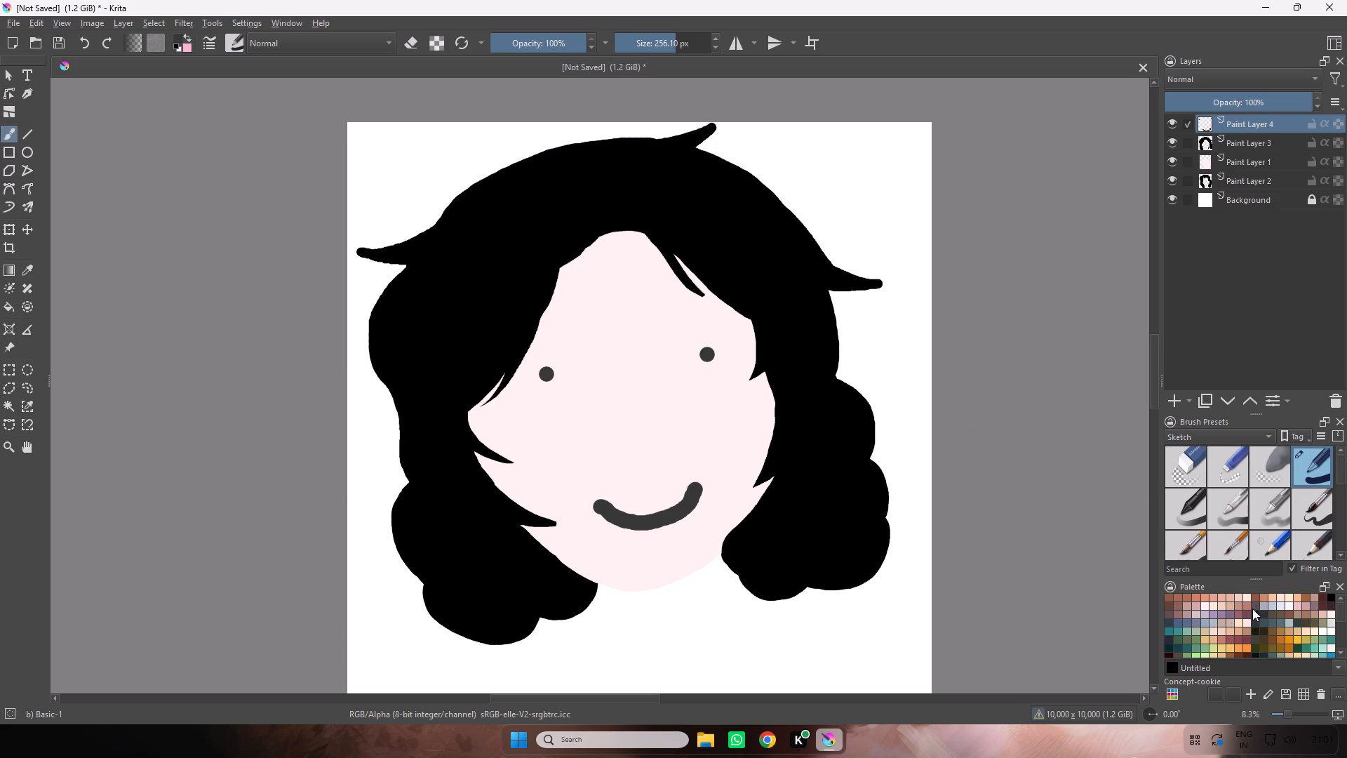
Paint blue eyebrows above the eyes, a curved one overlapping the hair on the left and a straight one on the right.
{"action": "left_click", "coordinate": [1282, 594]}
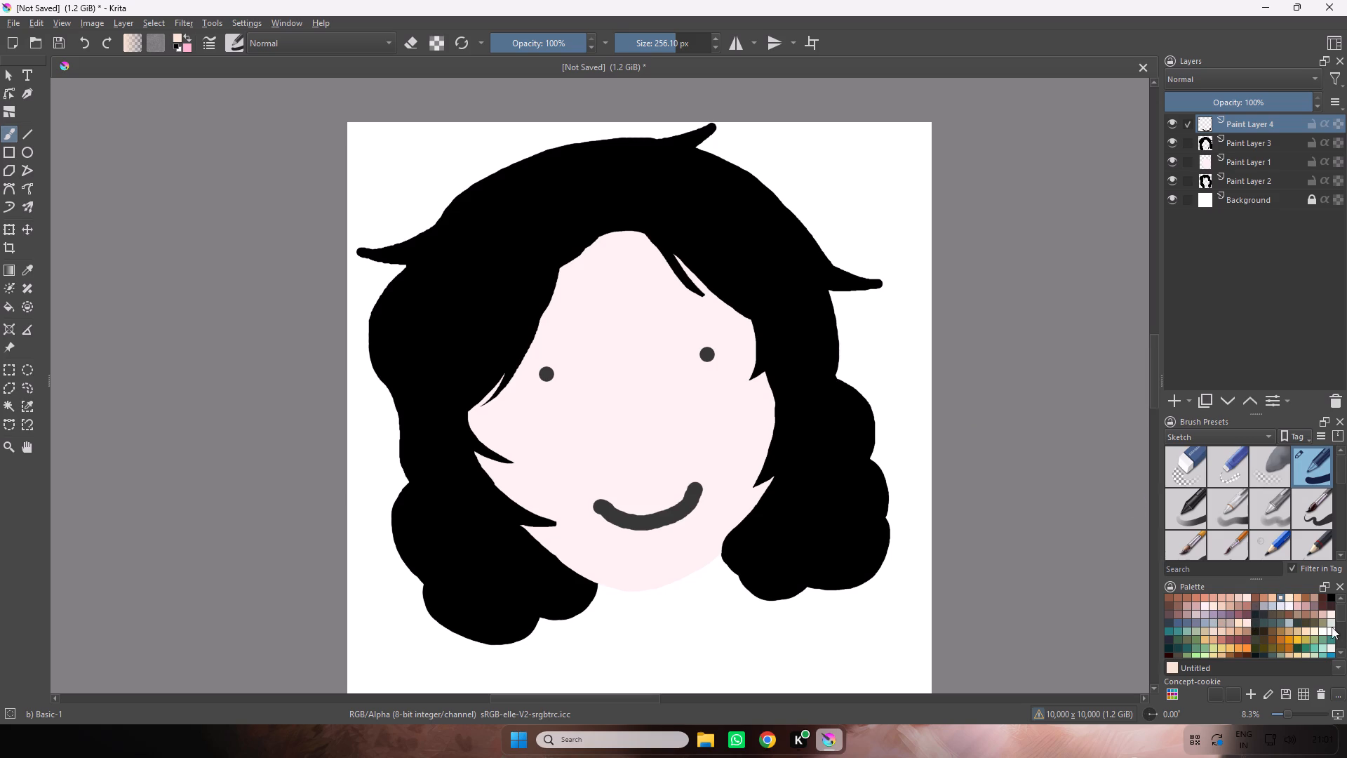
{"action": "left_click", "coordinate": [1332, 653]}
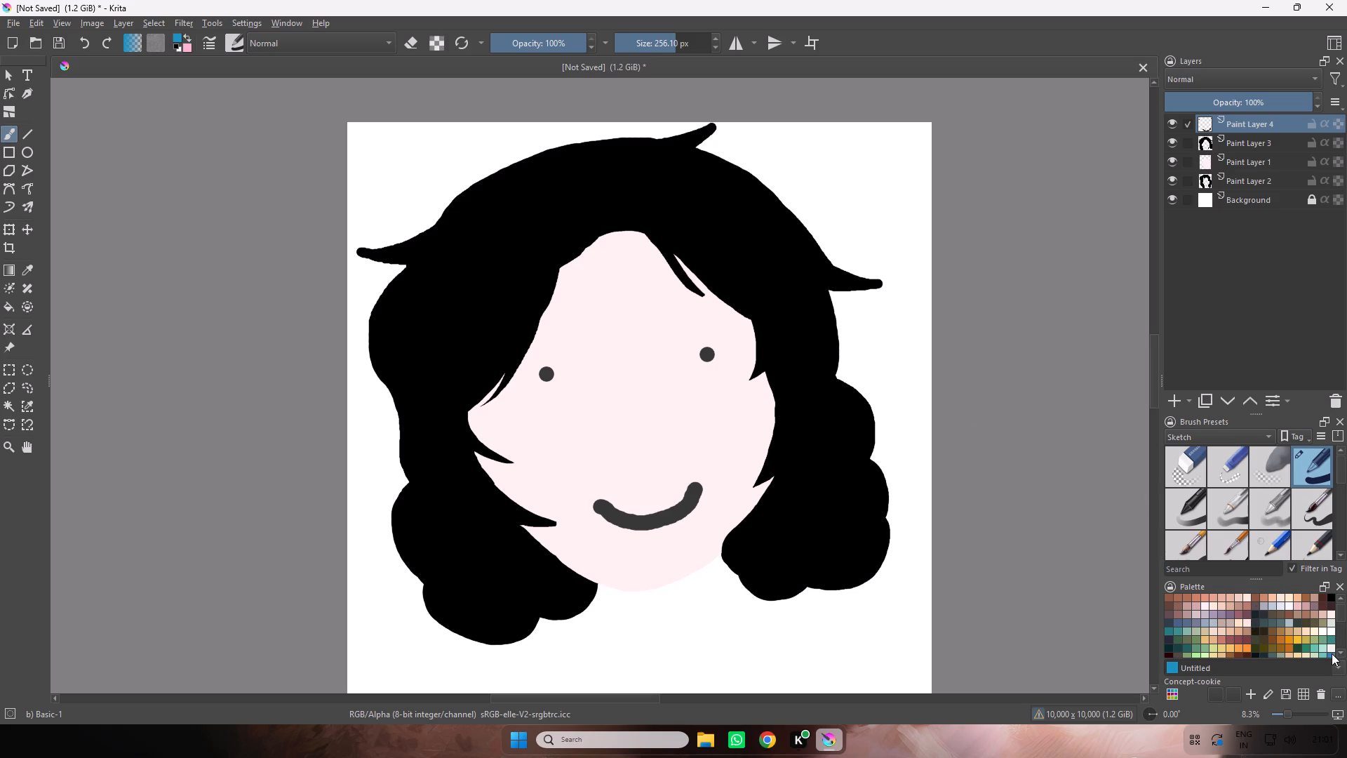
{"action": "left_click_drag", "start_coordinate": [499, 341], "coordinate": [551, 317]}
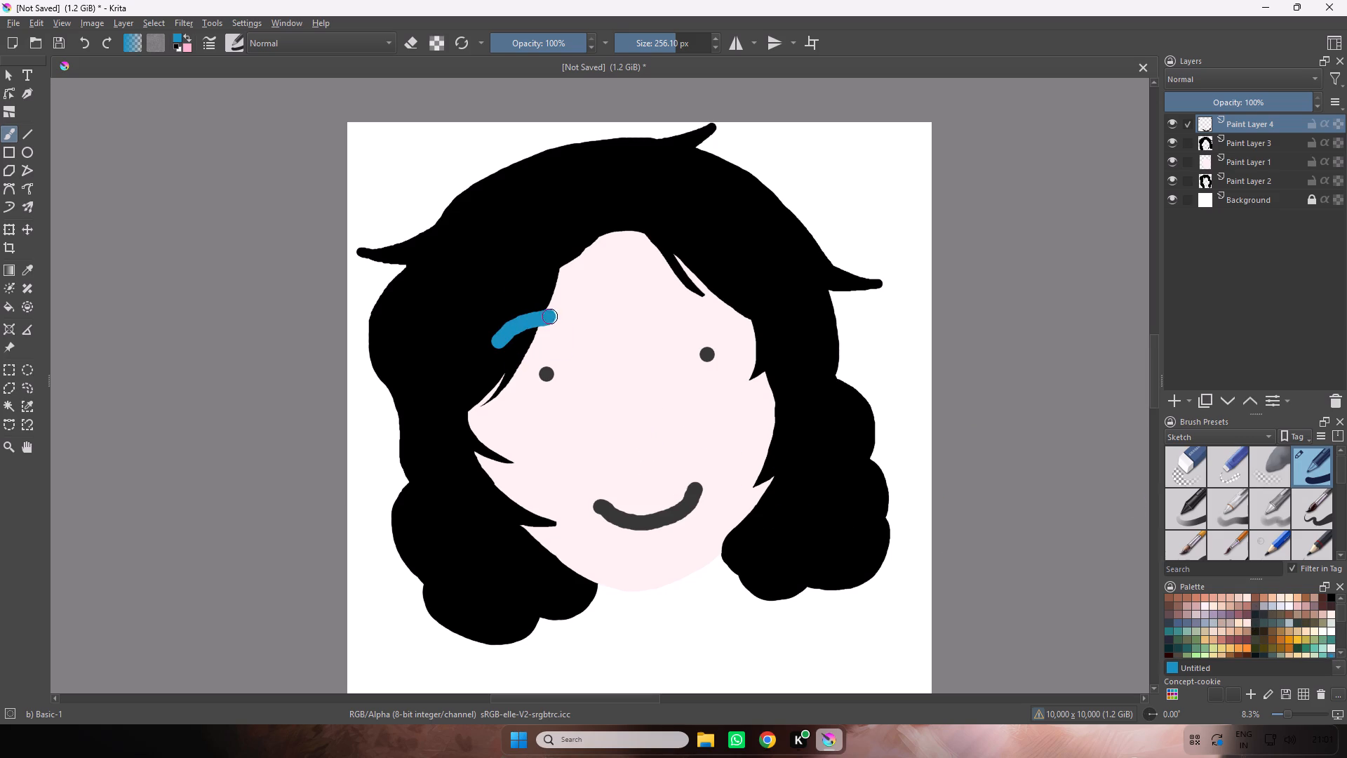
{"action": "left_click_drag", "start_coordinate": [551, 317], "coordinate": [558, 316]}
{"action": "left_click", "coordinate": [558, 316]}
{"action": "left_click_drag", "start_coordinate": [678, 309], "coordinate": [727, 309]}
{"action": "left_click", "coordinate": [727, 309]}
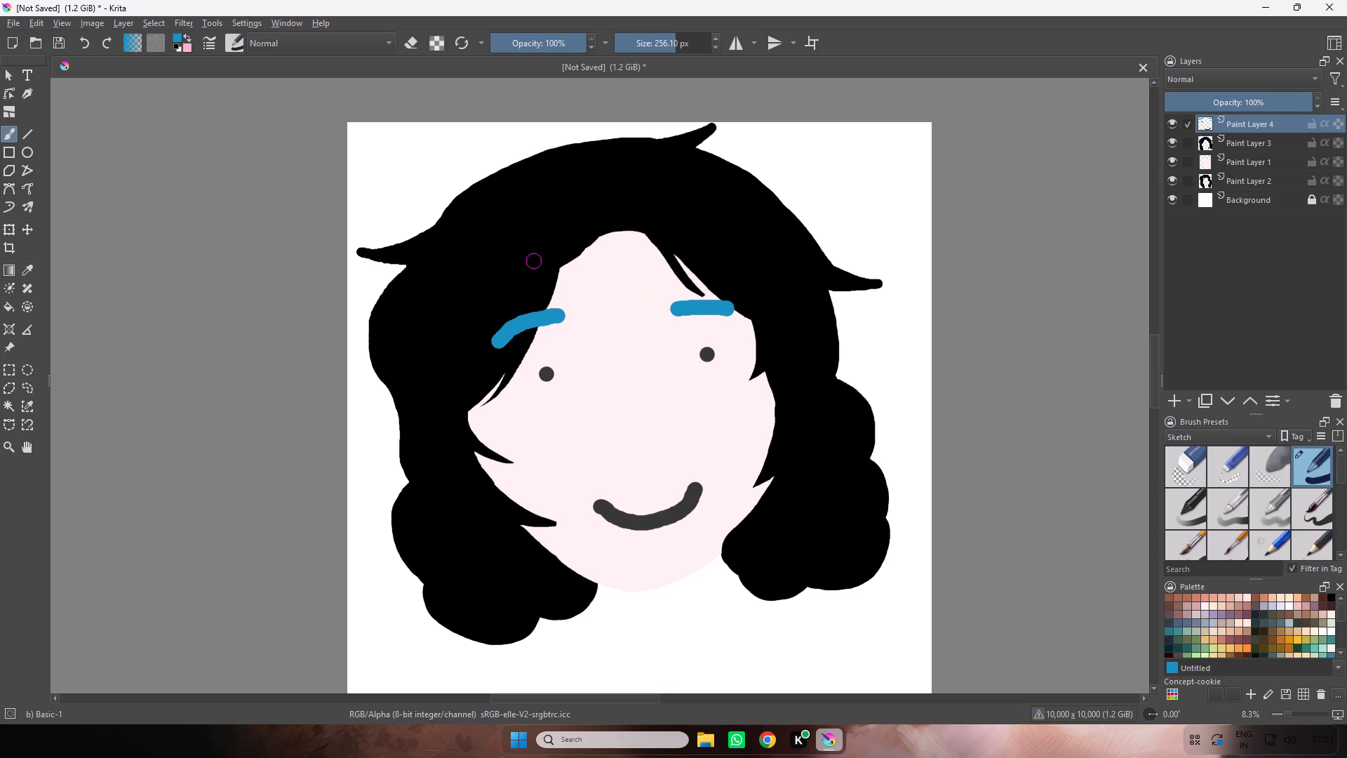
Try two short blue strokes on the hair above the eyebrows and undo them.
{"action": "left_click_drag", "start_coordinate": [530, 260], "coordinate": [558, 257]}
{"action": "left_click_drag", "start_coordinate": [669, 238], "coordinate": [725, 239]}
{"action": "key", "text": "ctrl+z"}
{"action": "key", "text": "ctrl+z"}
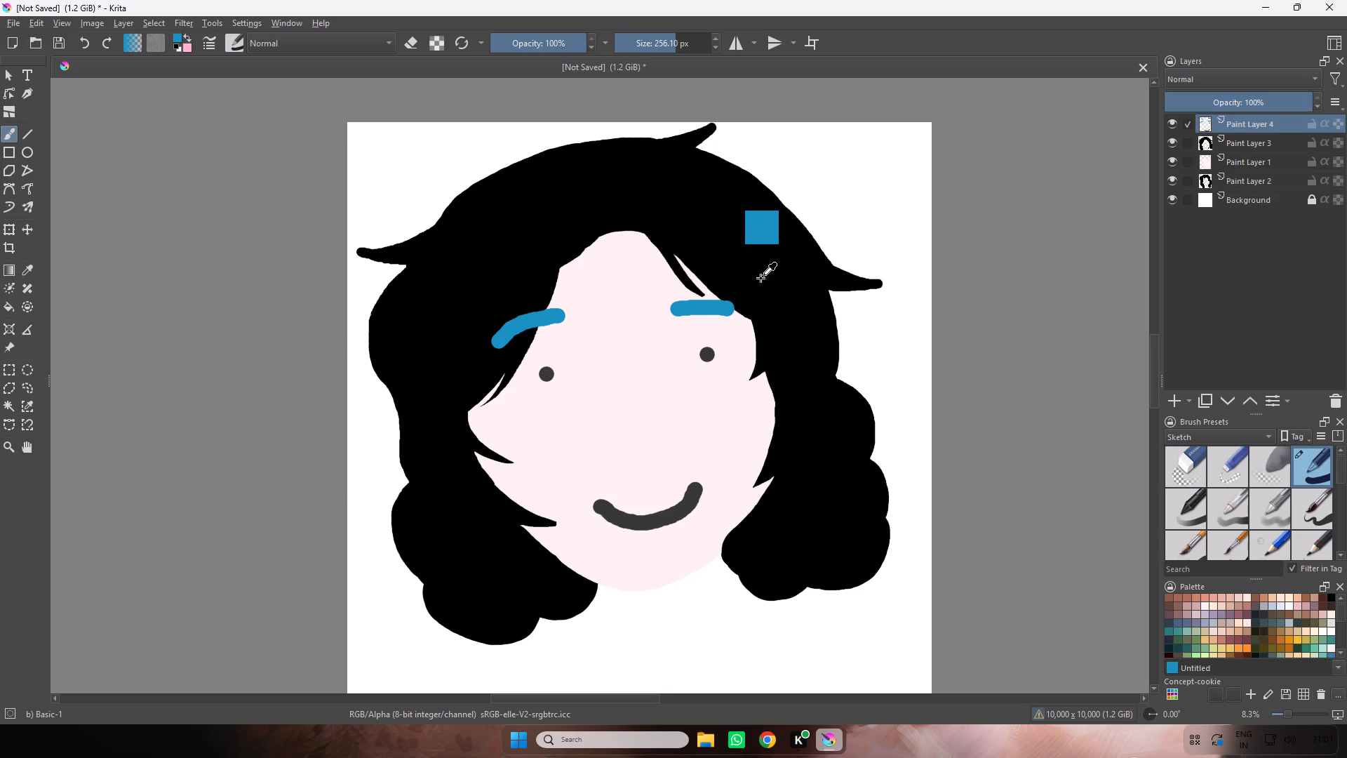
Undo both blue eyebrows above the dark grey eyes.
{"action": "key", "text": "ctrl+z"}
{"action": "key", "text": "ctrl+z"}
{"action": "key", "text": "ctrl+z"}
{"action": "key", "text": "ctrl+z"}
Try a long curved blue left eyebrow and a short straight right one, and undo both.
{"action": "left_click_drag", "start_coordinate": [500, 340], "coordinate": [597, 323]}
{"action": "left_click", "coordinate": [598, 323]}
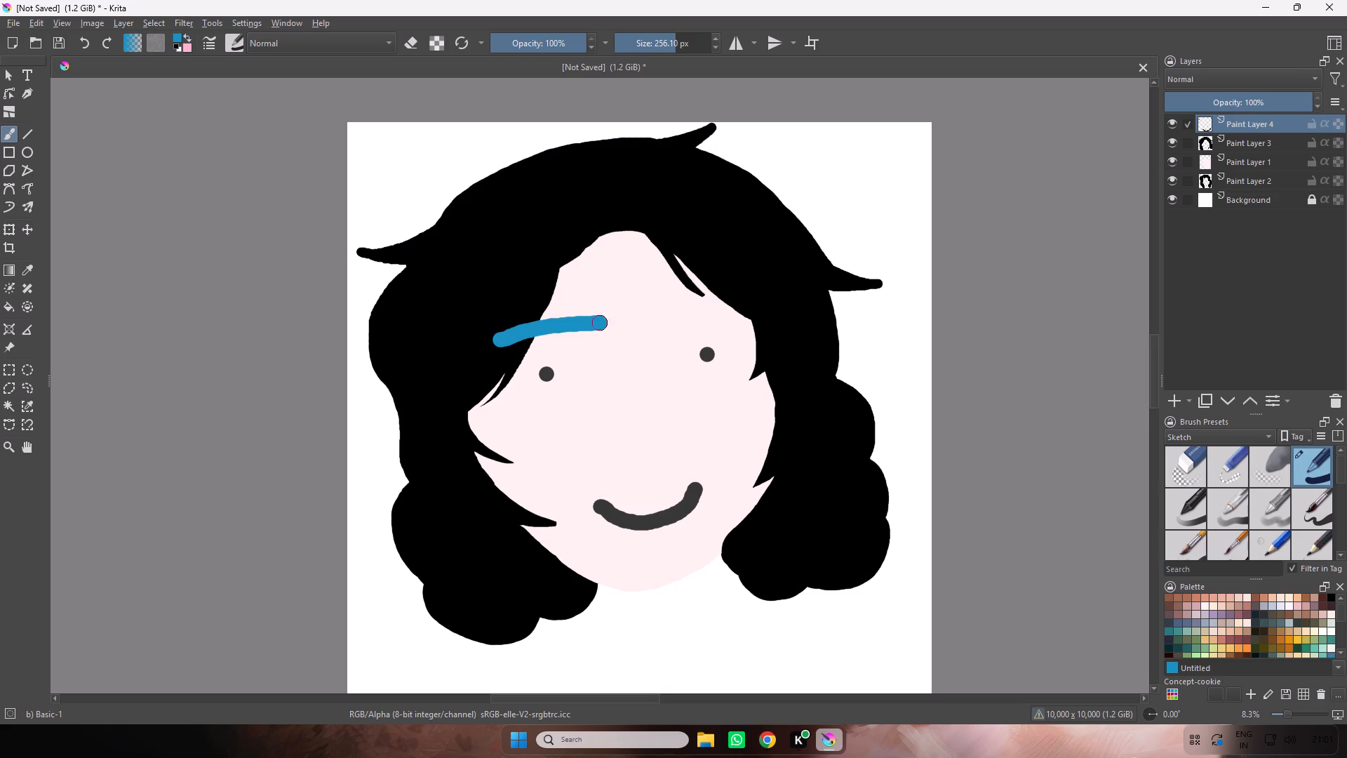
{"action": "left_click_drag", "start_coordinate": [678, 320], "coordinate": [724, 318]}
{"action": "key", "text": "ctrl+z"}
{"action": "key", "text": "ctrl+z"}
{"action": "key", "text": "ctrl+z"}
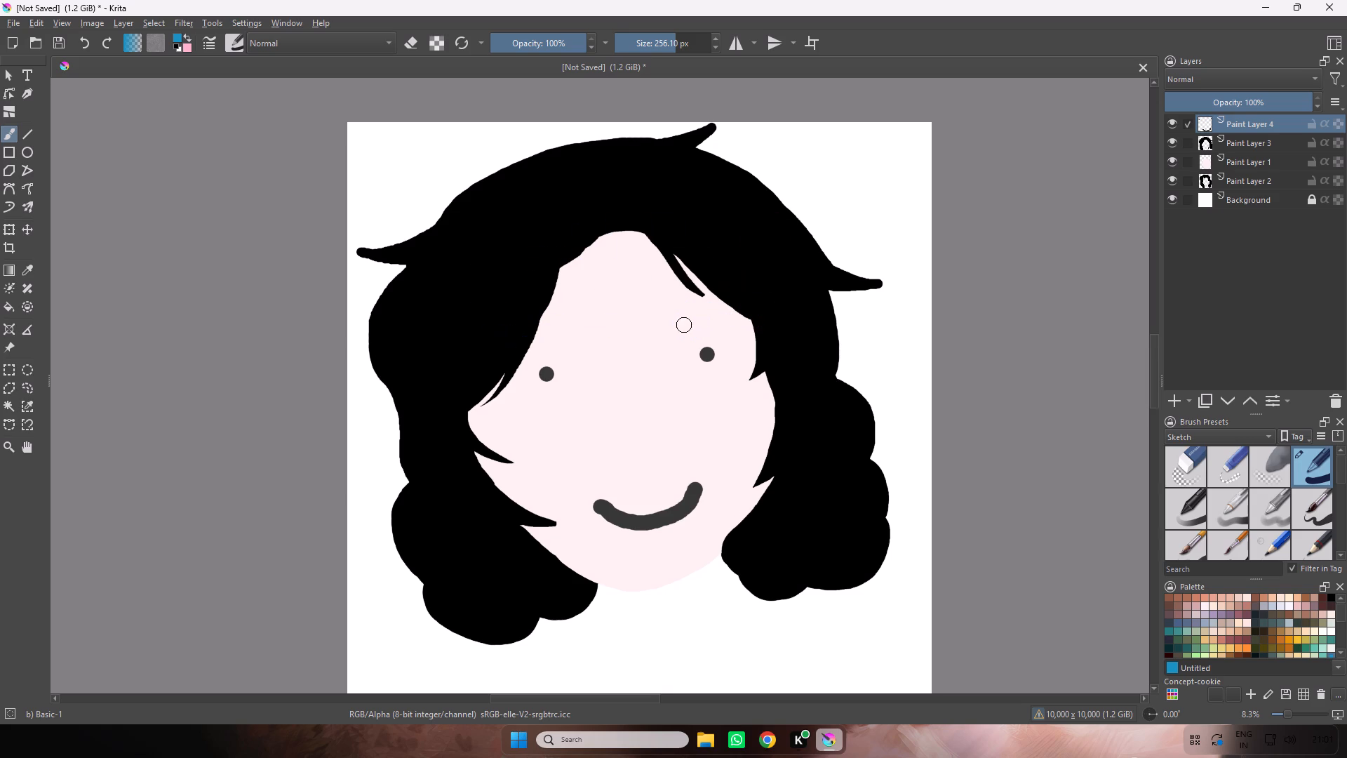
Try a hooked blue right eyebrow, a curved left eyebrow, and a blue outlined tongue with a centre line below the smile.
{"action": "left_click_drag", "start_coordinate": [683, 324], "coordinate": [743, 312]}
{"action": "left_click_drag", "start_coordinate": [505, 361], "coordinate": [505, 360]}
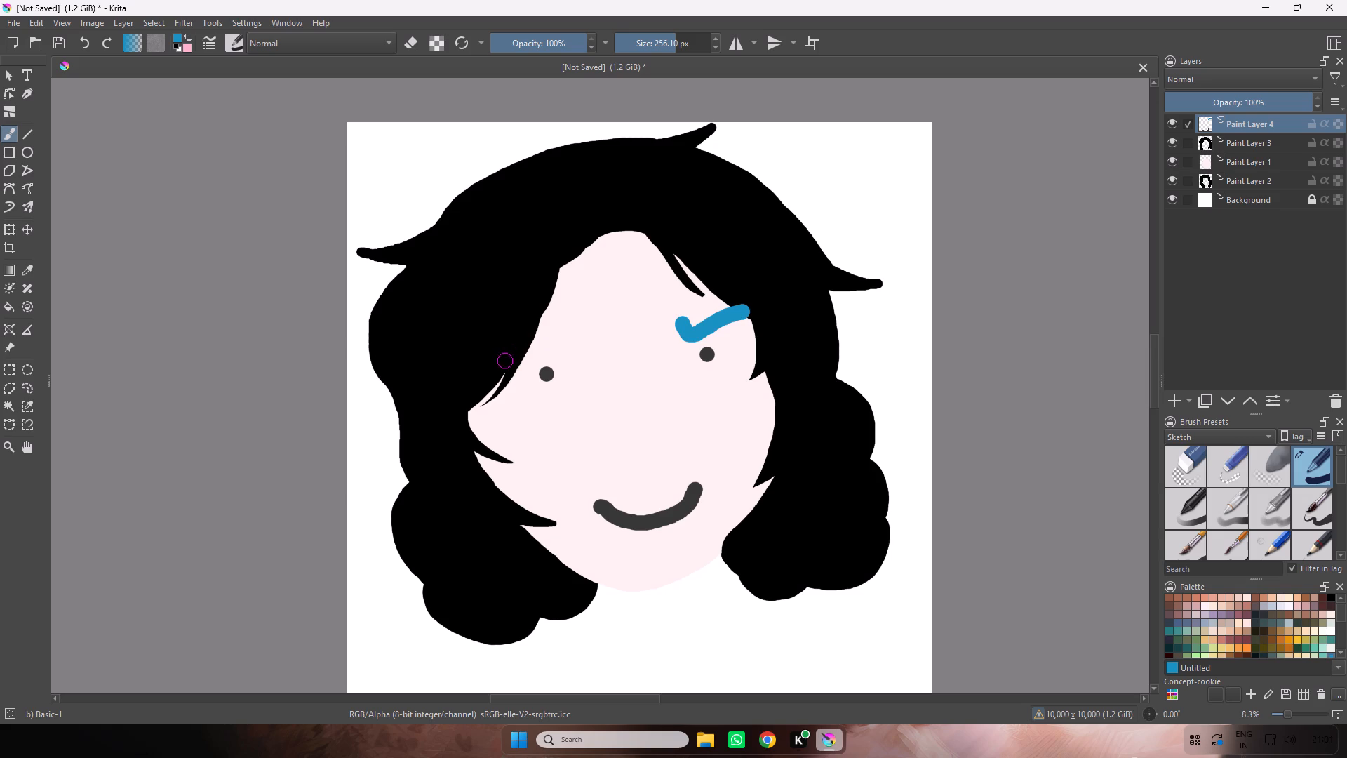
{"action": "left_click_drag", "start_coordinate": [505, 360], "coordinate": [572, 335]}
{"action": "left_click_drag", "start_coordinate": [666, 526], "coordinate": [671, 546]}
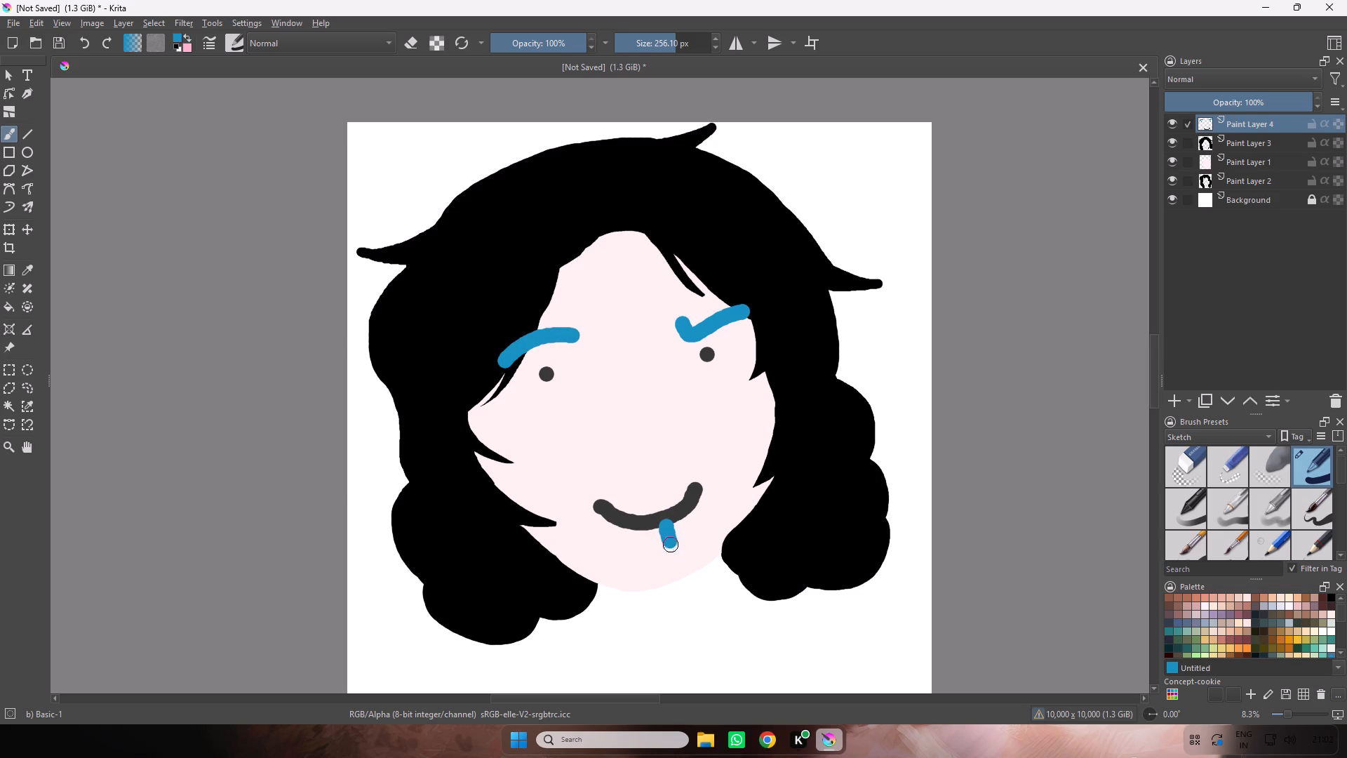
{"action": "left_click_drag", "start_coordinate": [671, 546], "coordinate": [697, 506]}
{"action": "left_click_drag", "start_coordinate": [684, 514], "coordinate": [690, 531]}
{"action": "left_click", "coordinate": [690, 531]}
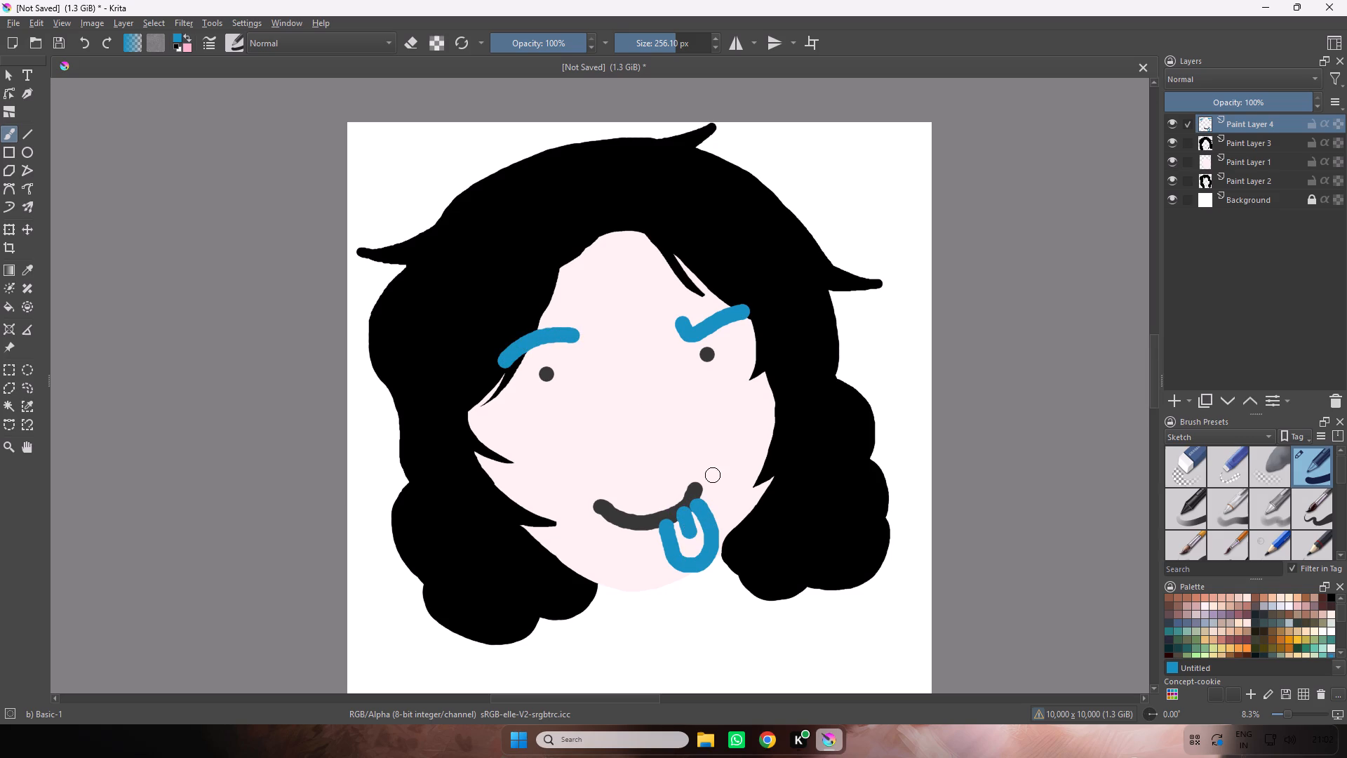
Undo the facial features back to a blank face, removing the tongue, eyebrows, smile and both dark grey eyes.
{"action": "key", "text": "ctrl+z"}
{"action": "key", "text": "ctrl+z"}
{"action": "key", "text": "ctrl+z"}
{"action": "key", "text": "ctrl+z"}
{"action": "key", "text": "ctrl+z"}
{"action": "key", "text": "ctrl+z"}
{"action": "key", "text": "ctrl+z"}
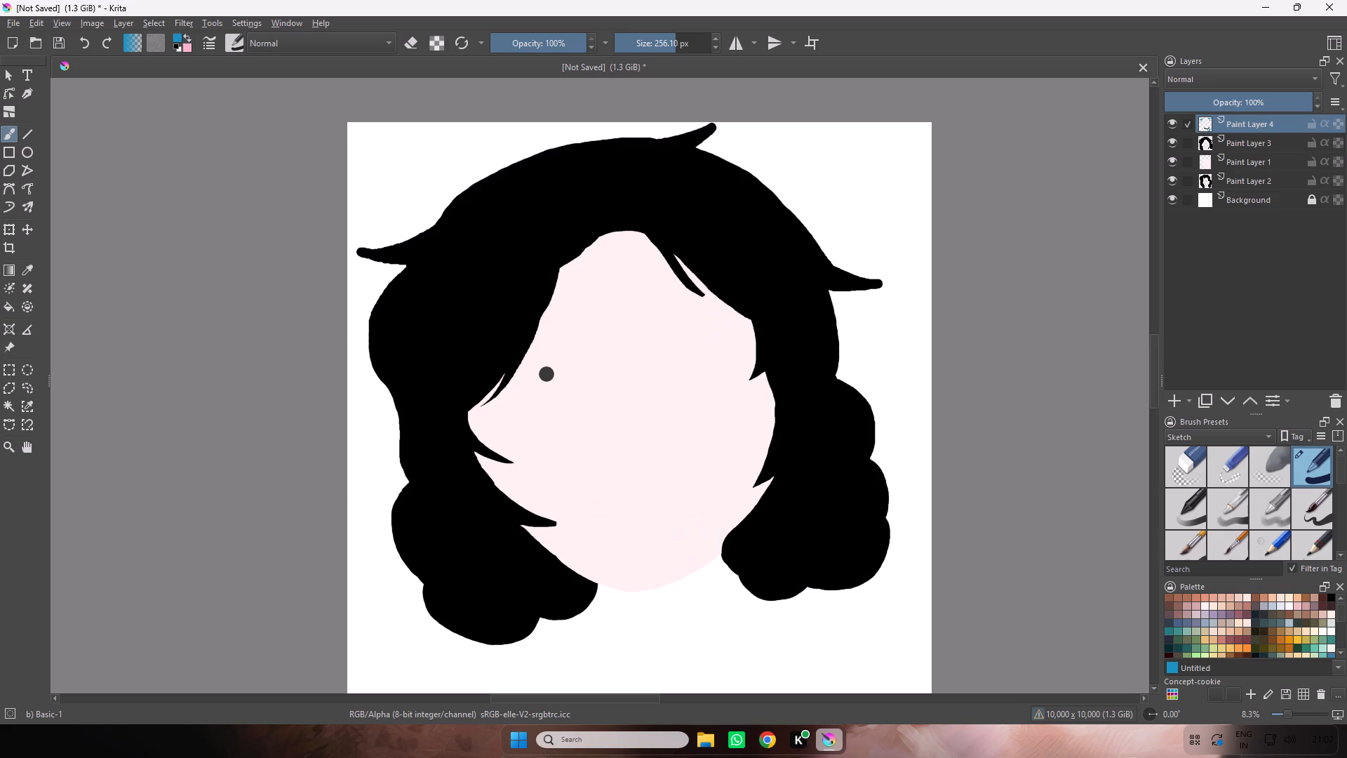
{"action": "key", "text": "ctrl+z"}
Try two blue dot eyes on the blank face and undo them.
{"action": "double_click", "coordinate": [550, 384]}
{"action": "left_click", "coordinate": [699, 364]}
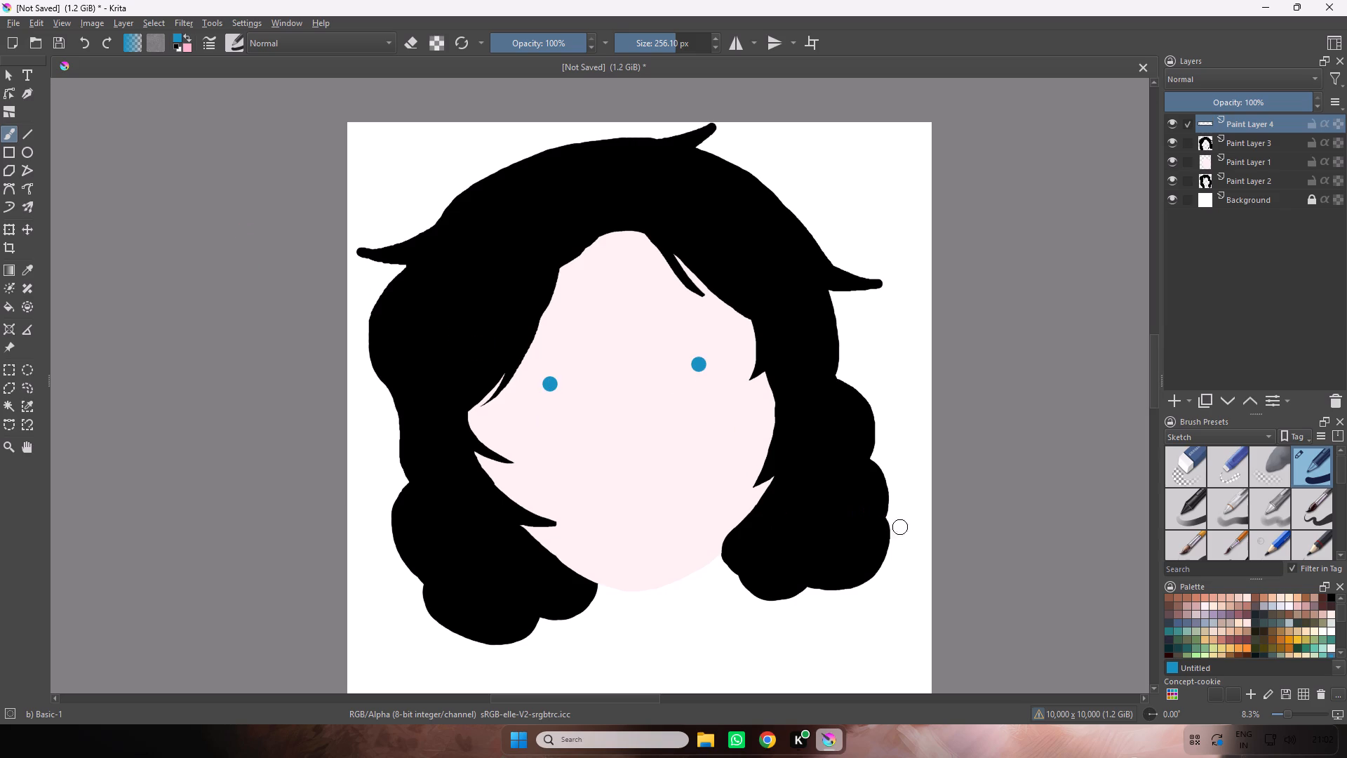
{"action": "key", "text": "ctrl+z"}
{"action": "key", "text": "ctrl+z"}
Clear any leftover blue dot and paint two terracotta dot eyes with a 412.71 px brush, the right one slightly higher.
{"action": "double_click", "coordinate": [1194, 598]}
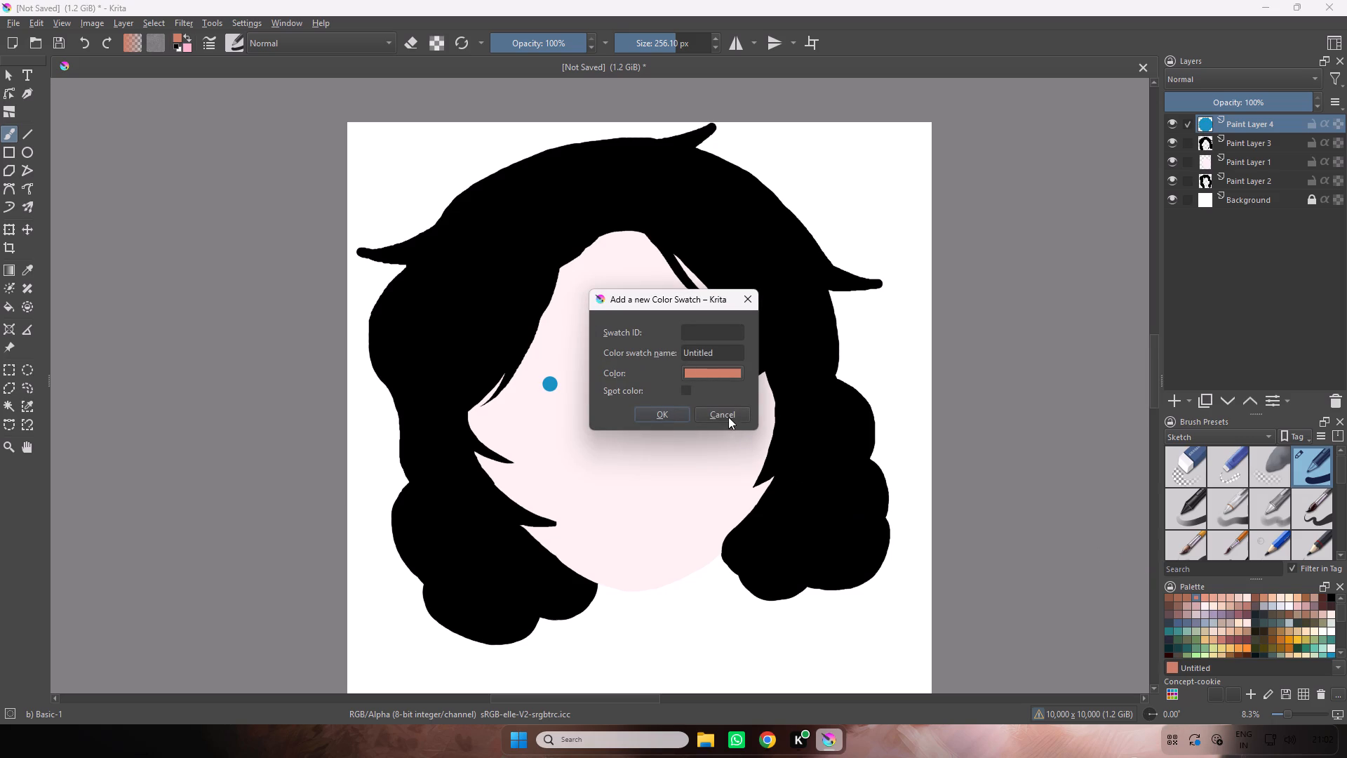
{"action": "left_click", "coordinate": [678, 415]}
{"action": "key", "text": "ctrl+z"}
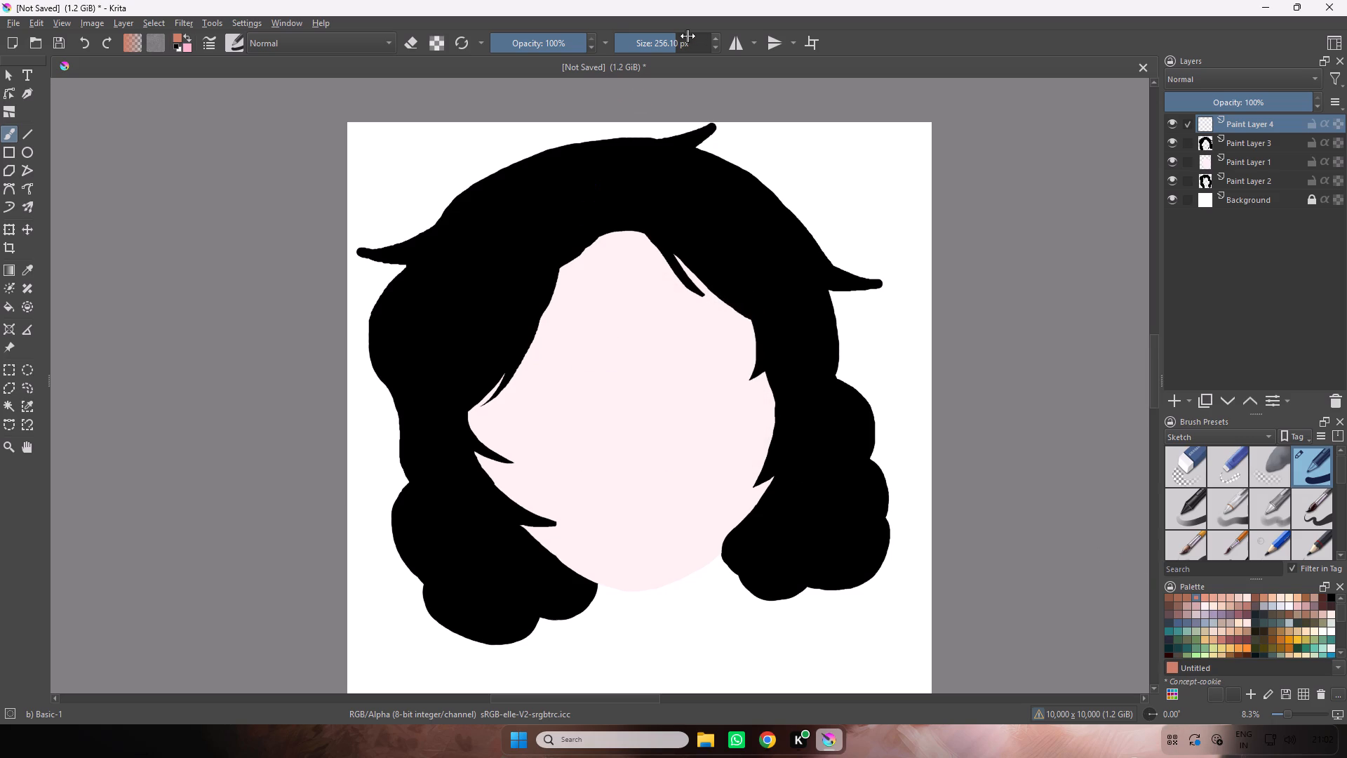
{"action": "left_click_drag", "start_coordinate": [678, 42], "coordinate": [686, 44]}
{"action": "left_click", "coordinate": [548, 377]}
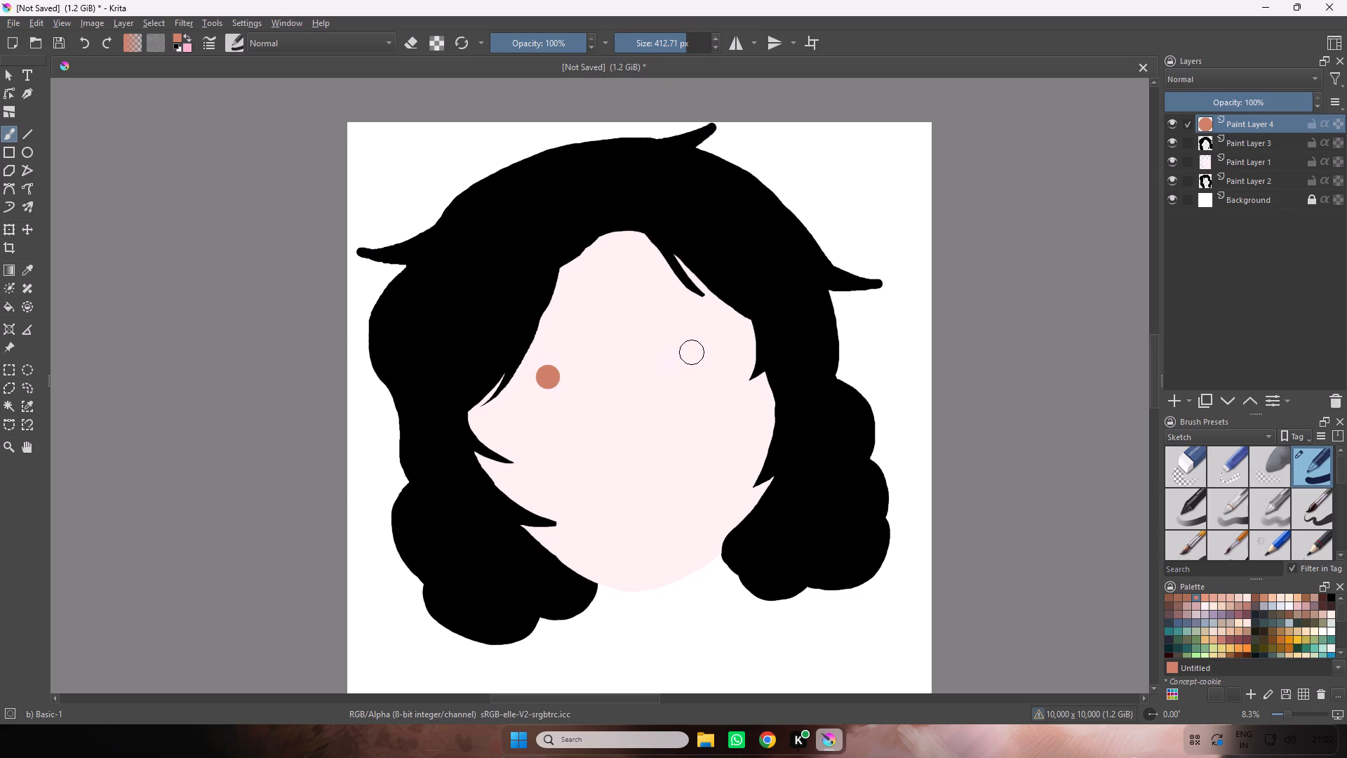
{"action": "left_click", "coordinate": [693, 354]}
Paint full red lips on the lower face, with a two-peaked upper edge and a rounded lower edge.
{"action": "left_click_drag", "start_coordinate": [1341, 614], "coordinate": [1339, 627]}
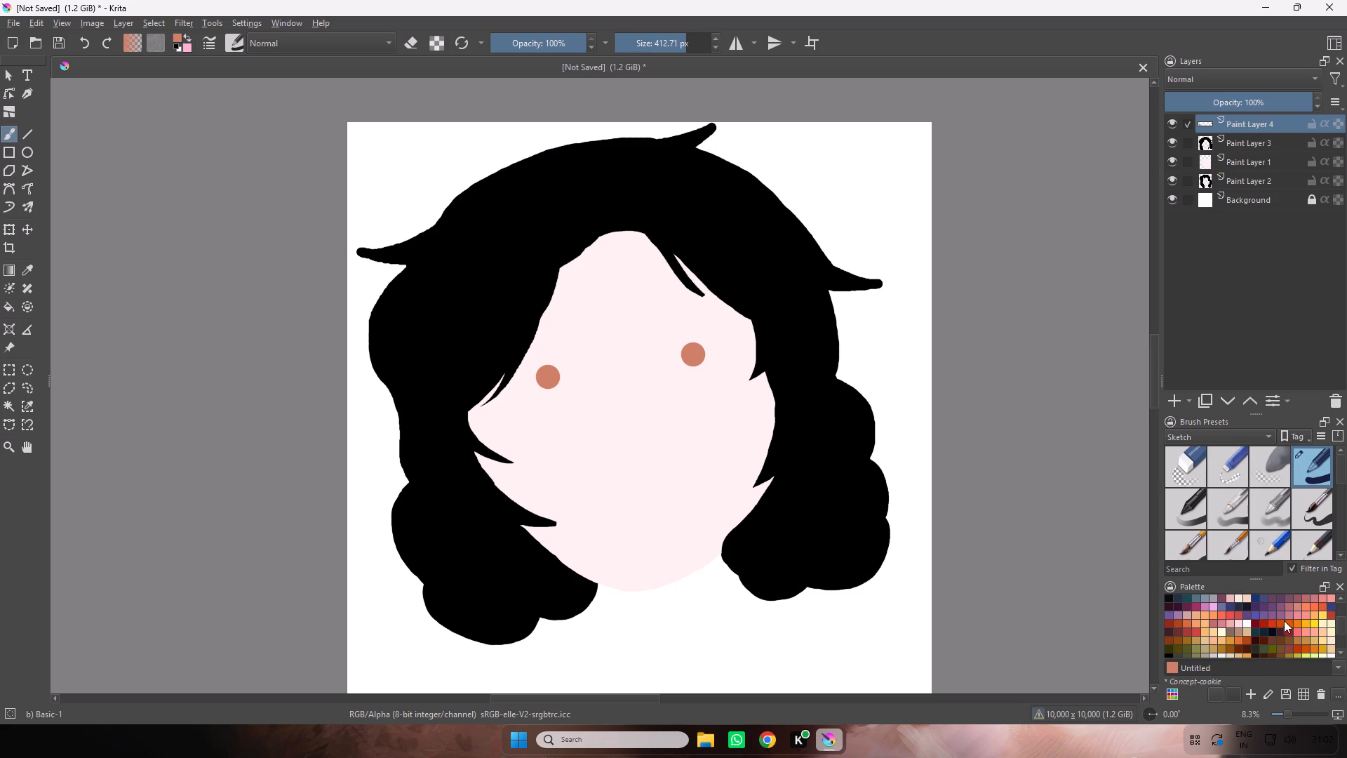
{"action": "left_click", "coordinate": [1270, 623]}
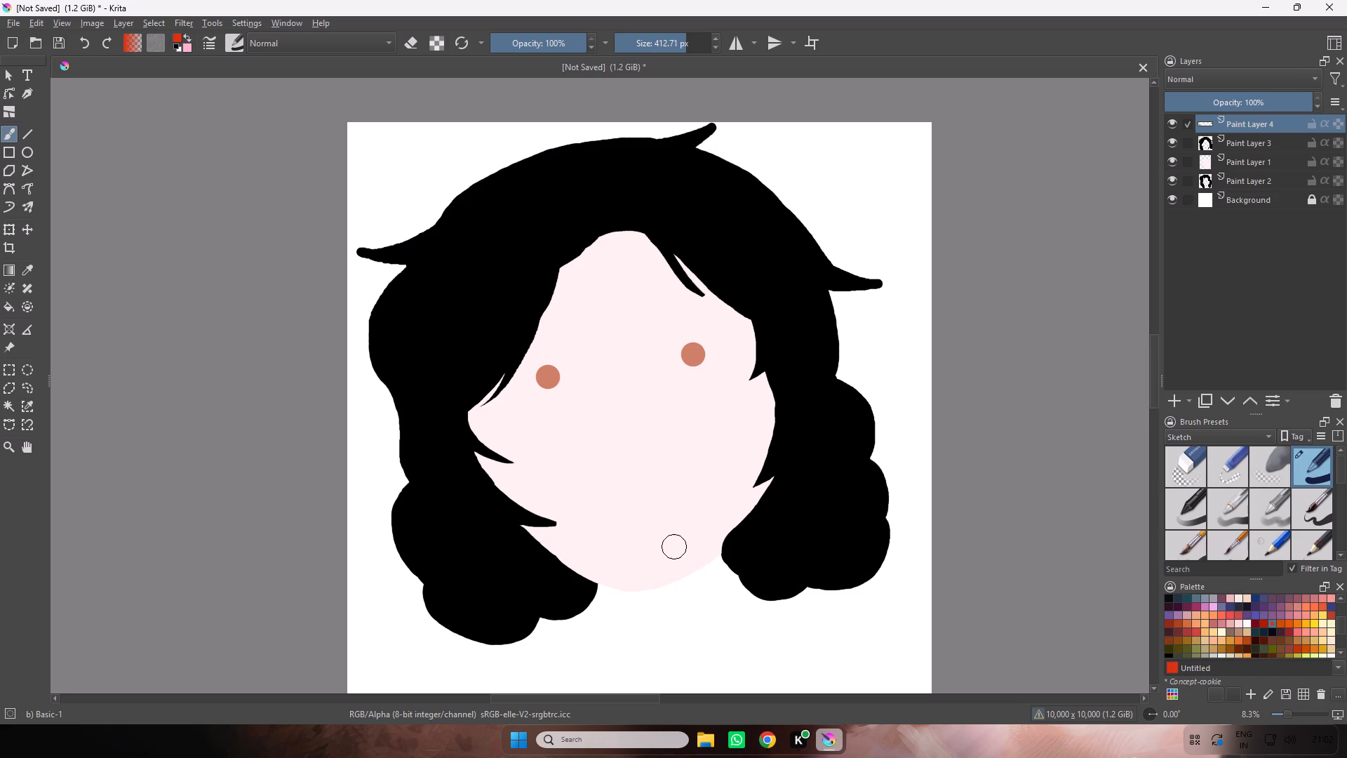
{"action": "left_click_drag", "start_coordinate": [600, 508], "coordinate": [619, 499]}
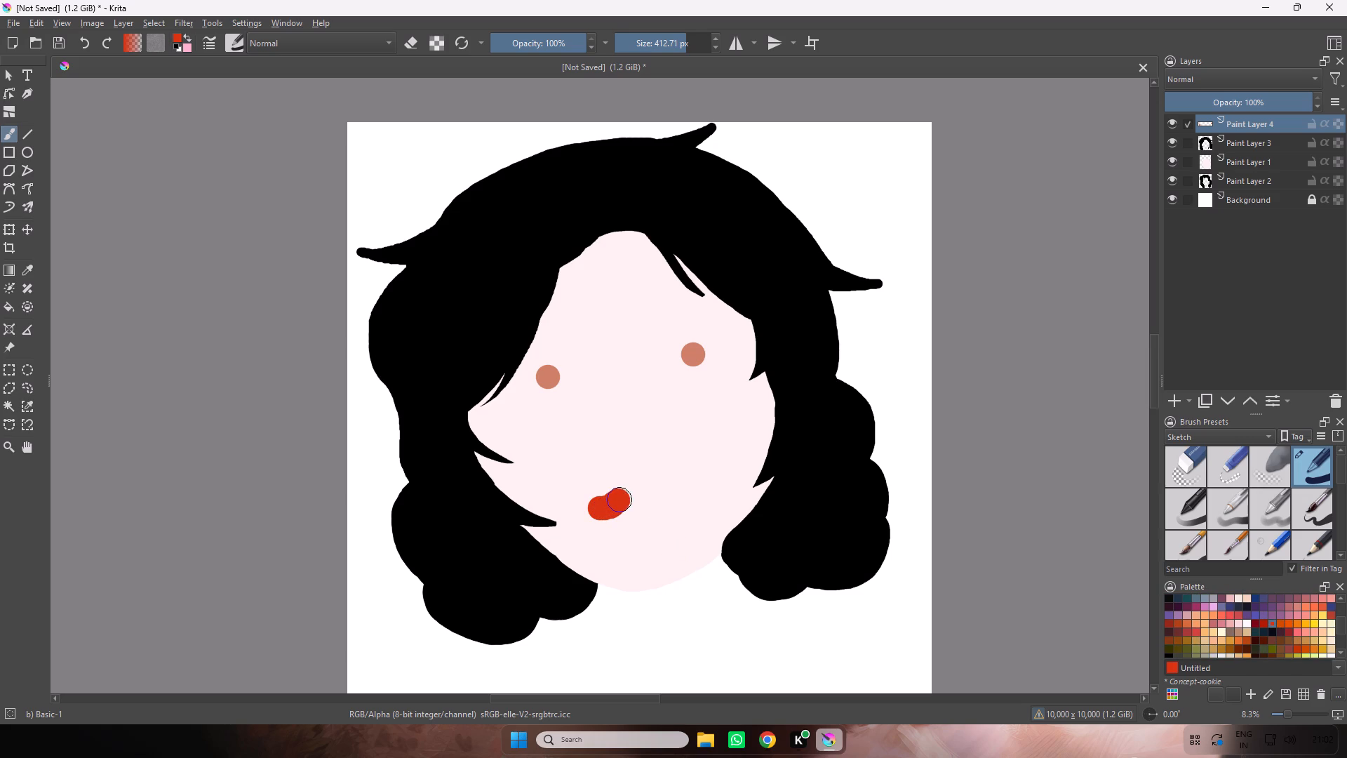
{"action": "left_click_drag", "start_coordinate": [619, 499], "coordinate": [648, 491]}
{"action": "left_click_drag", "start_coordinate": [648, 491], "coordinate": [659, 497]}
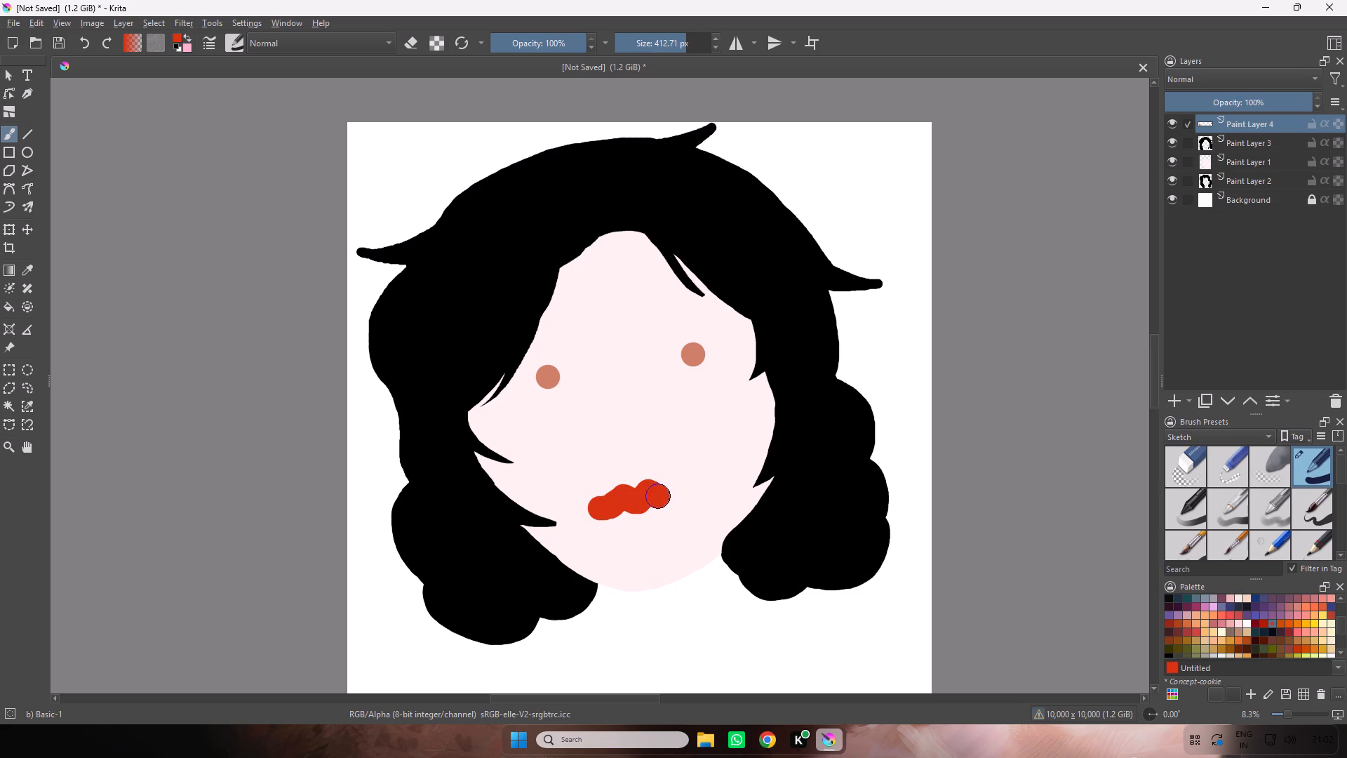
{"action": "left_click_drag", "start_coordinate": [659, 497], "coordinate": [675, 499]}
{"action": "left_click", "coordinate": [675, 499]}
{"action": "left_click_drag", "start_coordinate": [669, 501], "coordinate": [630, 515]}
{"action": "left_click_drag", "start_coordinate": [630, 515], "coordinate": [605, 511]}
{"action": "left_click", "coordinate": [605, 511]}
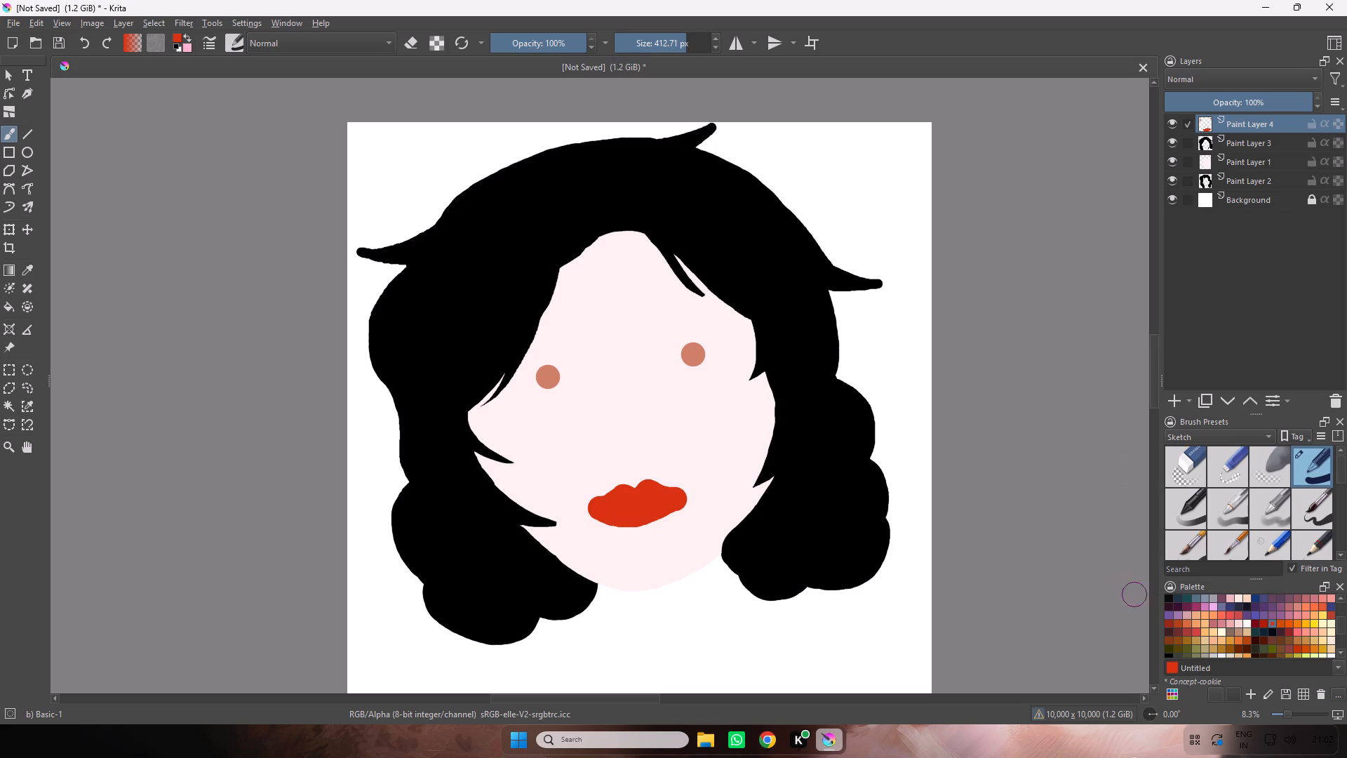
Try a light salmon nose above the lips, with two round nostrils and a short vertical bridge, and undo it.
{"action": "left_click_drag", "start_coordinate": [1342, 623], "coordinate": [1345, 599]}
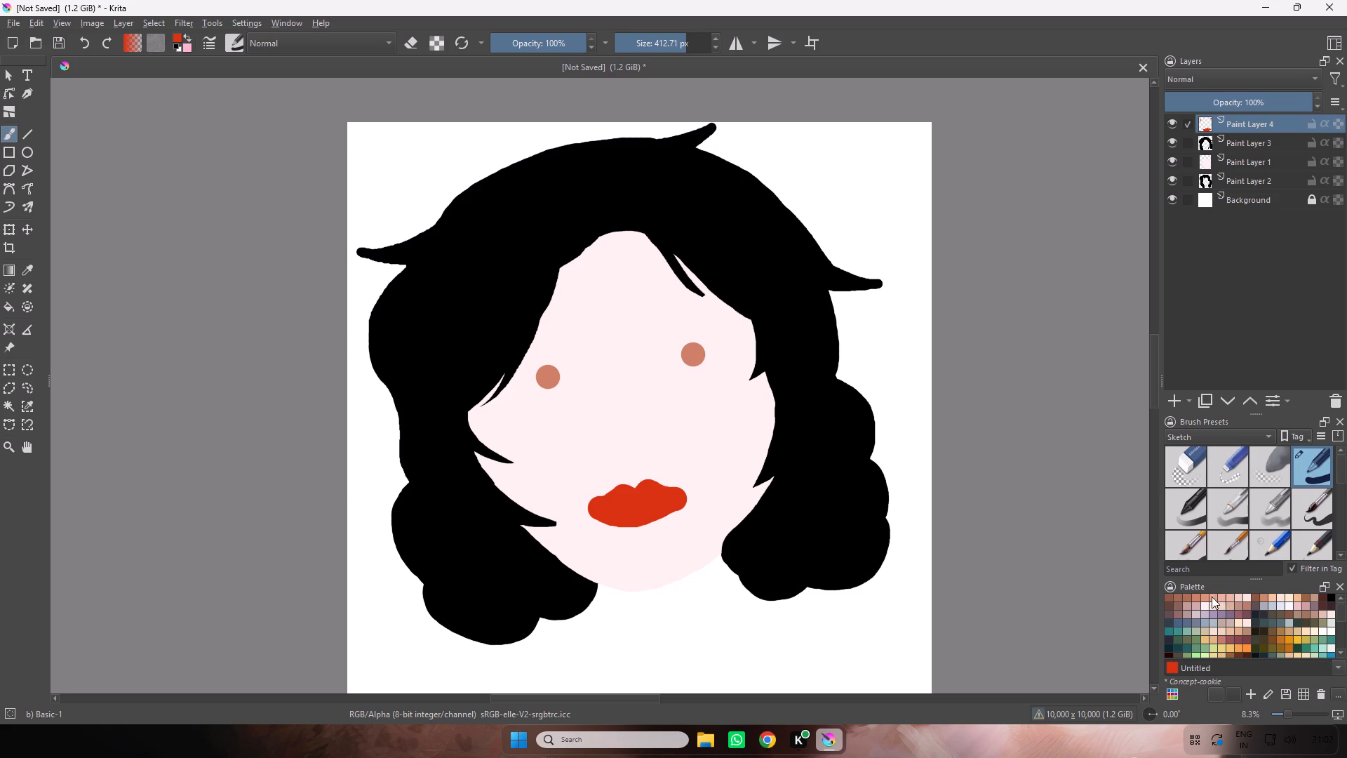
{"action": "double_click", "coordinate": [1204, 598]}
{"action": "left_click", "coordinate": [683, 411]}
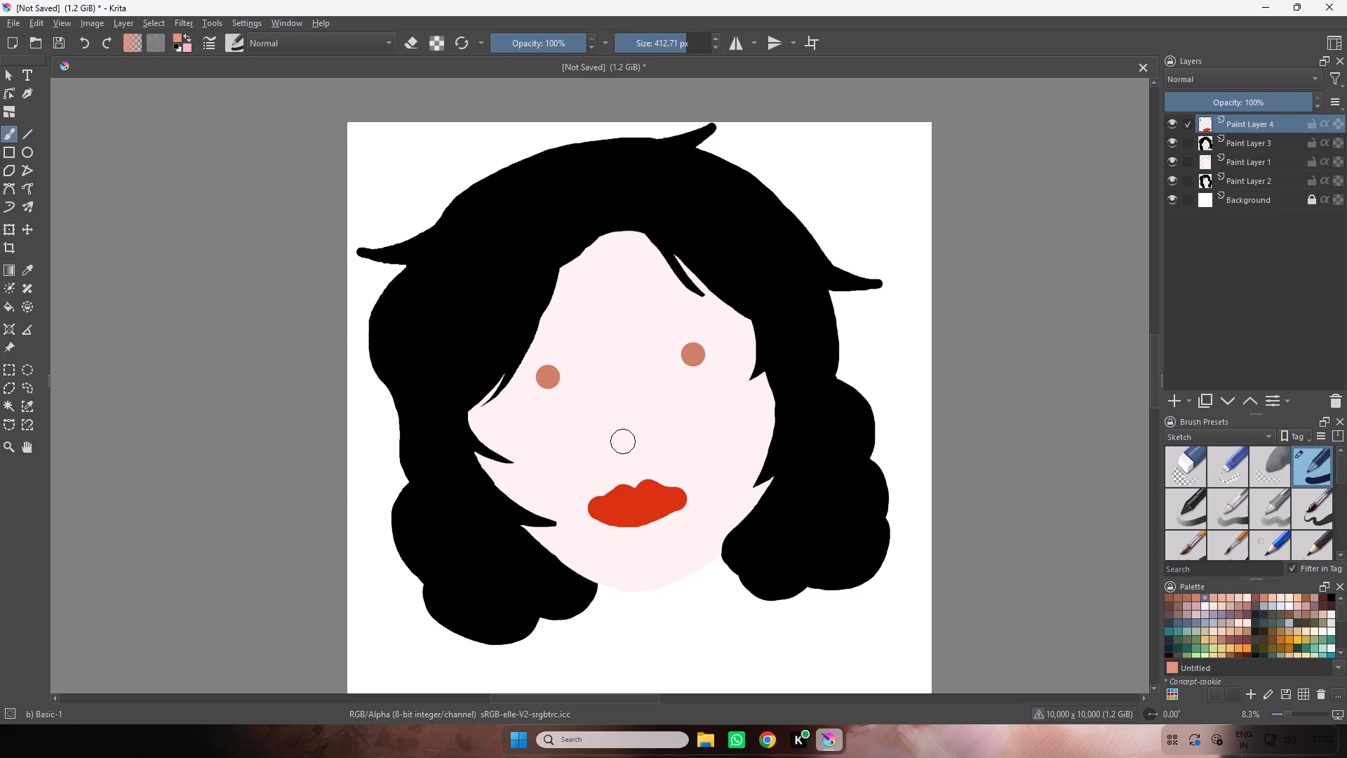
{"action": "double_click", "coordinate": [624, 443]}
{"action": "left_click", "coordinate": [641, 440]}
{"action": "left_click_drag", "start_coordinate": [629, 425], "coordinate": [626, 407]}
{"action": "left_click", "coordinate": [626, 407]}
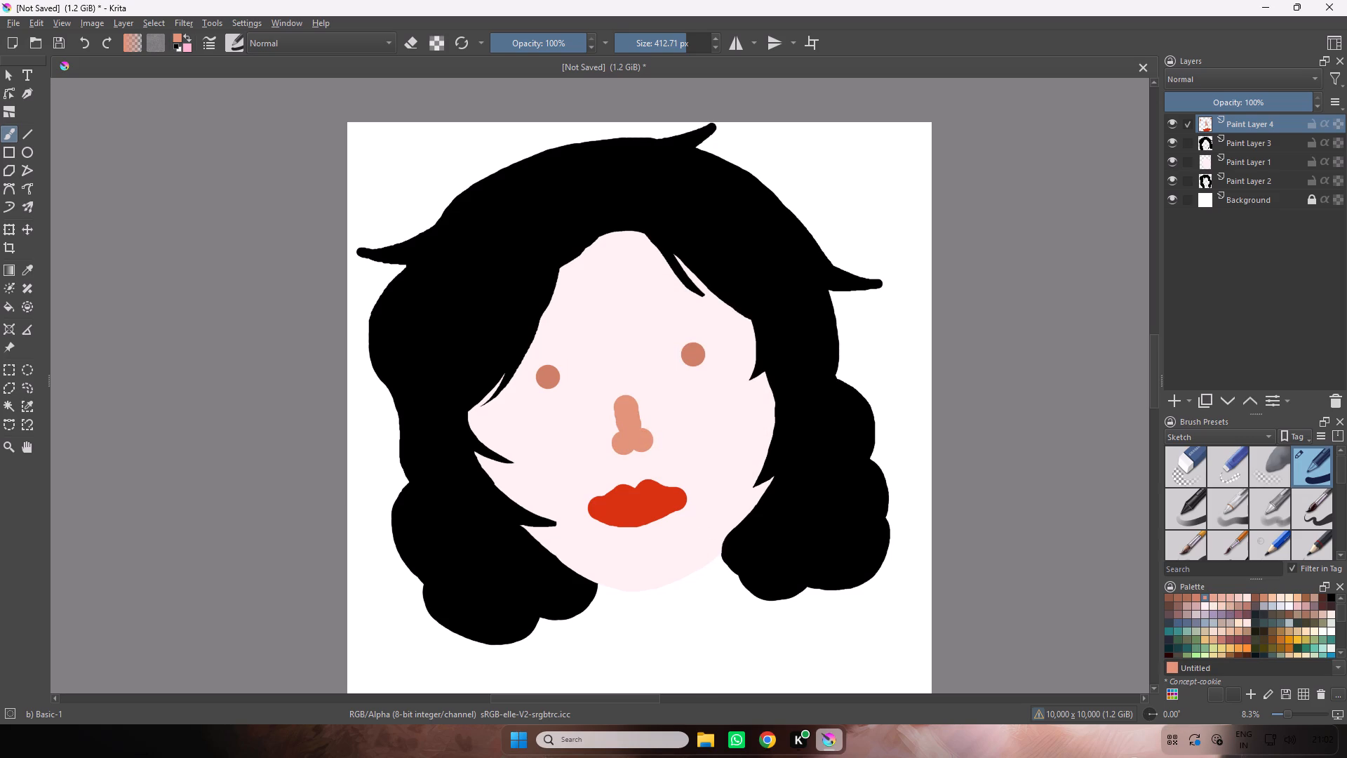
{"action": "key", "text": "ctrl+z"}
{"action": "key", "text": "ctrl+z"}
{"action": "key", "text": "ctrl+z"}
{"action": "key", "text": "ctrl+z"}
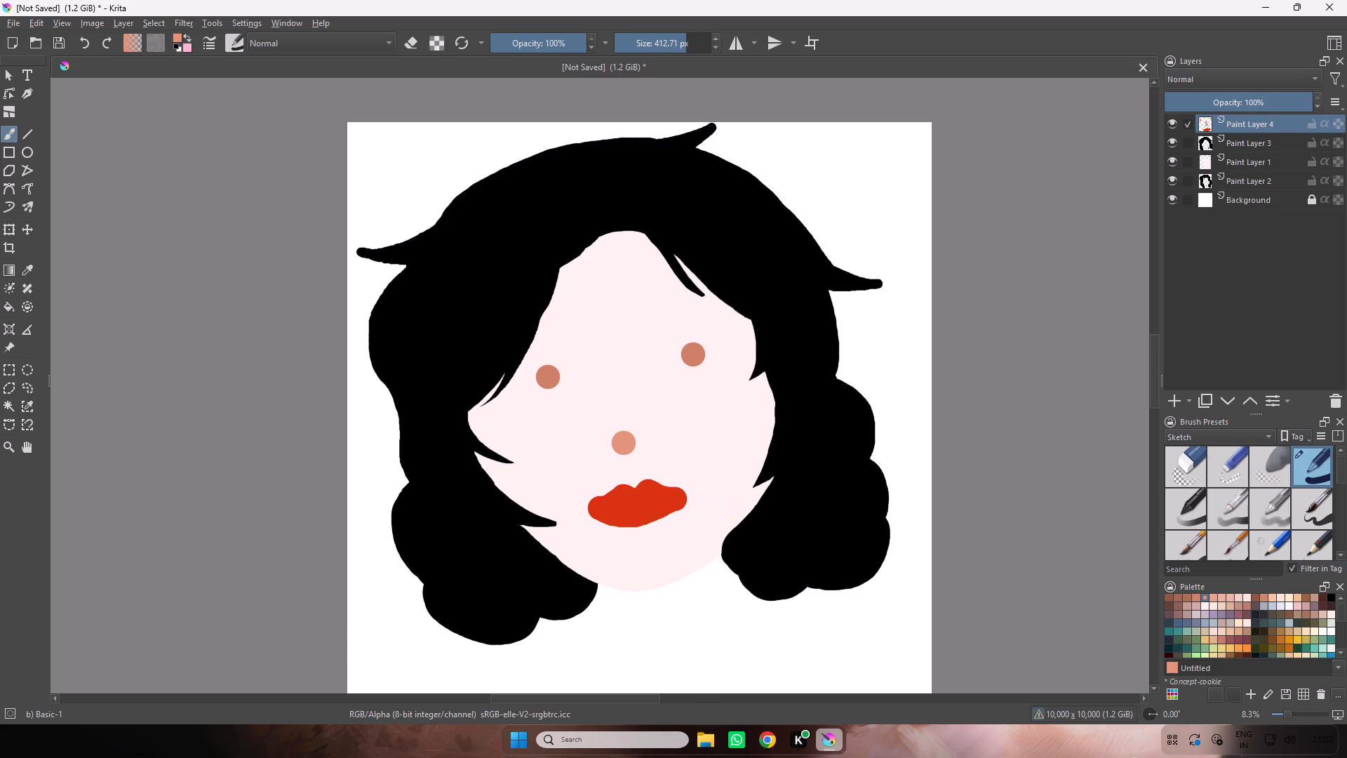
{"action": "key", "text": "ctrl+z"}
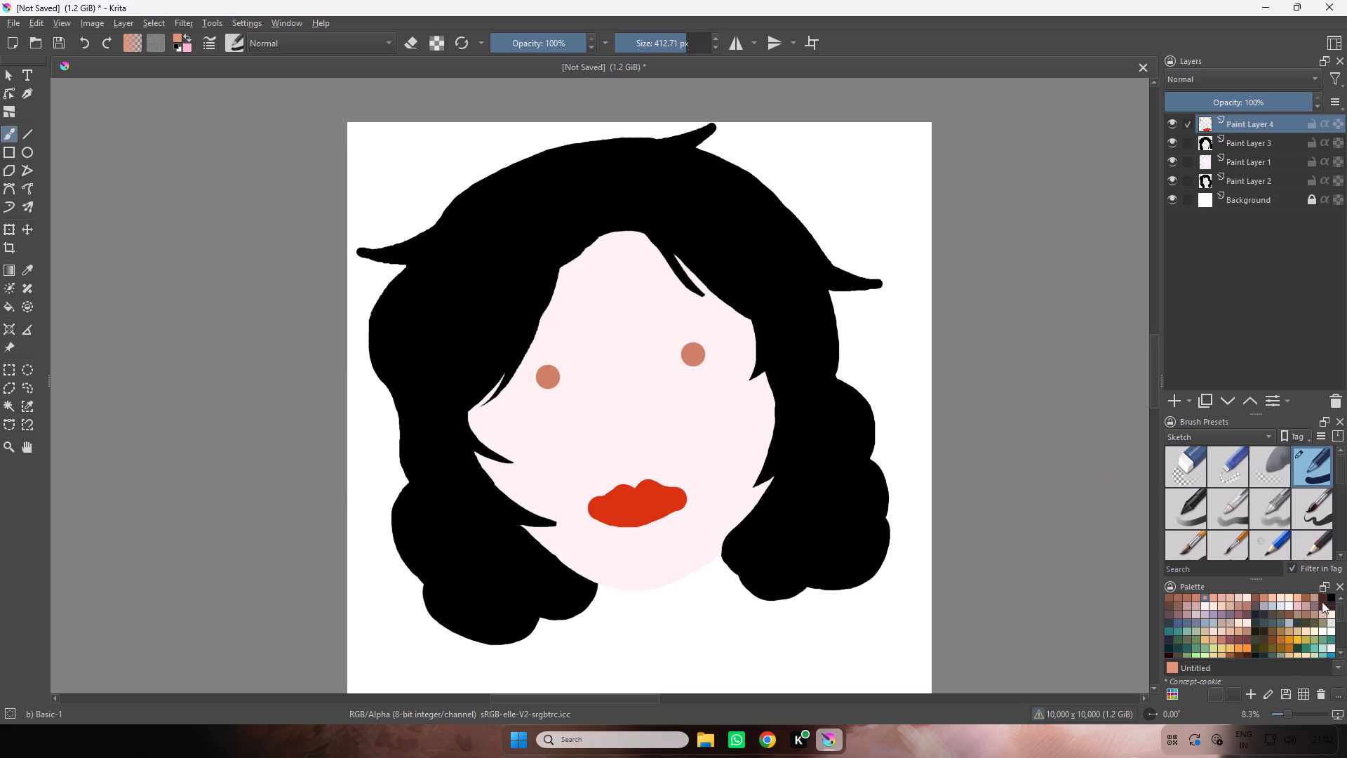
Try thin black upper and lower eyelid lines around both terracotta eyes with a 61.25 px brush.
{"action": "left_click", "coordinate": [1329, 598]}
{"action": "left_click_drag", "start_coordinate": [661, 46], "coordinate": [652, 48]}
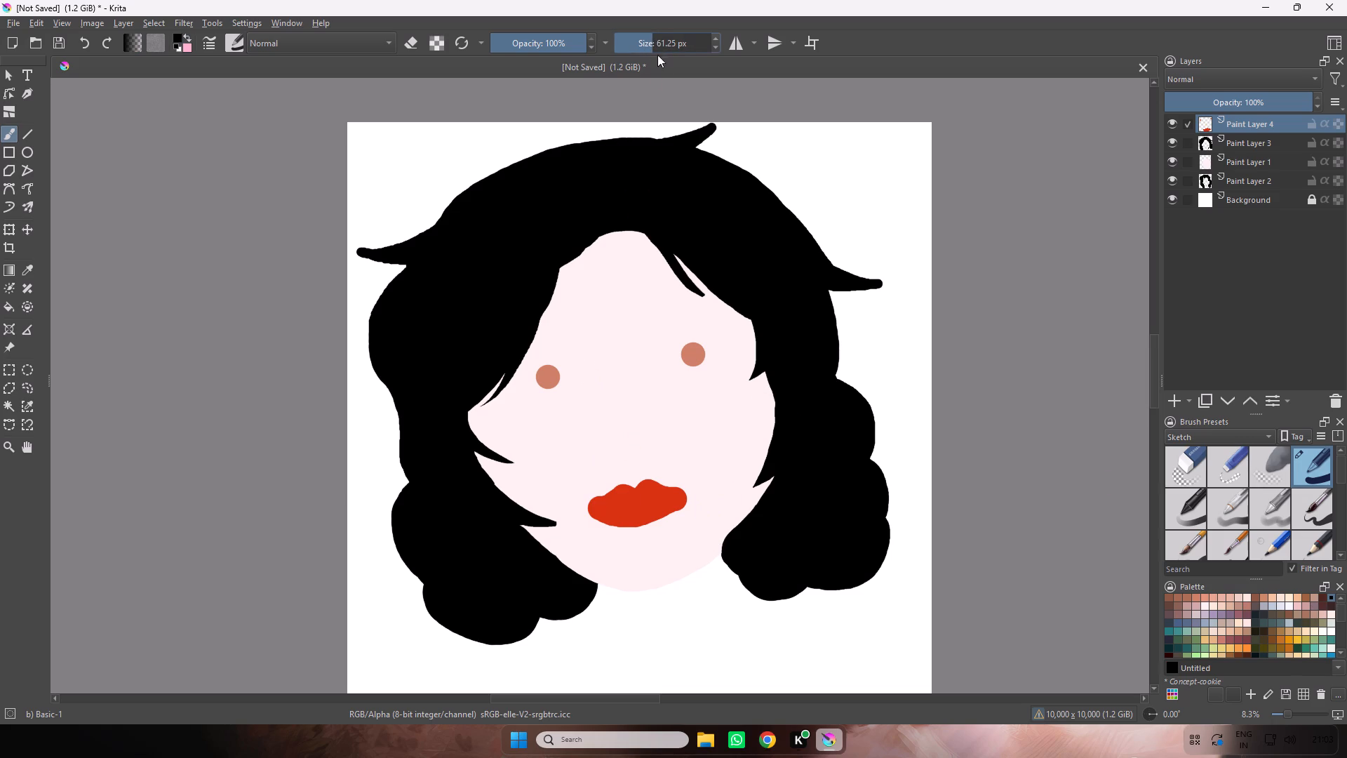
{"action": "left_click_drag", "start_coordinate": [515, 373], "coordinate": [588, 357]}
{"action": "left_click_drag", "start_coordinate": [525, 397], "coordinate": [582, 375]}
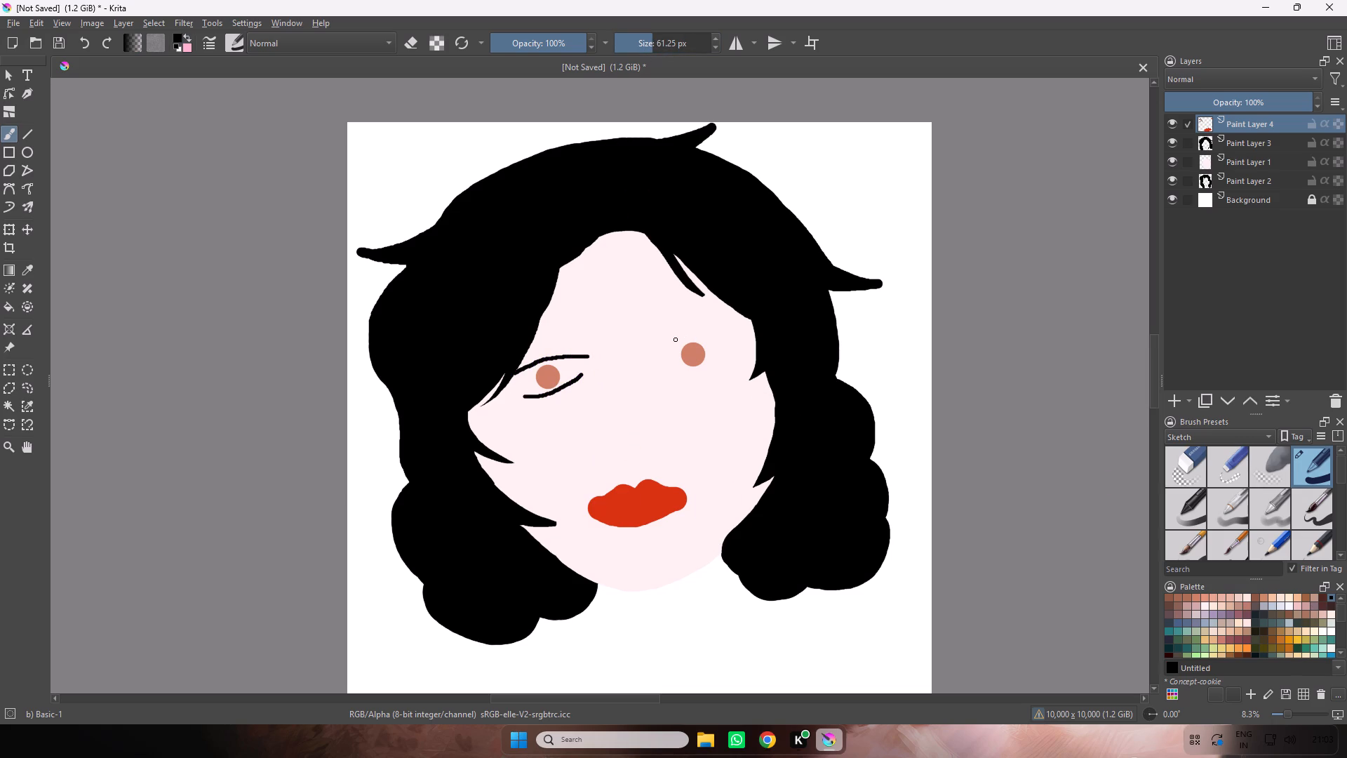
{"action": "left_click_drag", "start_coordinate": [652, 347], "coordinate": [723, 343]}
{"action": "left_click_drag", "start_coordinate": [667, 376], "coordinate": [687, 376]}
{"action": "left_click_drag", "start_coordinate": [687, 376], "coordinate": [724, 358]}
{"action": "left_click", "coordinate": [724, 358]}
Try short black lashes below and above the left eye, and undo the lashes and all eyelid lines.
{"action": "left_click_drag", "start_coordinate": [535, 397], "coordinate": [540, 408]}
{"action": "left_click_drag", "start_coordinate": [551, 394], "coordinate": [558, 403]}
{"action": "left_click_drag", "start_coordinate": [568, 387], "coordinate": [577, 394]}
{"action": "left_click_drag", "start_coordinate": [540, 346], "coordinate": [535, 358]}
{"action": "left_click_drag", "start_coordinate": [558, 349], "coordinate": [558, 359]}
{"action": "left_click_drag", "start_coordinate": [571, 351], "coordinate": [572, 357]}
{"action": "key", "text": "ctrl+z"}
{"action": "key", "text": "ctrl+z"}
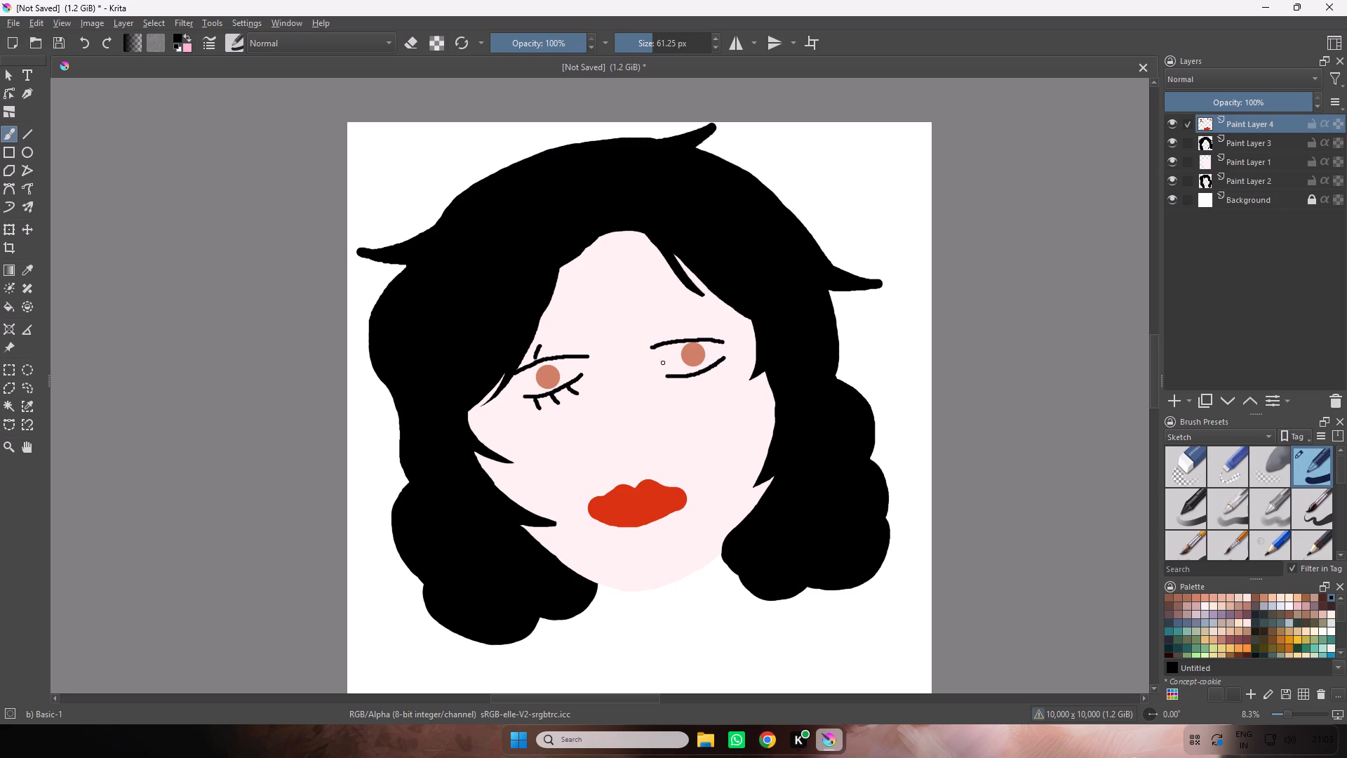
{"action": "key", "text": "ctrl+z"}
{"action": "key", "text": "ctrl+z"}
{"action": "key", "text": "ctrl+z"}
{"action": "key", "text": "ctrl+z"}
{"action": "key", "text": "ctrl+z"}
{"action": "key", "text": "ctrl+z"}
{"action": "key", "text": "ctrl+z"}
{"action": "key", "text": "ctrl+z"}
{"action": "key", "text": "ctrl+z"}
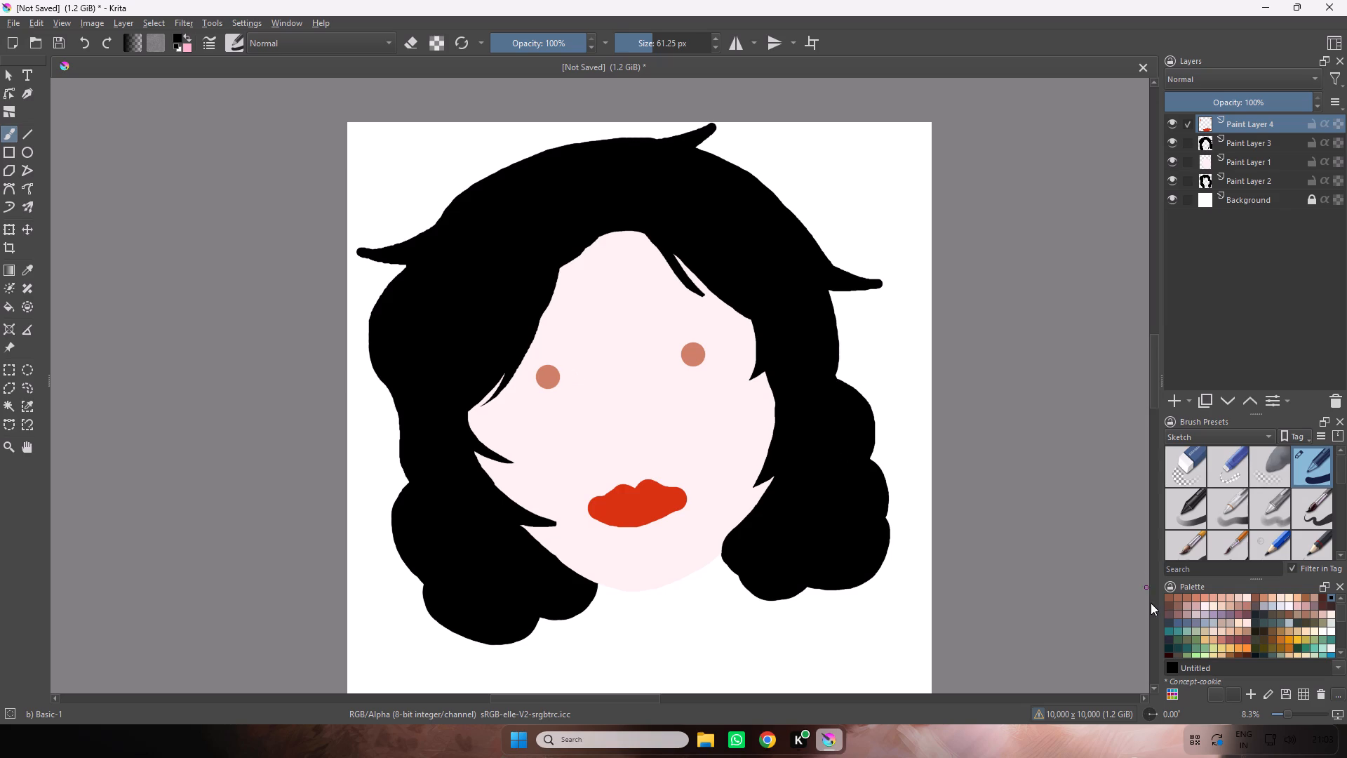
Add a paint layer and move it directly beneath the layer holding the eyes and lips.
{"action": "left_click", "coordinate": [1174, 402]}
{"action": "left_click_drag", "start_coordinate": [1251, 126], "coordinate": [1251, 151]}
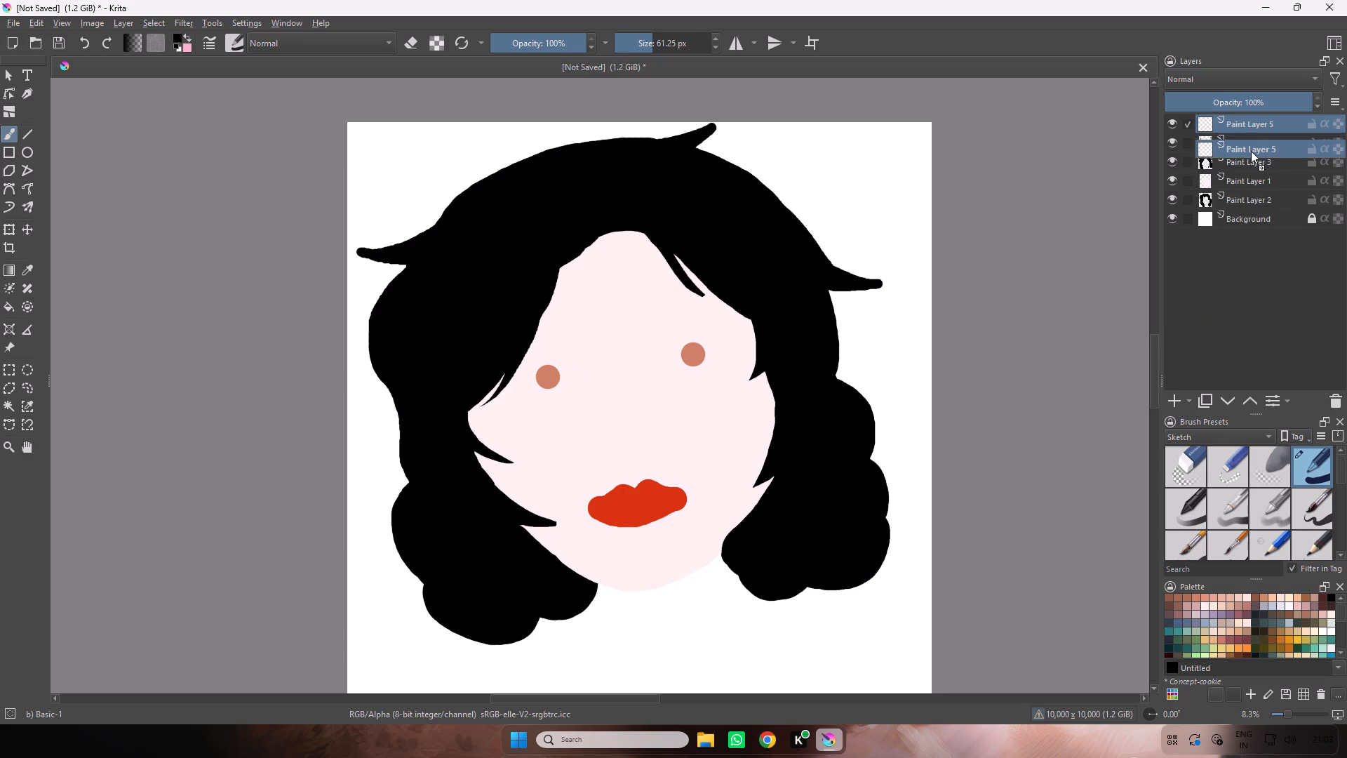
{"action": "left_click_drag", "start_coordinate": [1251, 151], "coordinate": [1248, 154]}
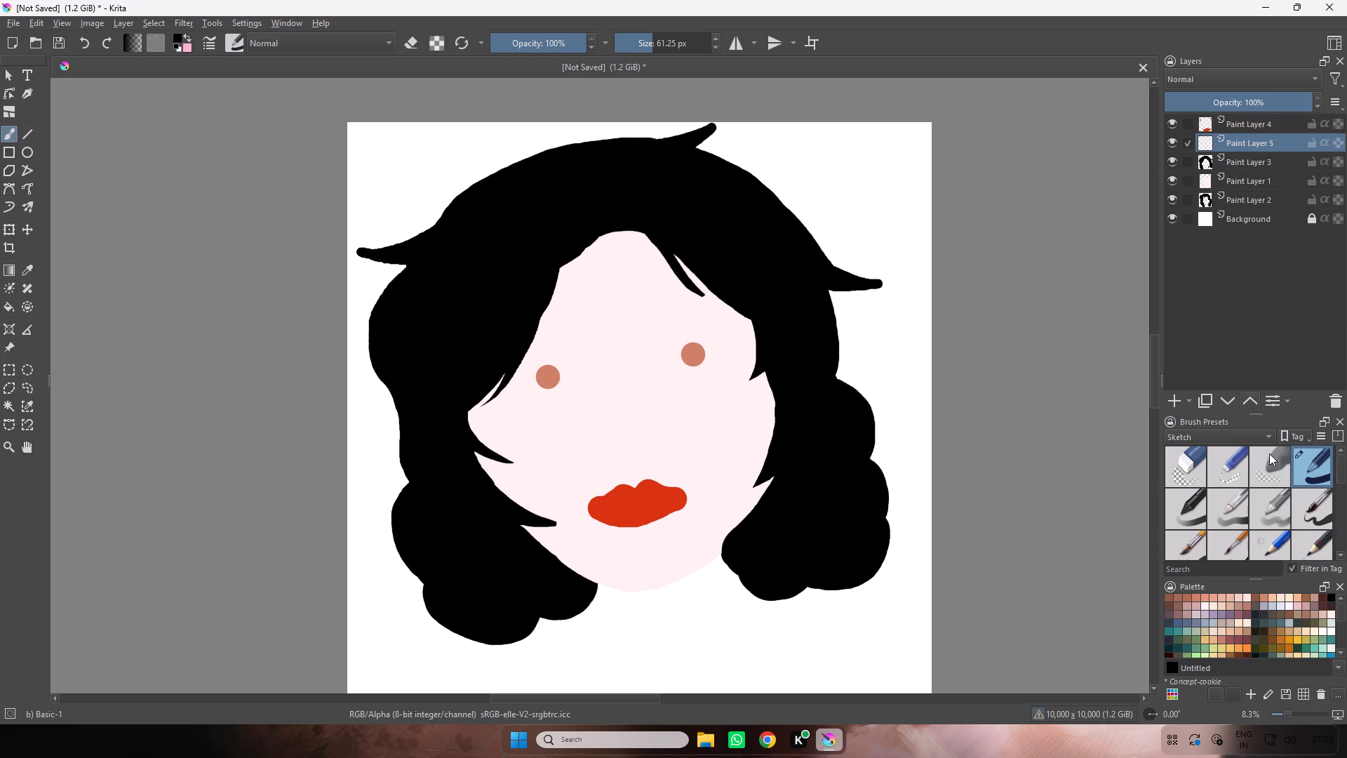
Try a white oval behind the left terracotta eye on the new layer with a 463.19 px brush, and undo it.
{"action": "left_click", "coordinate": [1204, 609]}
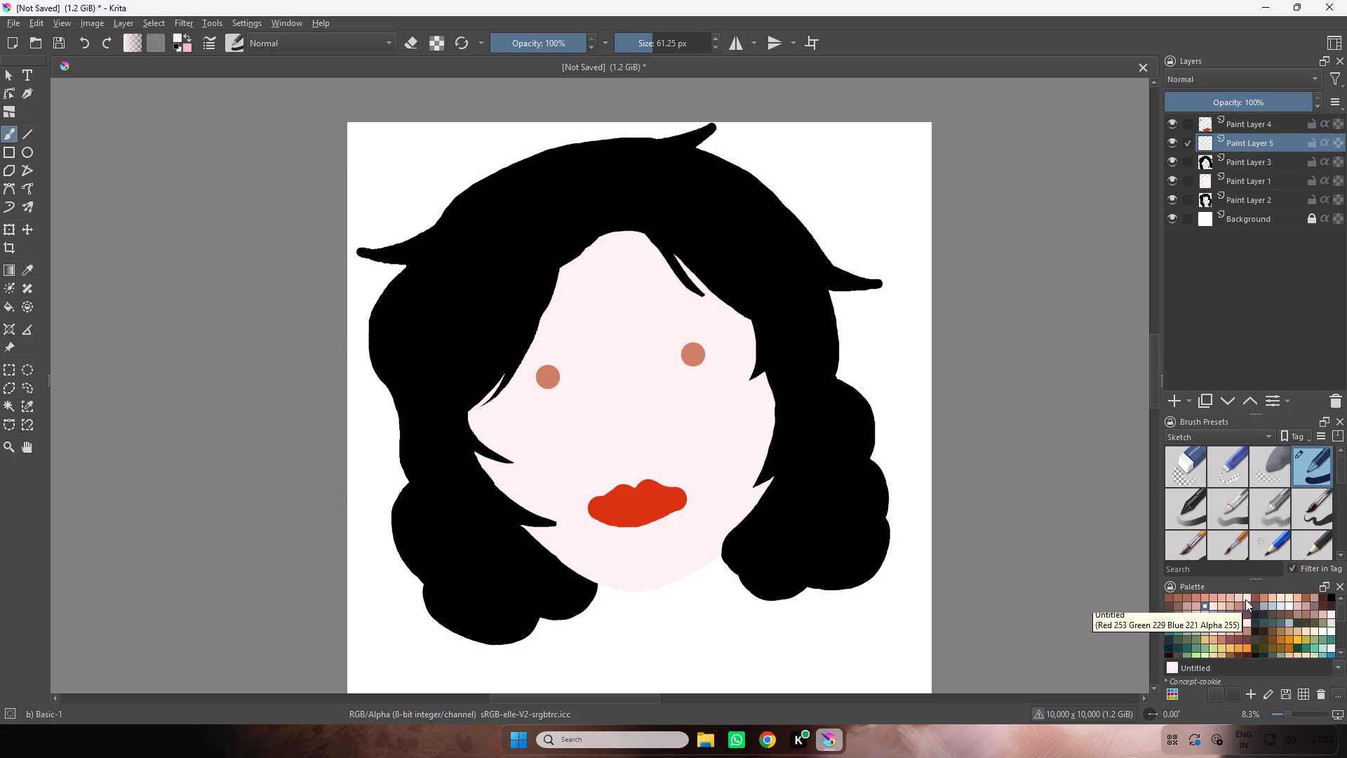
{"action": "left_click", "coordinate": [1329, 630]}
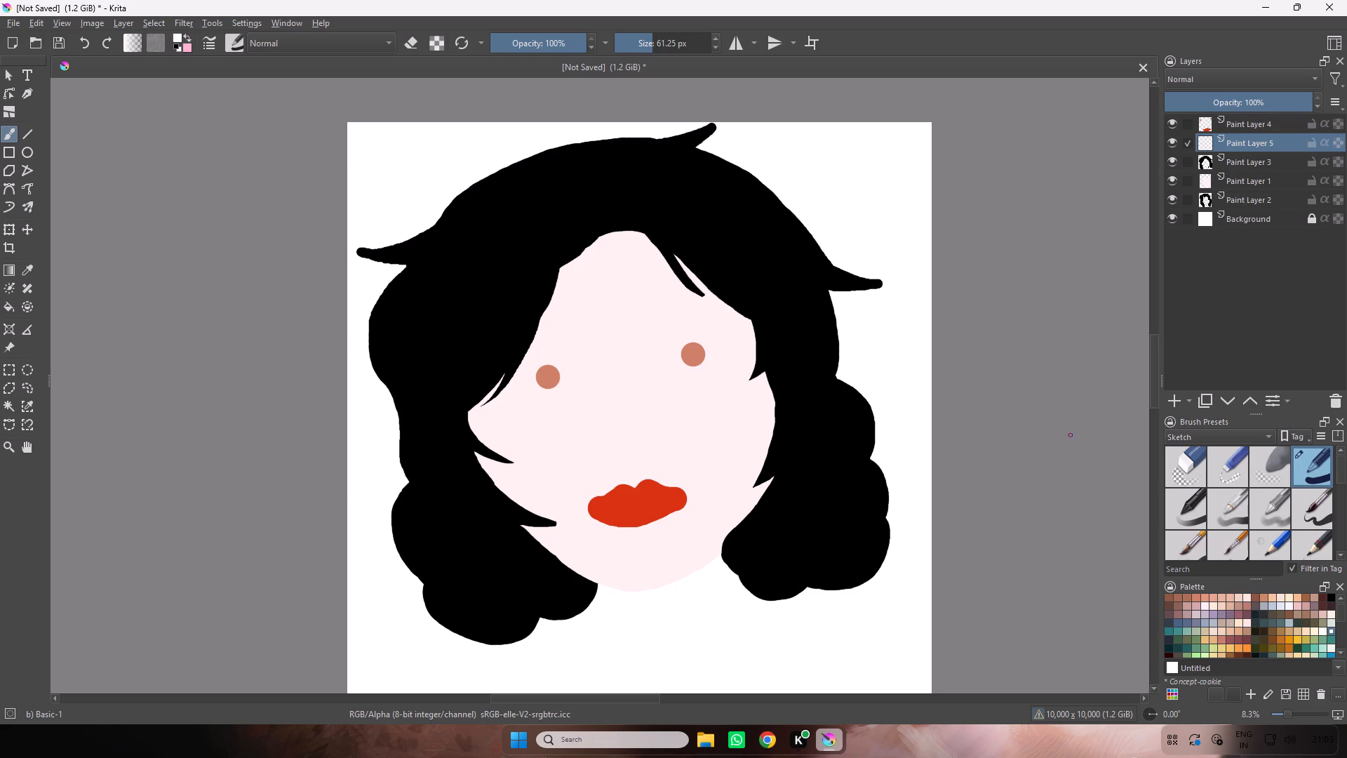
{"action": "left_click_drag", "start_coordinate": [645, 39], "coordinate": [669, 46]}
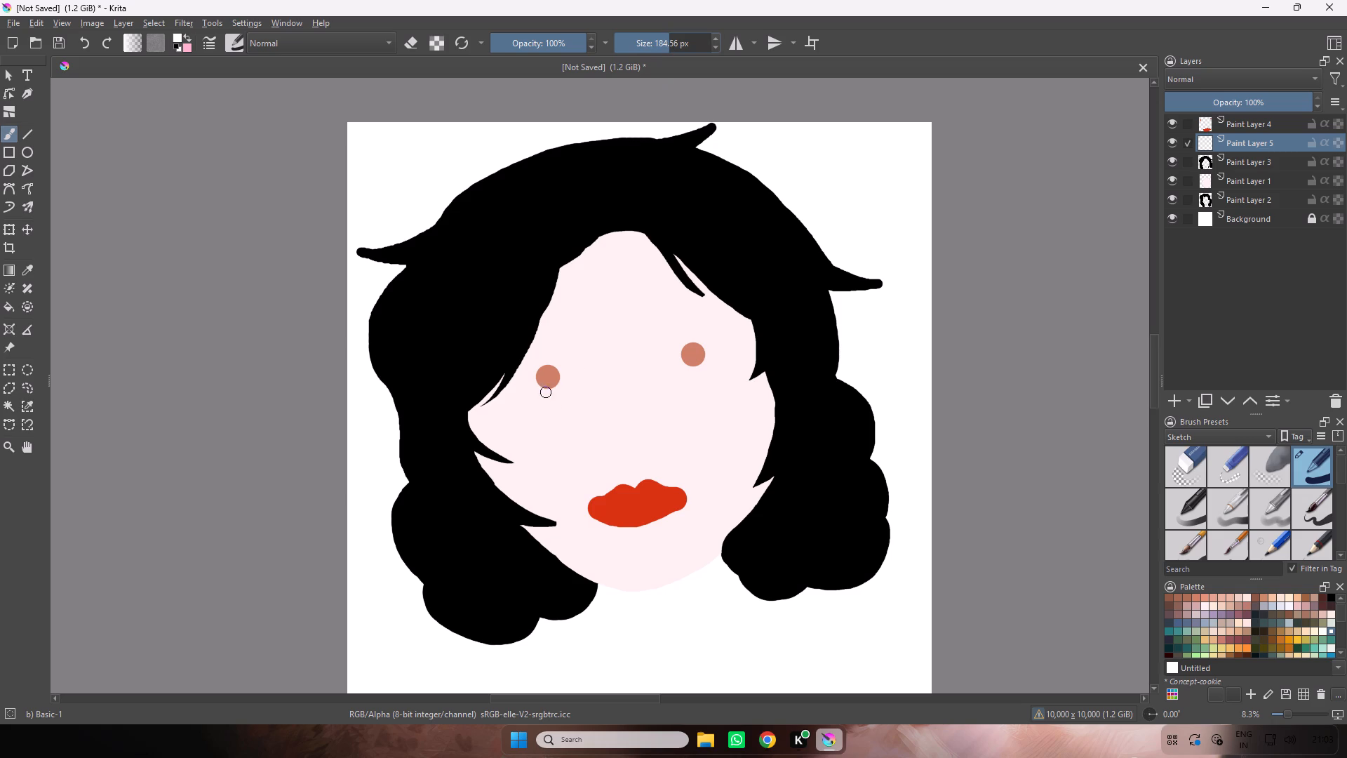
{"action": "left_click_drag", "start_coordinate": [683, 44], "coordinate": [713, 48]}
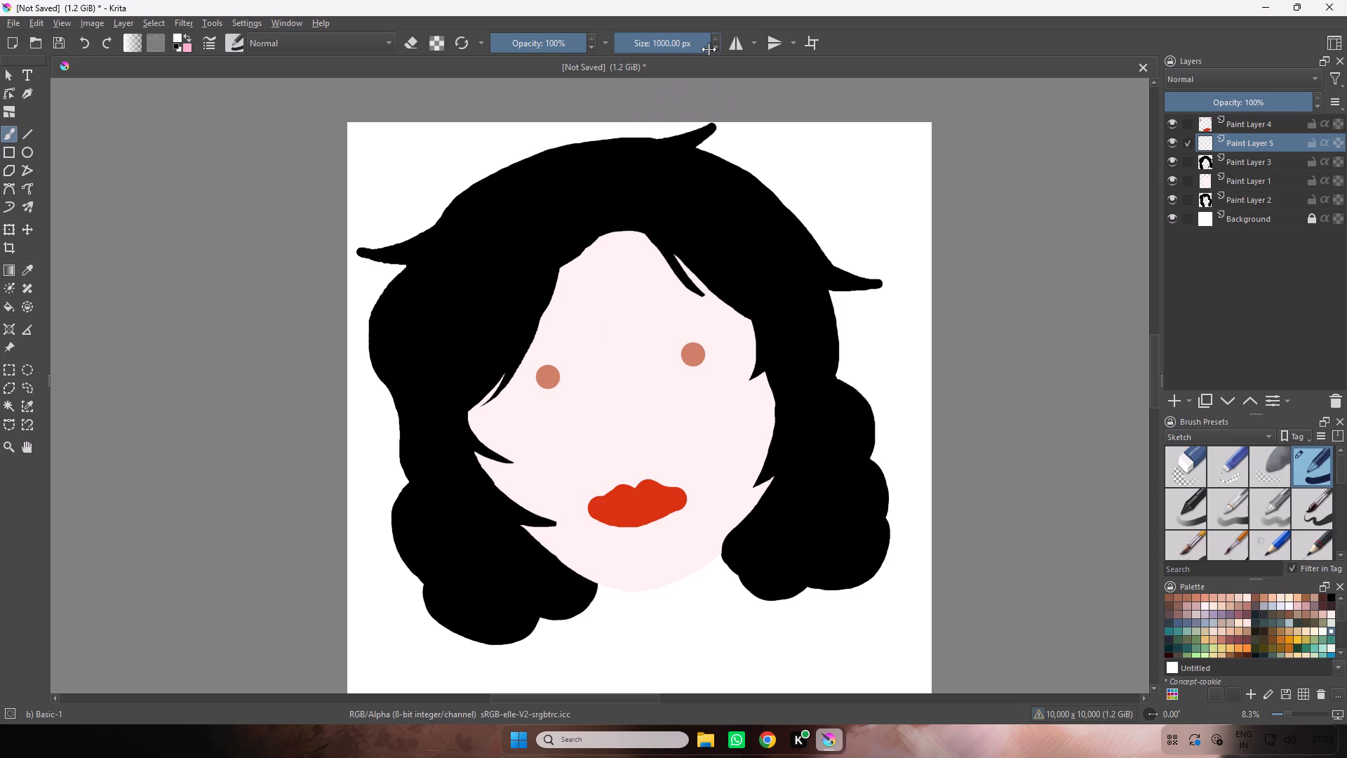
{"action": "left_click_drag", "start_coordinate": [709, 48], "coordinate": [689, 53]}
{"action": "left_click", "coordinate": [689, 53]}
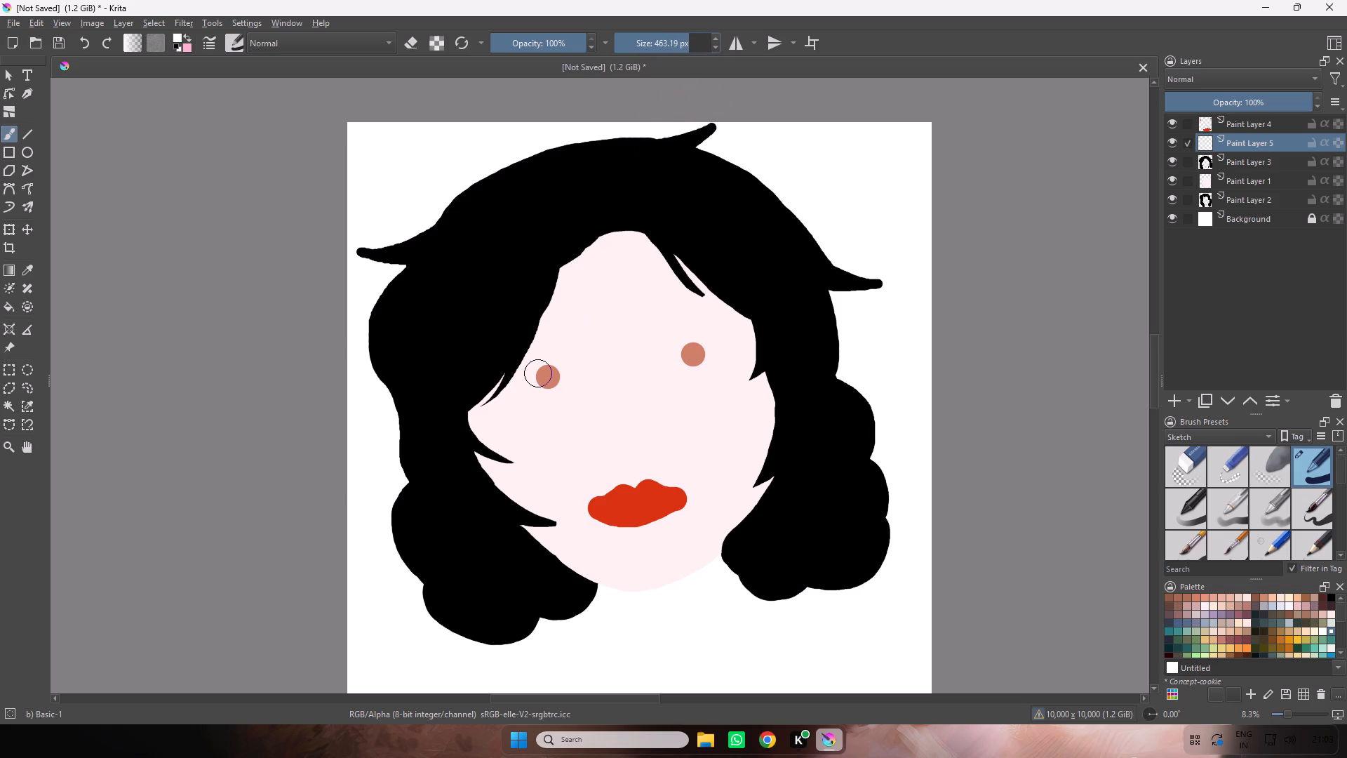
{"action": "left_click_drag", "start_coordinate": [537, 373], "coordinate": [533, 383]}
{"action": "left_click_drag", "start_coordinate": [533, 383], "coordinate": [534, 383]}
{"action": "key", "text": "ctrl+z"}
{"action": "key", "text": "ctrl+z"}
Switch to Snipping Tool and select the whole painting window, excluding the taskbar, for a screenshot.
{"action": "key", "text": "shift+super+s"}
{"action": "left_click_drag", "start_coordinate": [0, 0], "coordinate": [293, 163], "text": "shift"}
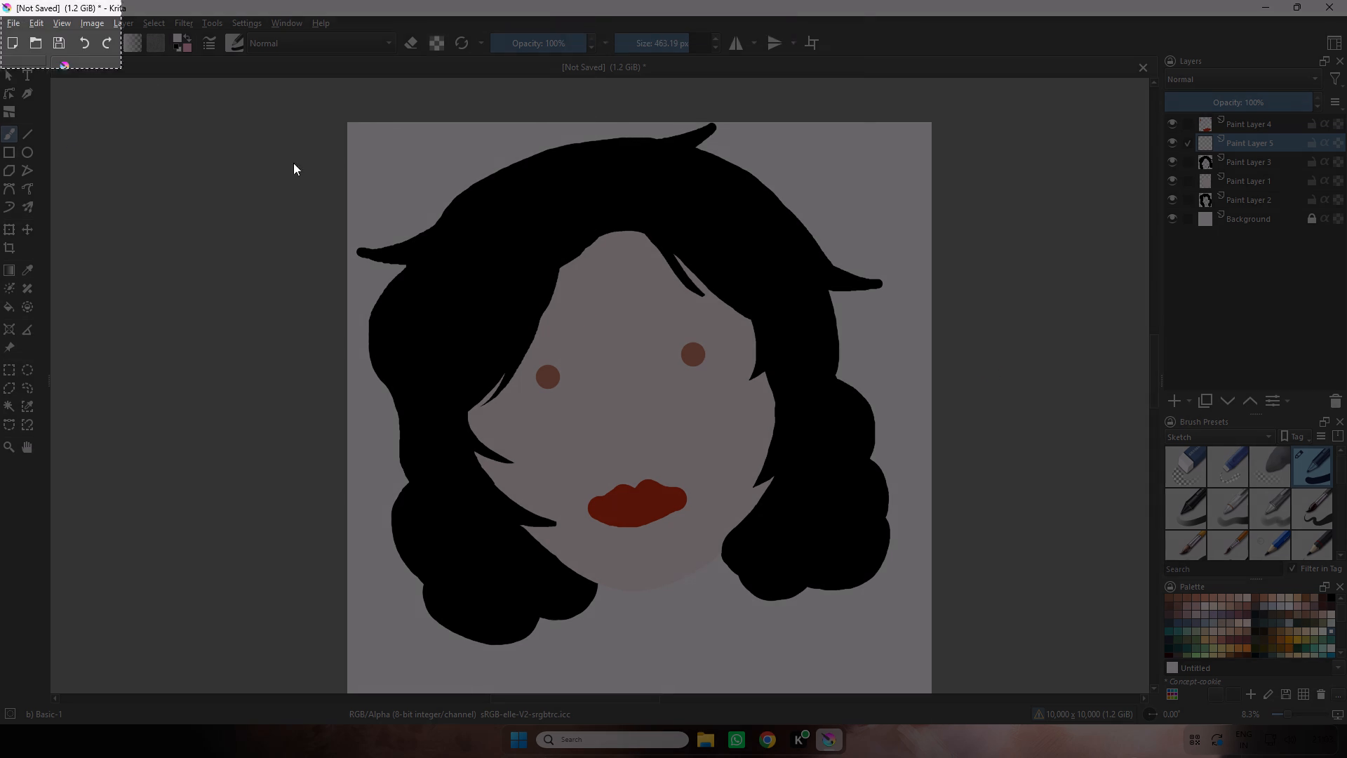
{"action": "left_click_drag", "start_coordinate": [293, 163], "coordinate": [1346, 724], "text": "shift"}
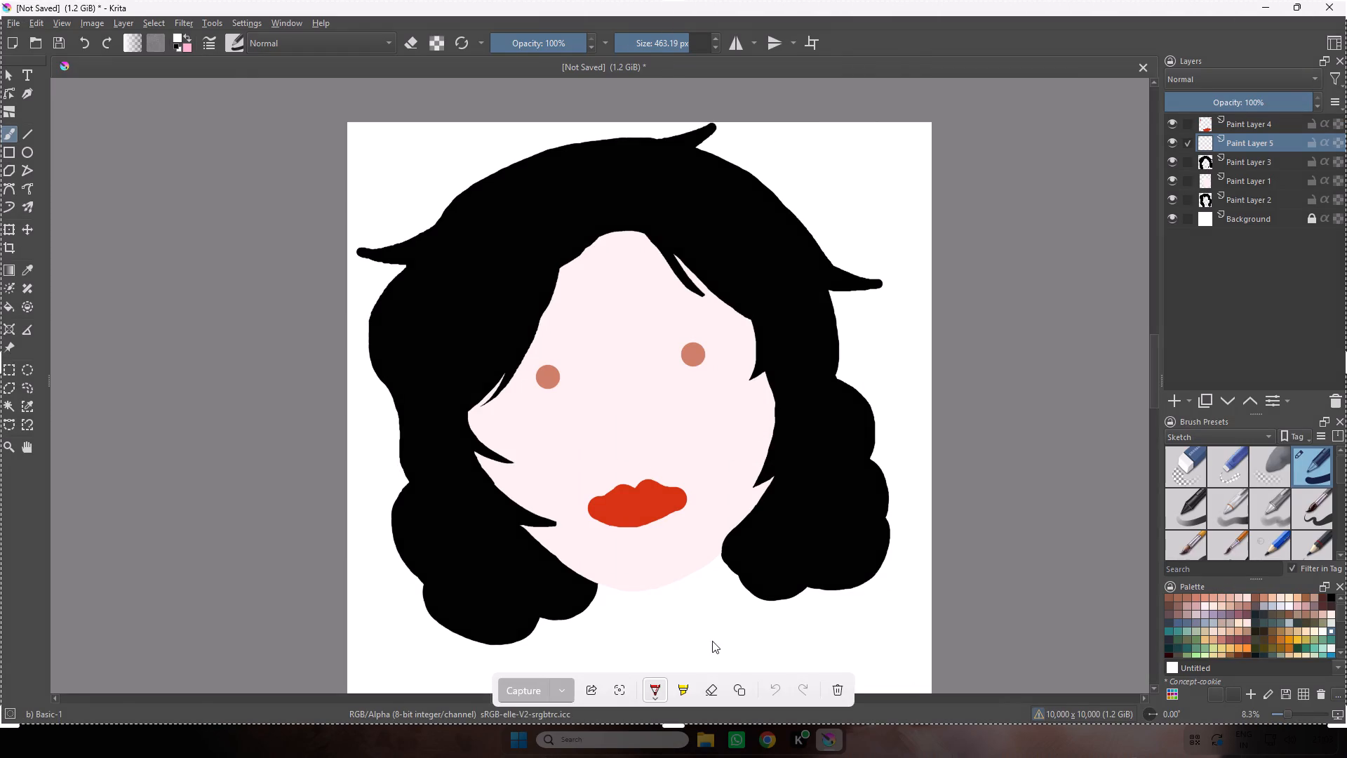